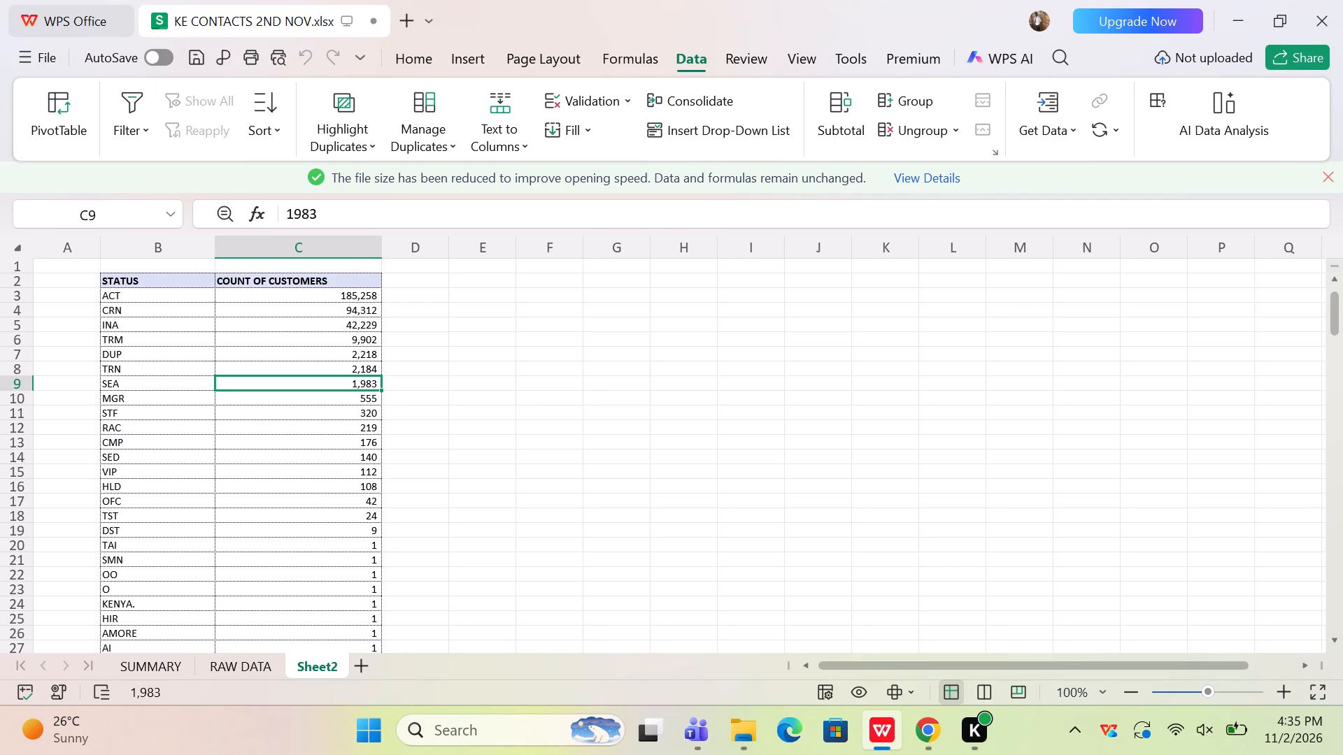
Select all cells of the RAW DATA sheet.
{"action": "left_click", "coordinate": [240, 678]}
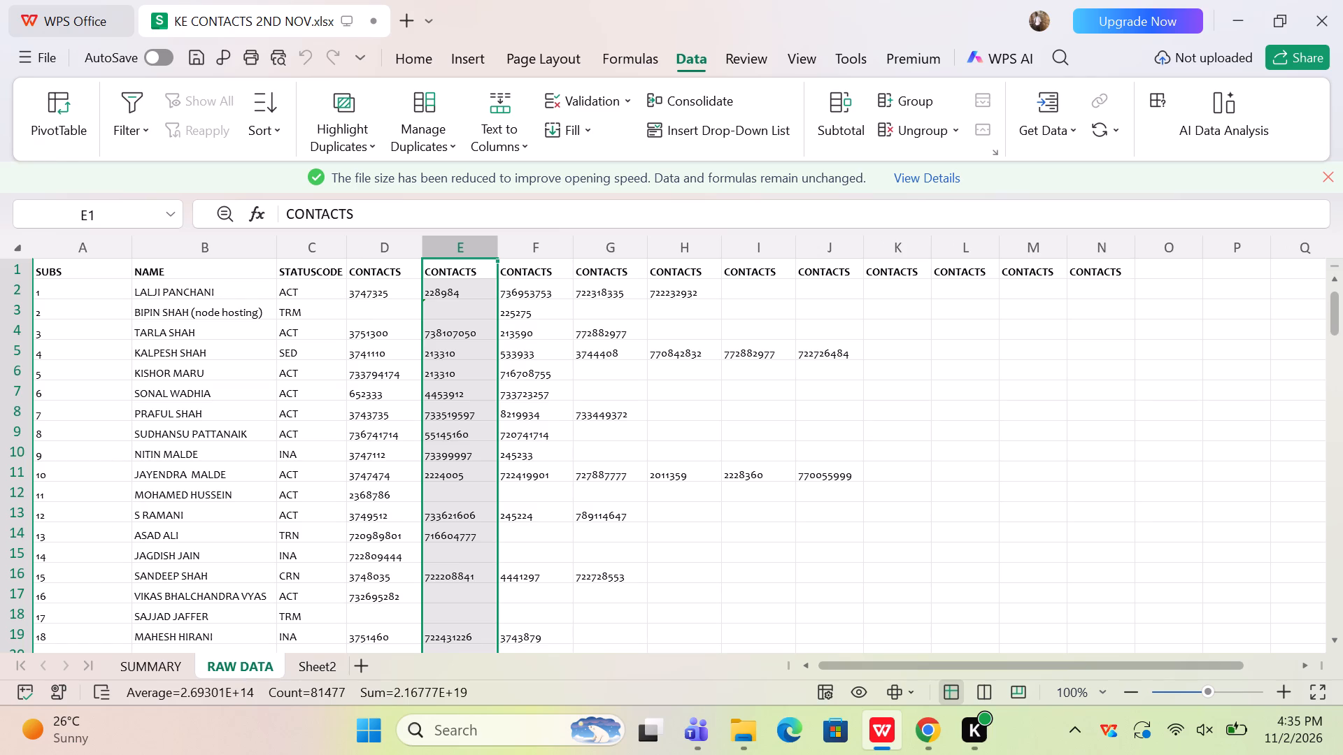
{"action": "left_click", "coordinate": [14, 259]}
{"action": "left_click", "coordinate": [14, 248]}
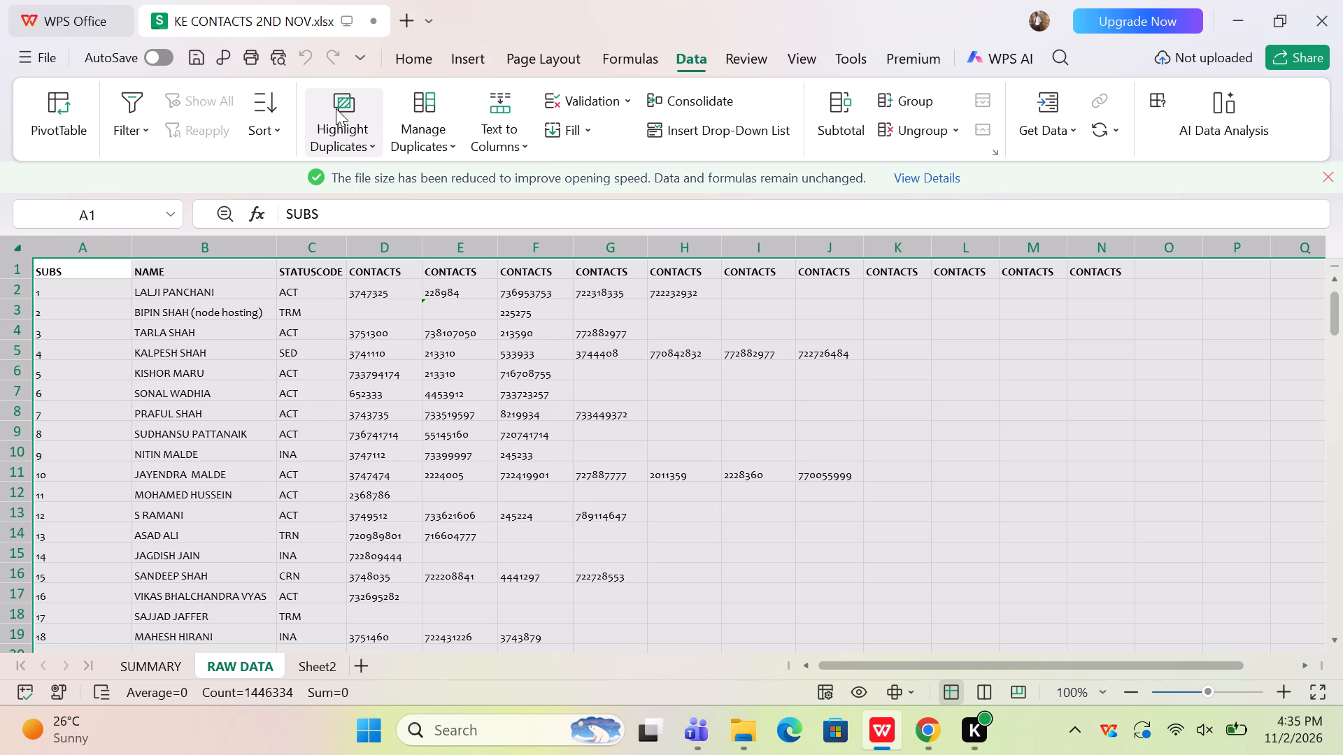
Add a new sheet after Sheet2 and name it ACTIVE.
{"action": "left_click", "coordinate": [318, 663]}
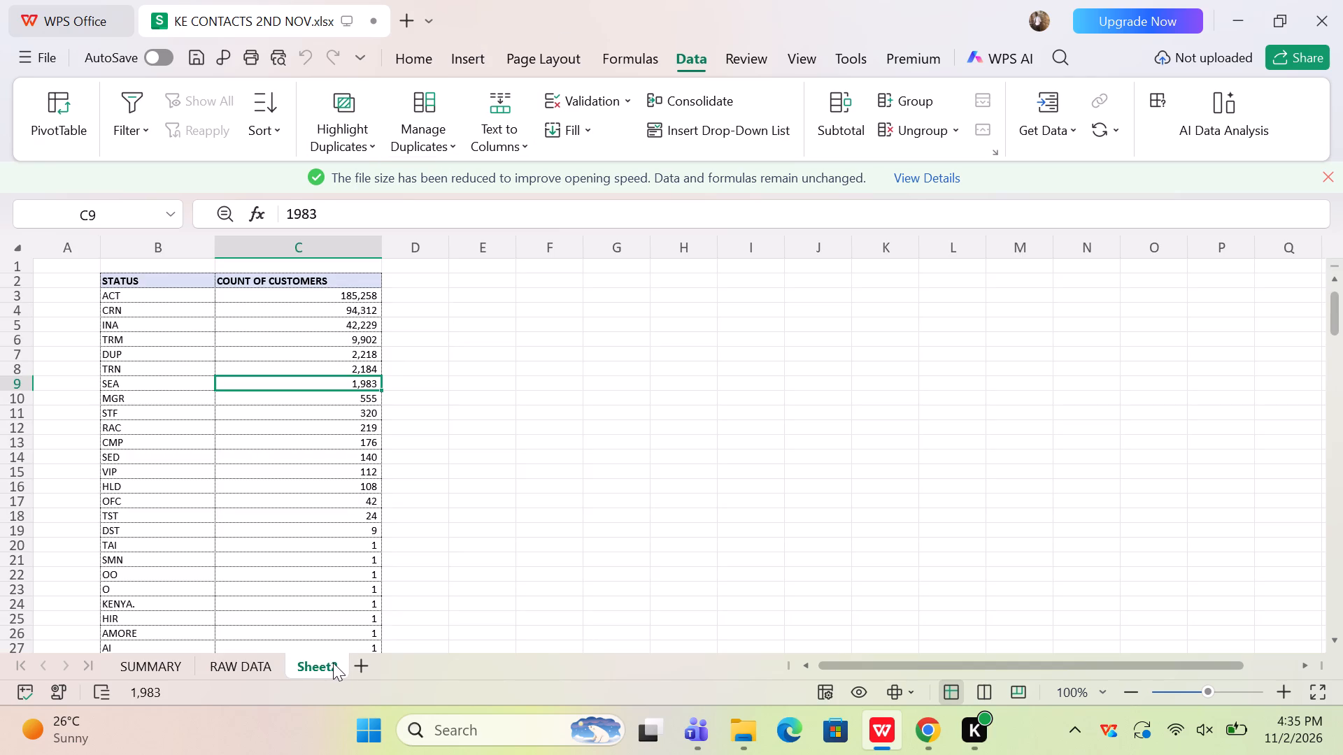
{"action": "left_click", "coordinate": [353, 666]}
{"action": "double_click", "coordinate": [353, 666]}
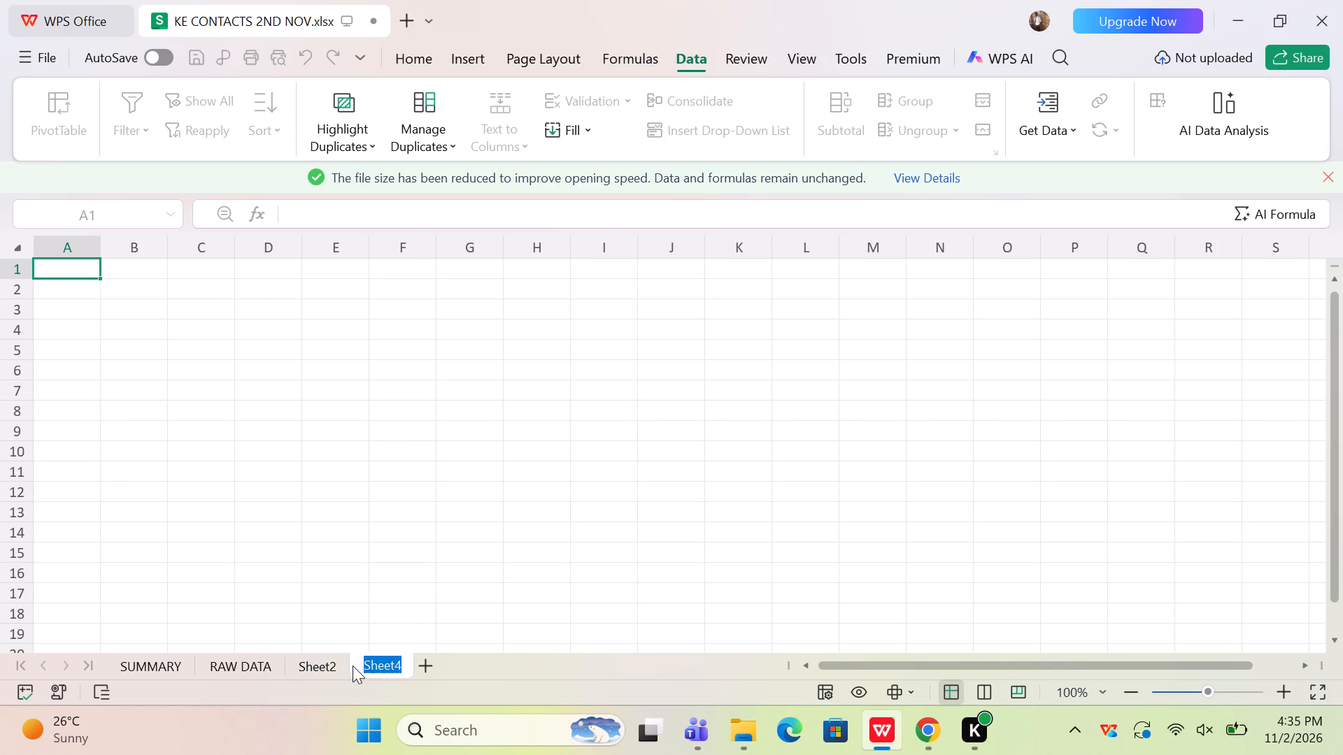
{"action": "type", "text": "ACTIVE"}
Turn on filtering in the RAW DATA sheet and show only the rows whose STATUSCODE is ACT.
{"action": "left_click", "coordinate": [255, 656]}
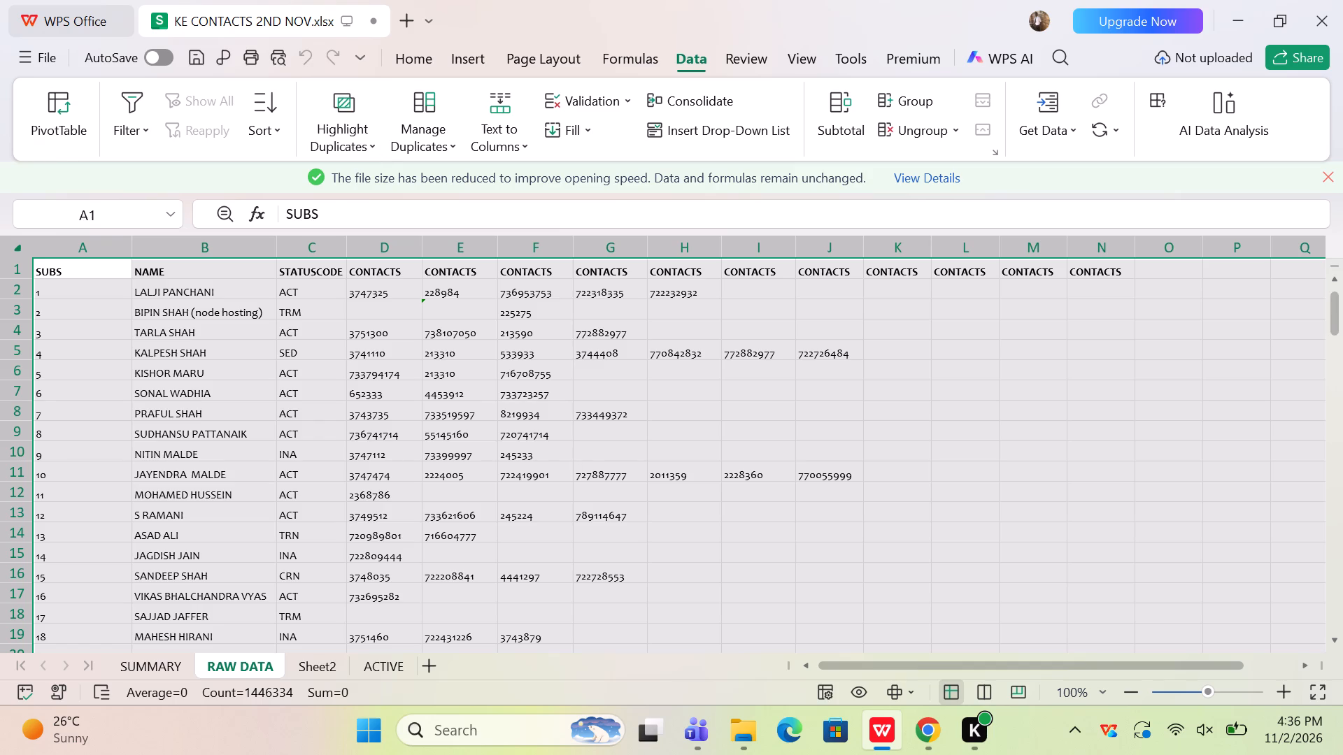
{"action": "left_click", "coordinate": [409, 49]}
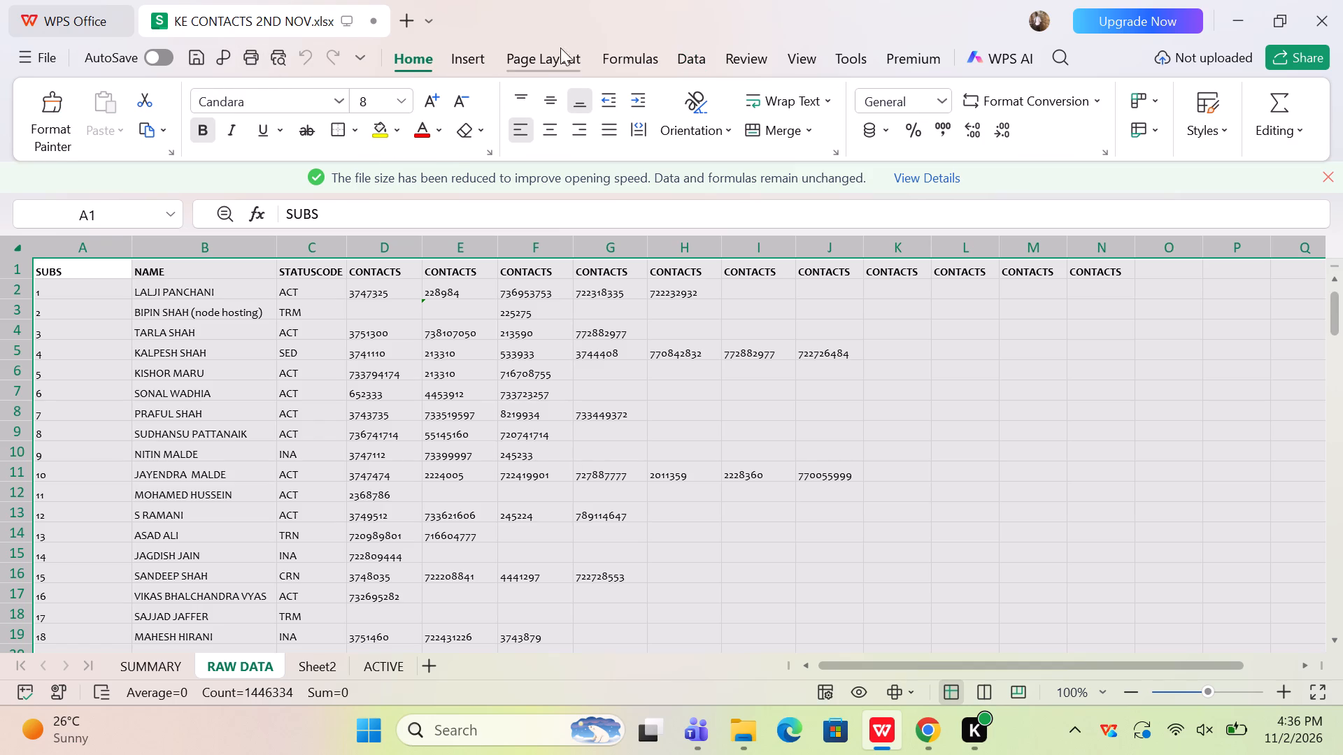
{"action": "left_click", "coordinate": [672, 66]}
{"action": "left_click", "coordinate": [157, 121]}
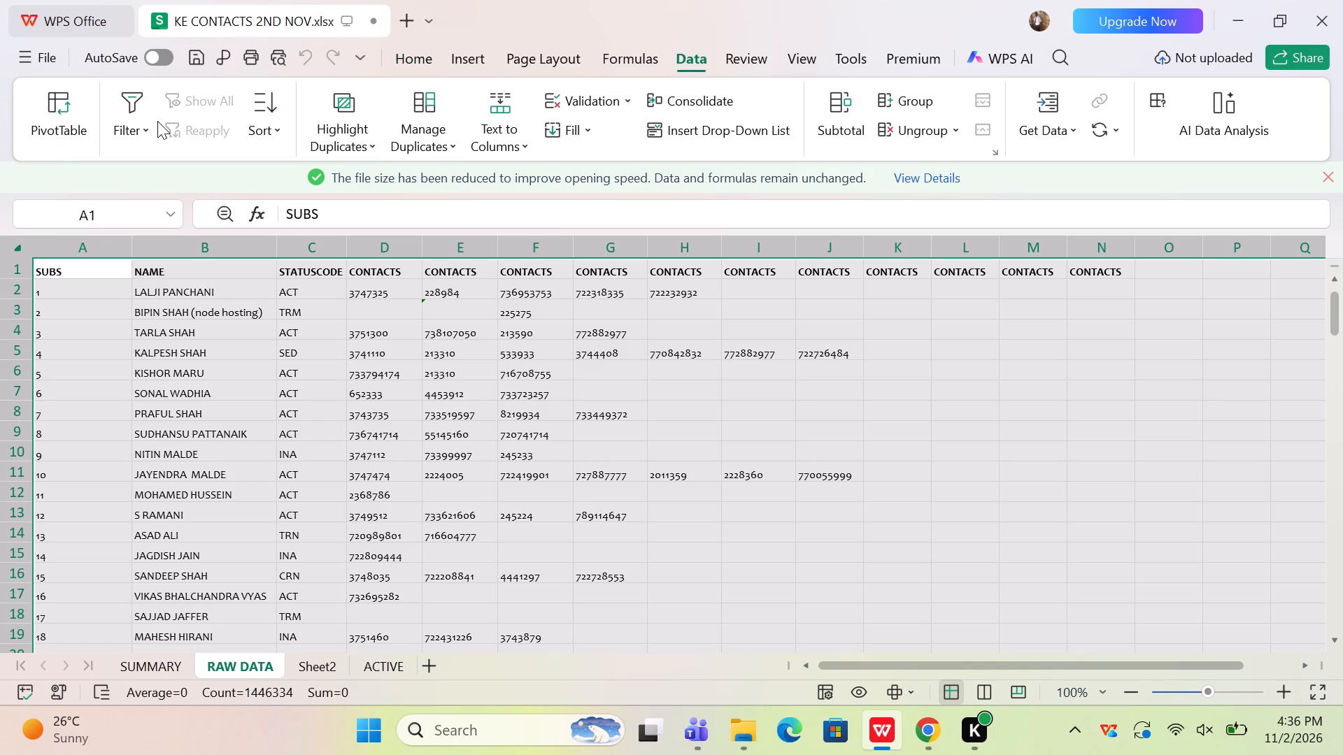
{"action": "left_click", "coordinate": [153, 124]}
{"action": "left_click", "coordinate": [178, 171]}
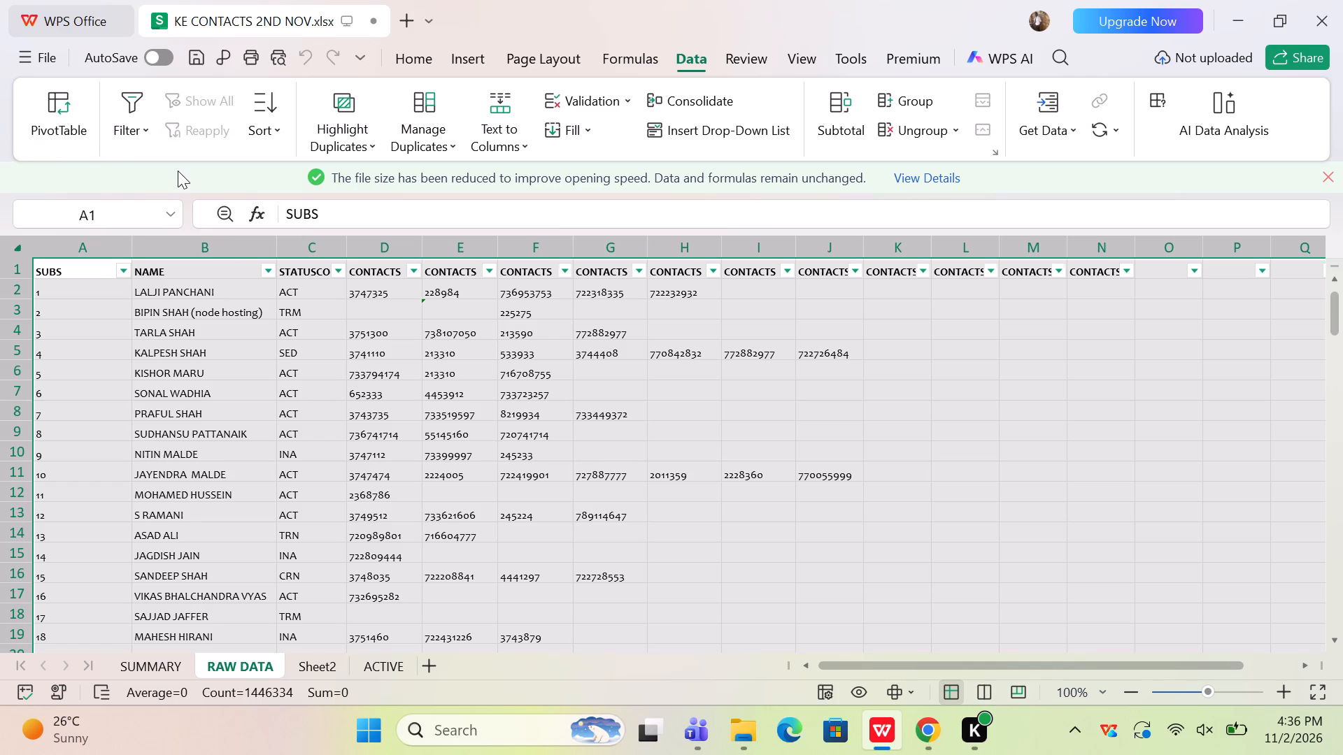
{"action": "left_click", "coordinate": [334, 270]}
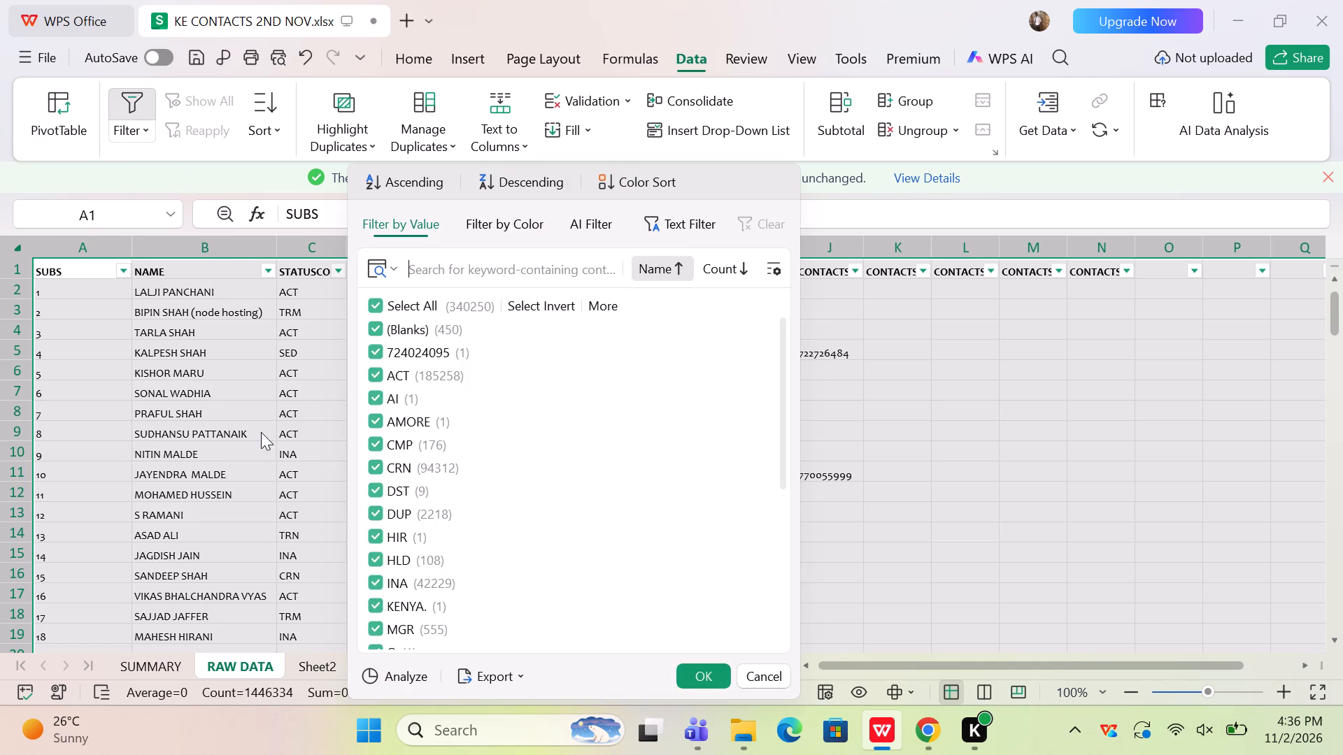
{"action": "left_click", "coordinate": [380, 302]}
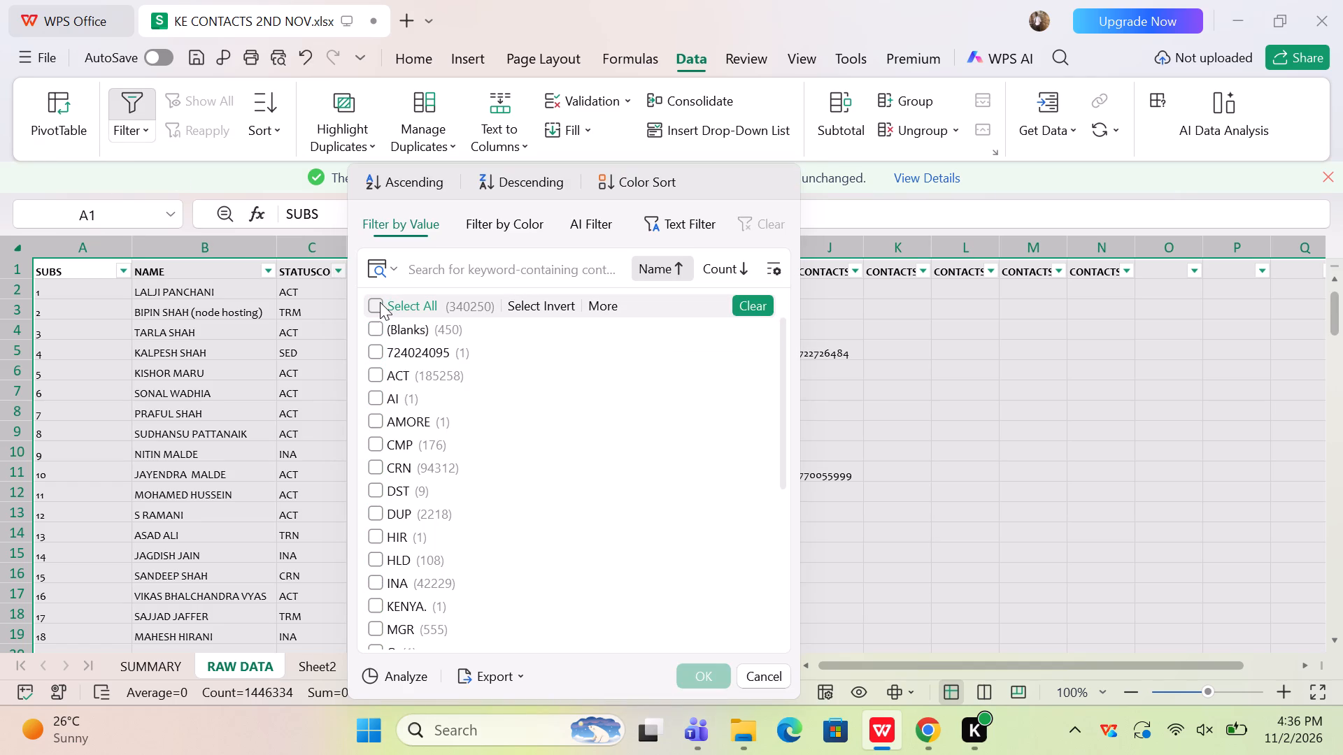
{"action": "left_click", "coordinate": [374, 379]}
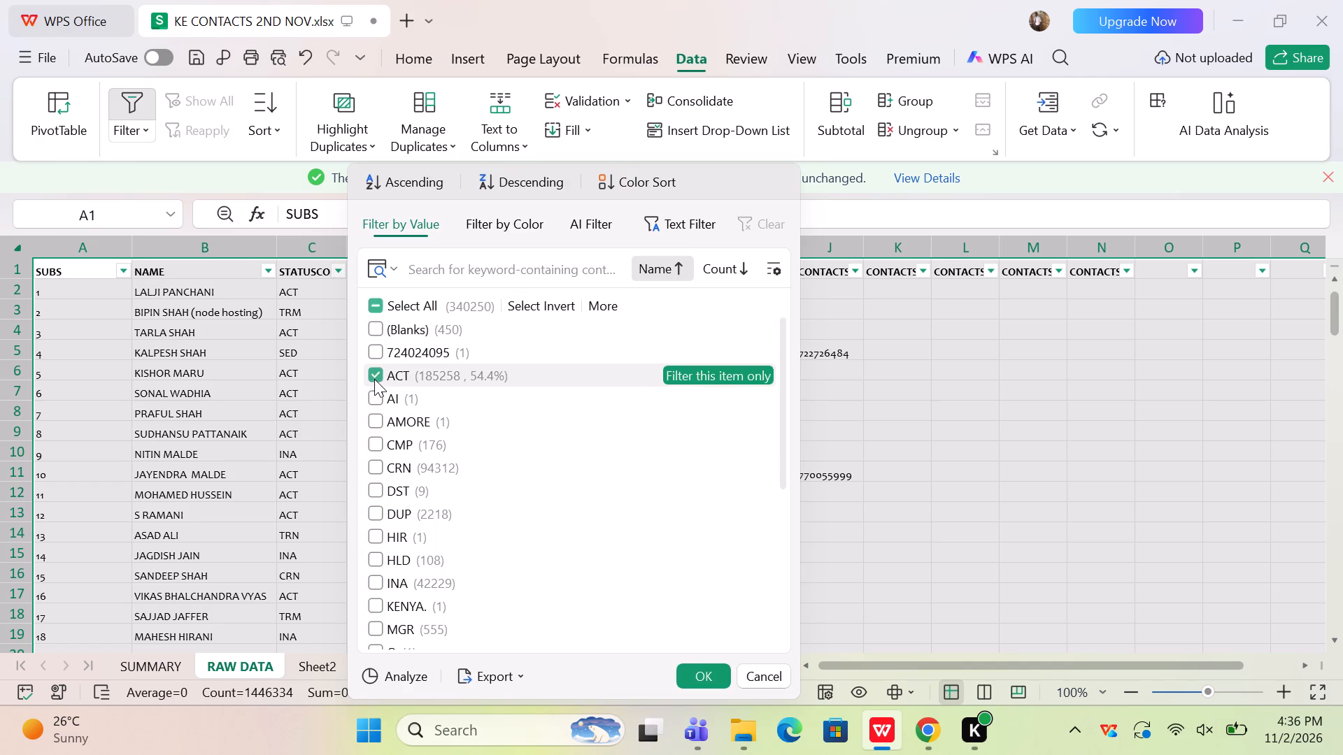
{"action": "left_click", "coordinate": [697, 665]}
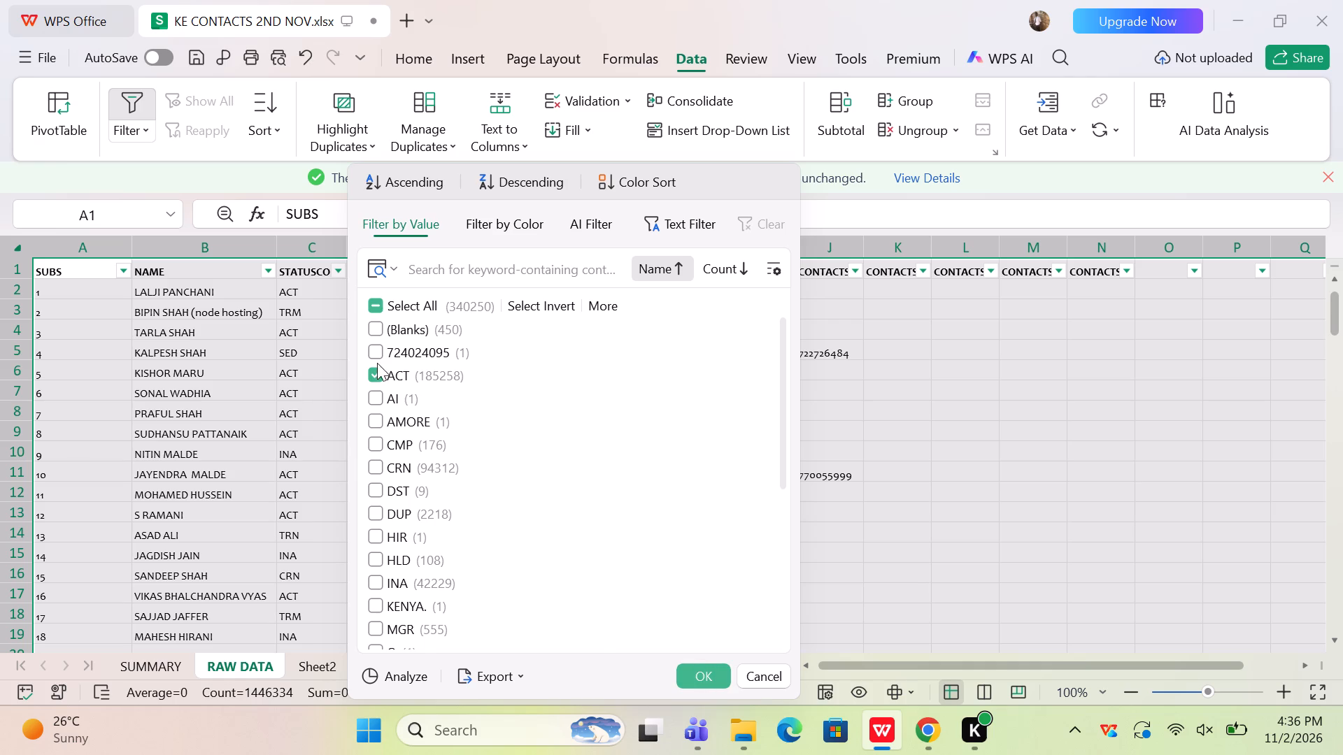
{"action": "left_click", "coordinate": [706, 672]}
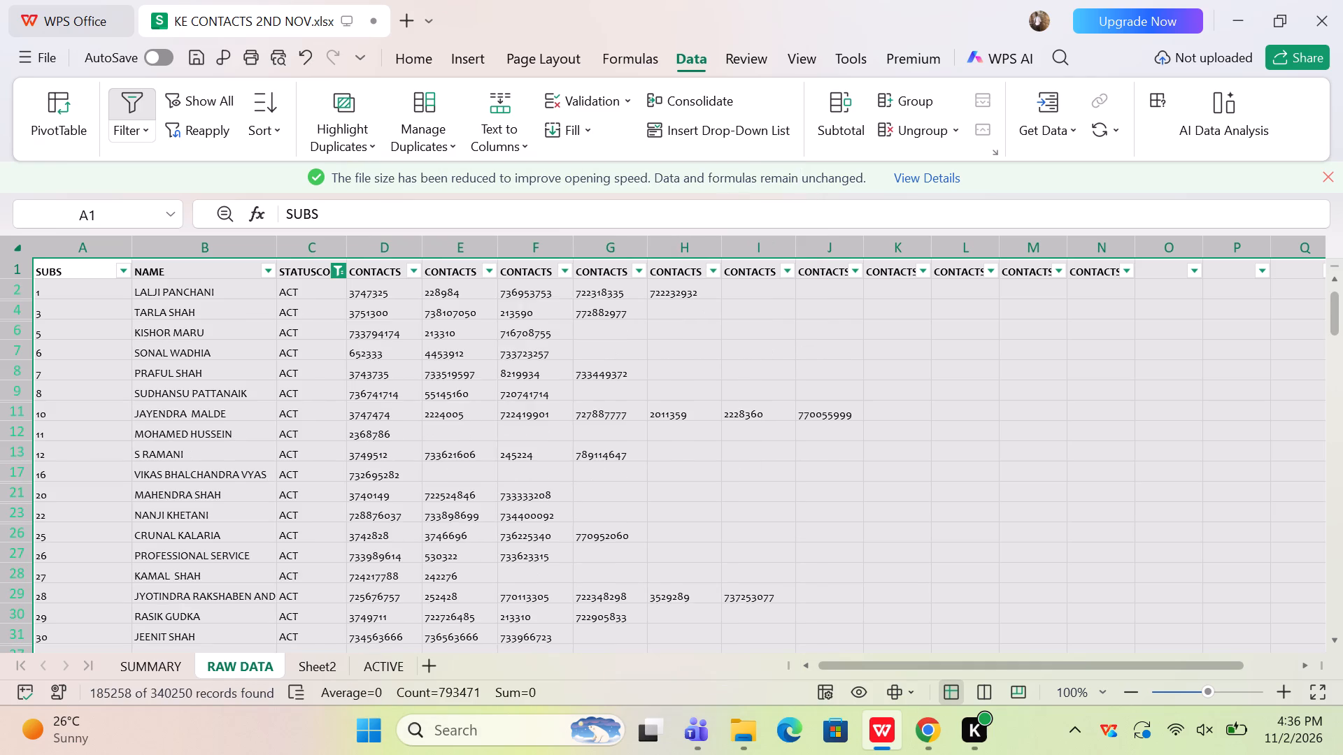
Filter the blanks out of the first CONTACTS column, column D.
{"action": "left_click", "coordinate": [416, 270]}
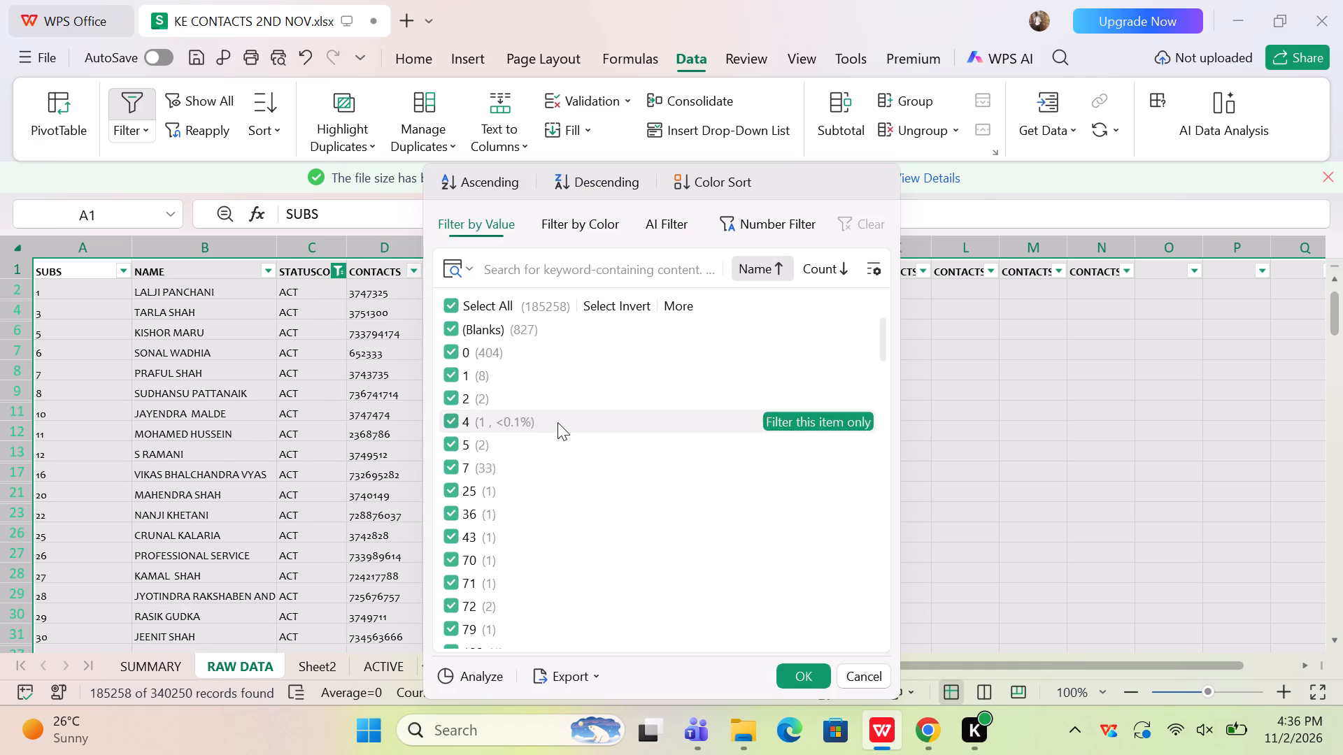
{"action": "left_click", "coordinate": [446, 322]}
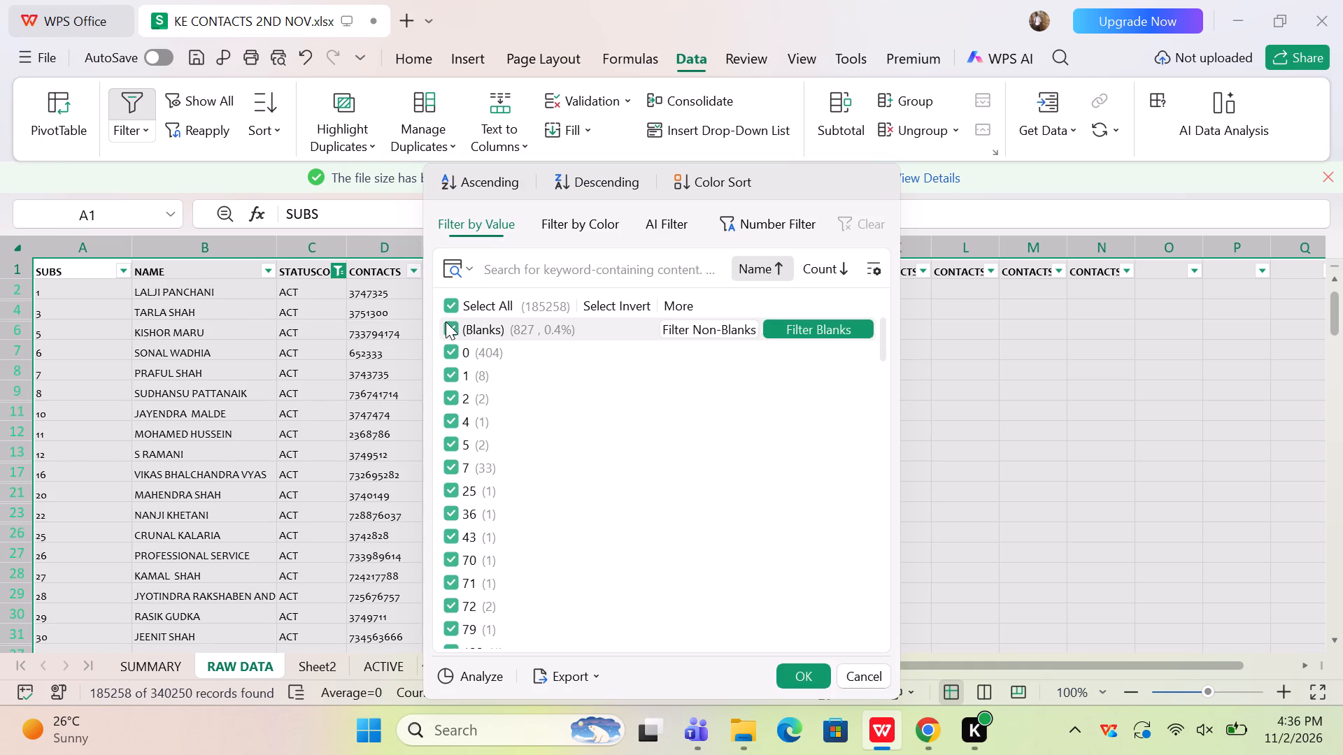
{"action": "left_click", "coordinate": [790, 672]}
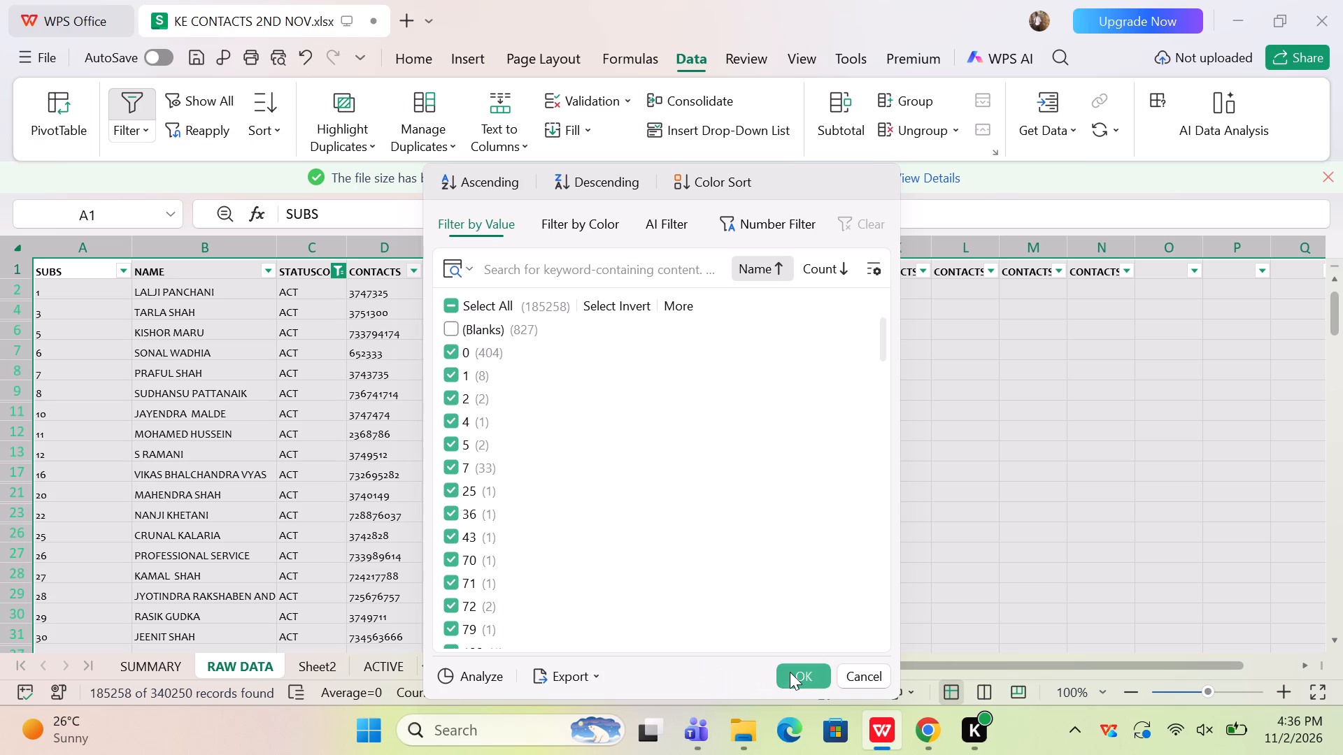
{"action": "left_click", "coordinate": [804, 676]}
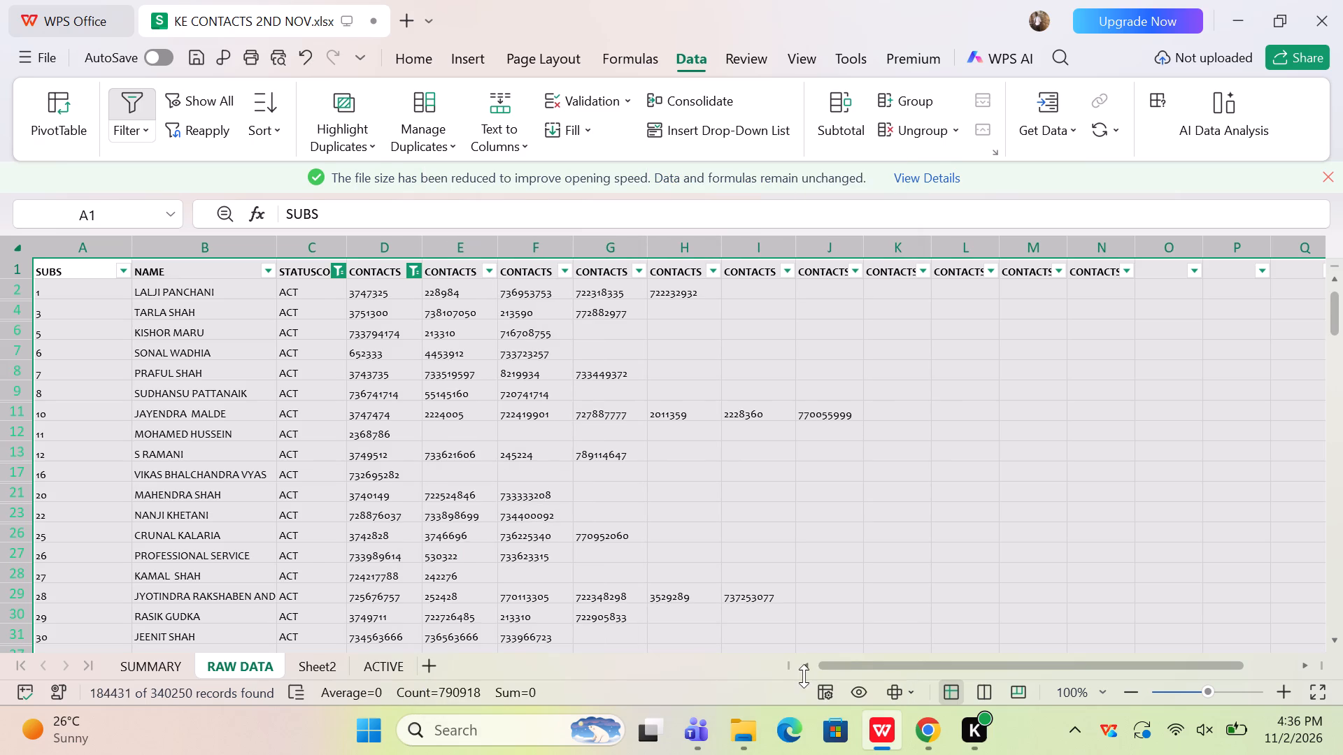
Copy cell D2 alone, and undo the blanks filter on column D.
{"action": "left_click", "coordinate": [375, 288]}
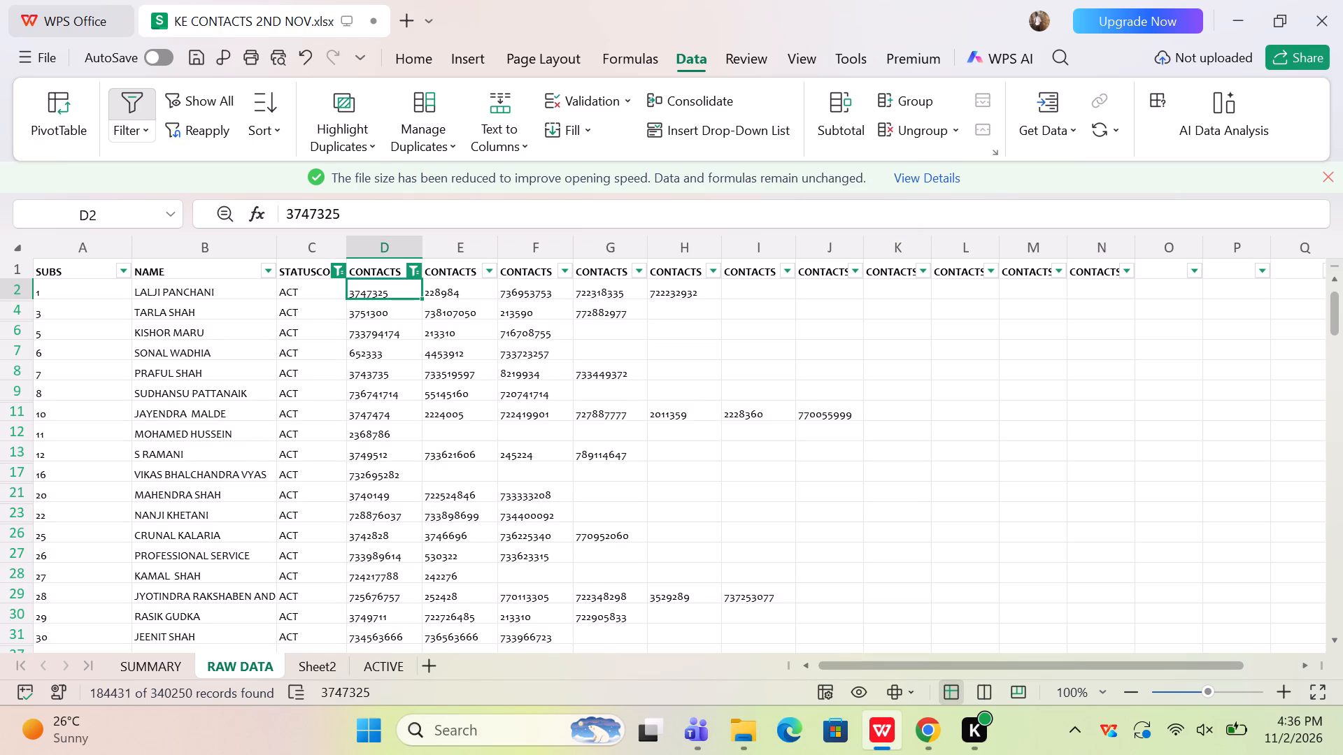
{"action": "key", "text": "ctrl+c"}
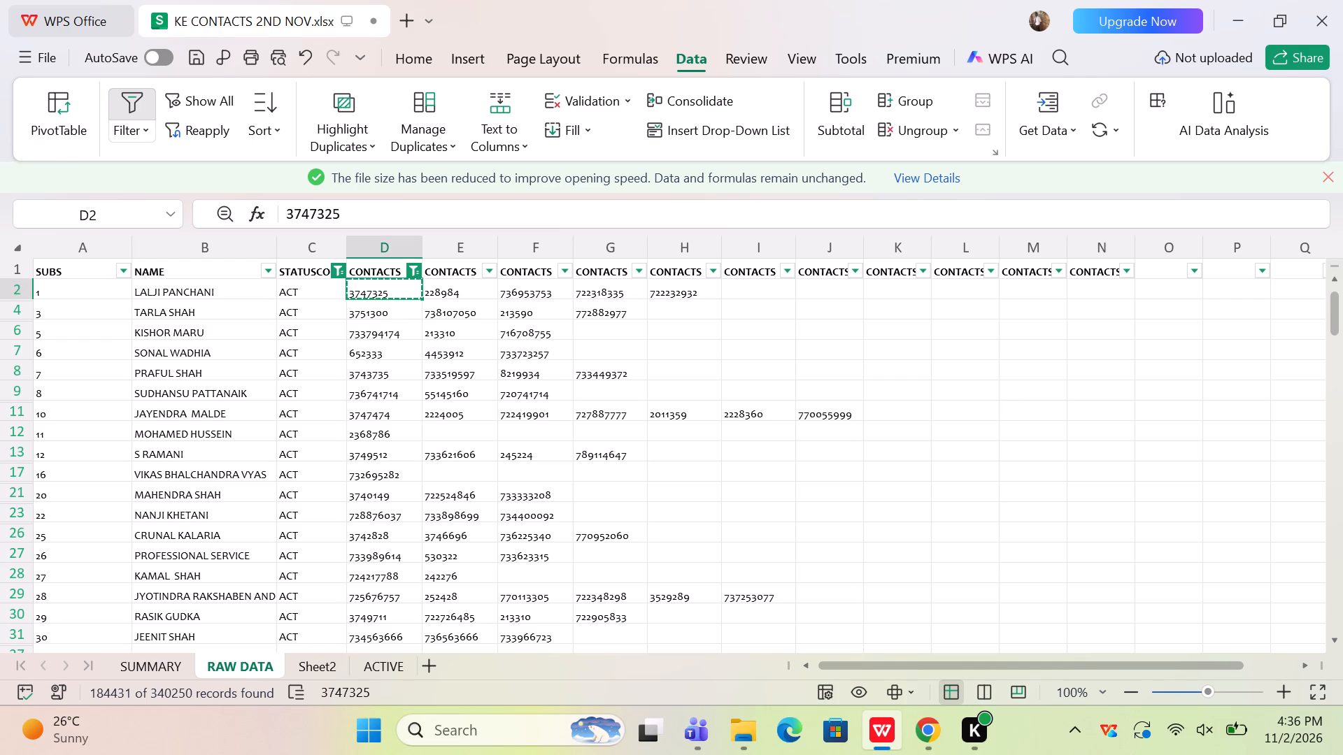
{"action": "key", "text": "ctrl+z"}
Copy the filtered contacts in column D of RAW DATA from D2 down and paste them into the ACTIVE sheet at A1.
{"action": "left_click", "coordinate": [375, 288]}
{"action": "key", "text": "ctrl+shift+Down"}
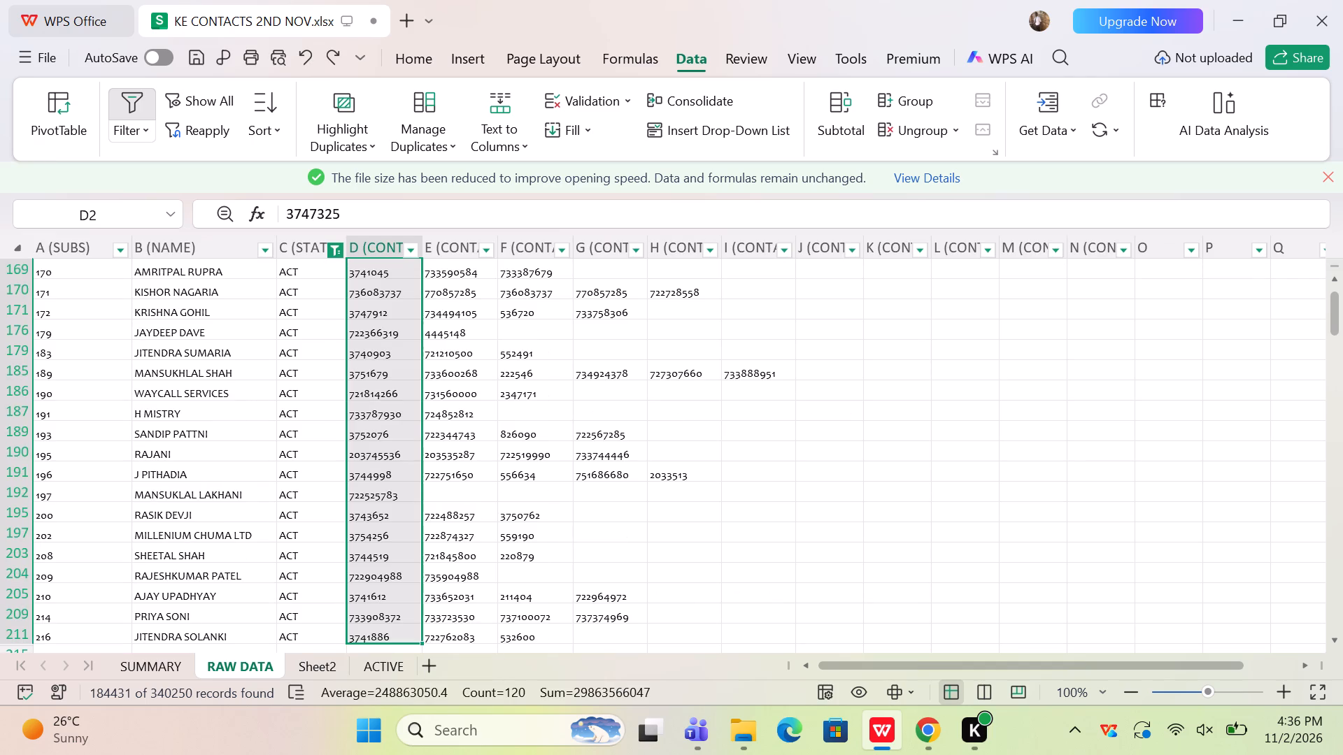
{"action": "key", "text": "ctrl+c"}
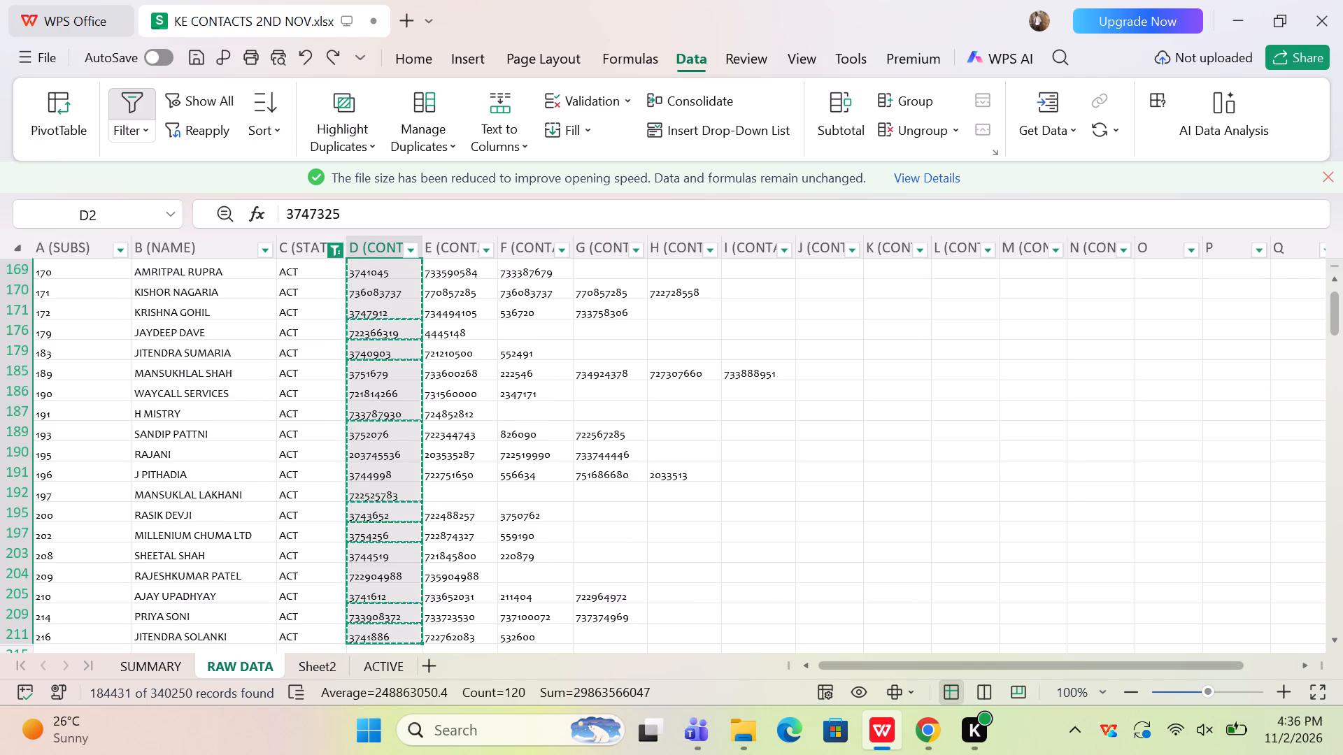
{"action": "left_click", "coordinate": [380, 659]}
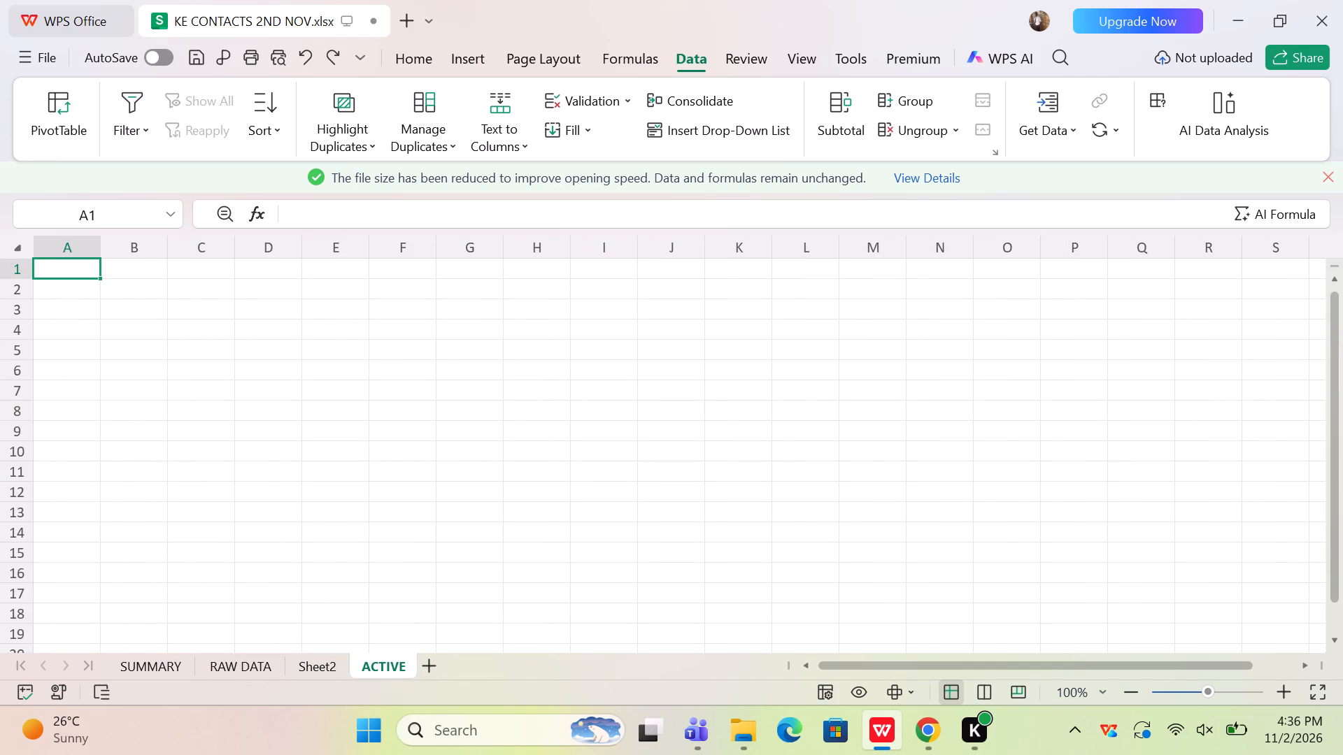
{"action": "left_click", "coordinate": [55, 268]}
{"action": "key", "text": "ctrl+v"}
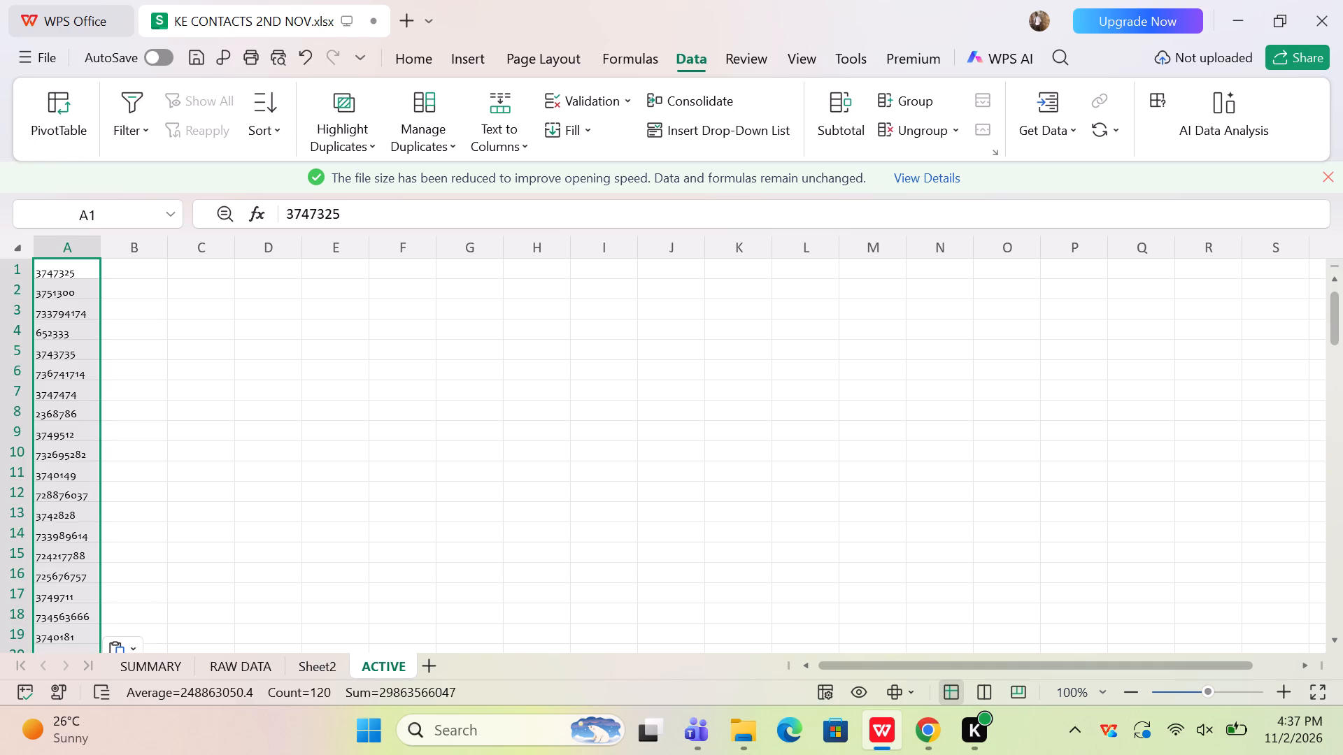
Check how far the pasted contacts extend by selecting column A of the ACTIVE sheet from A1 to row 121.
{"action": "left_click", "coordinate": [67, 252]}
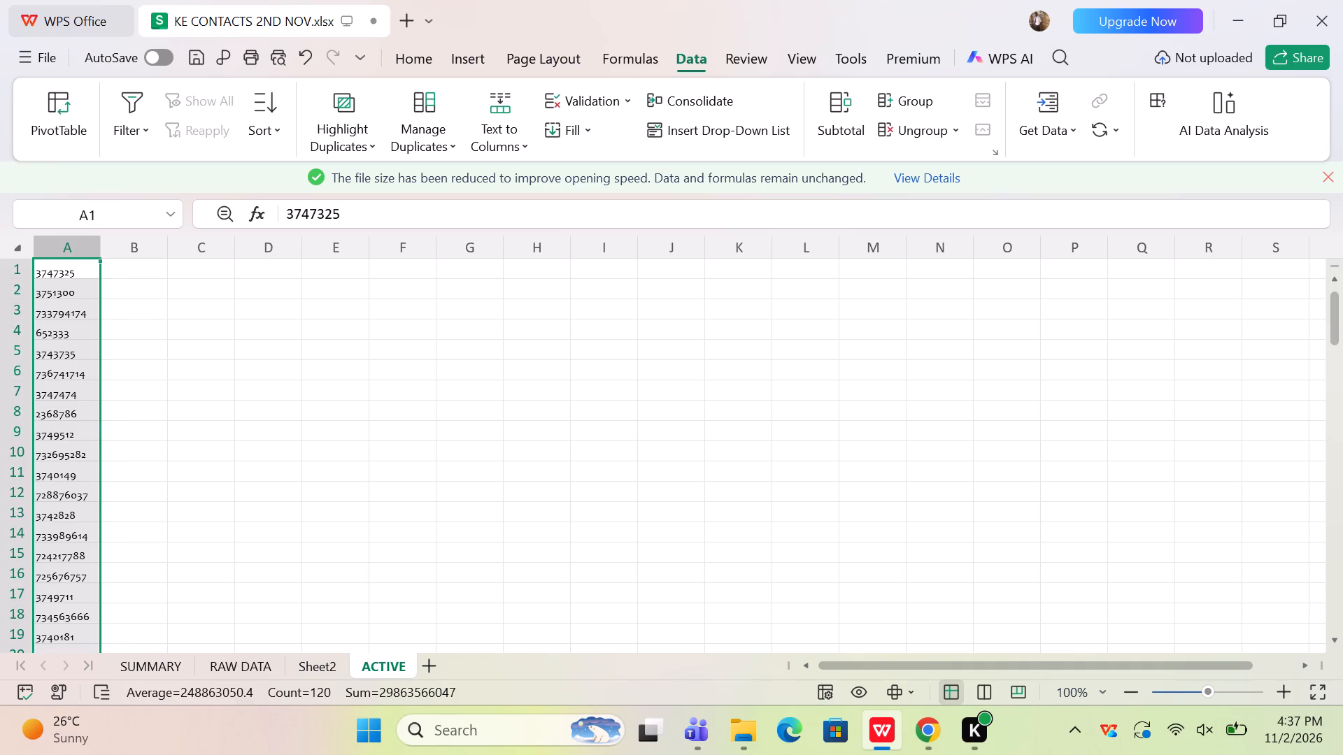
{"action": "left_click", "coordinate": [65, 284]}
{"action": "left_click", "coordinate": [58, 248]}
{"action": "left_click_drag", "start_coordinate": [55, 273], "coordinate": [138, 754]}
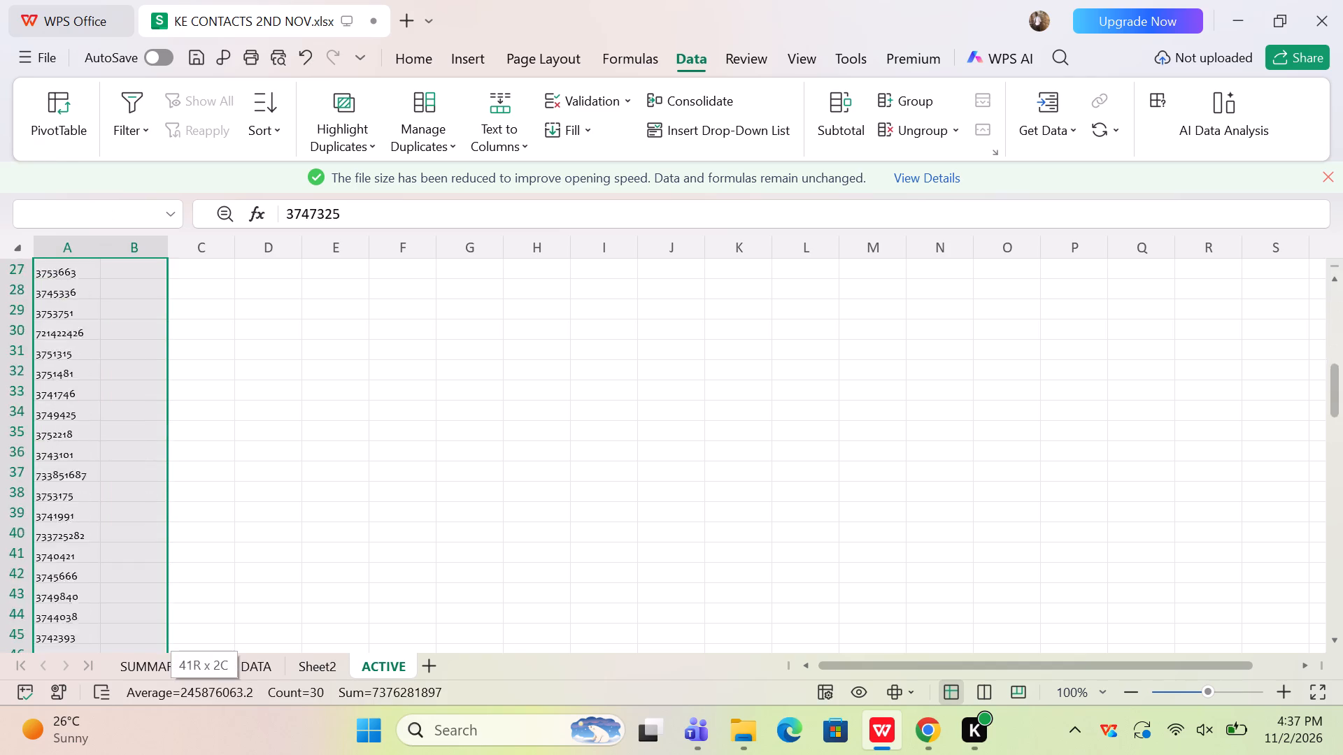
{"action": "left_click_drag", "start_coordinate": [138, 754], "coordinate": [121, 753]}
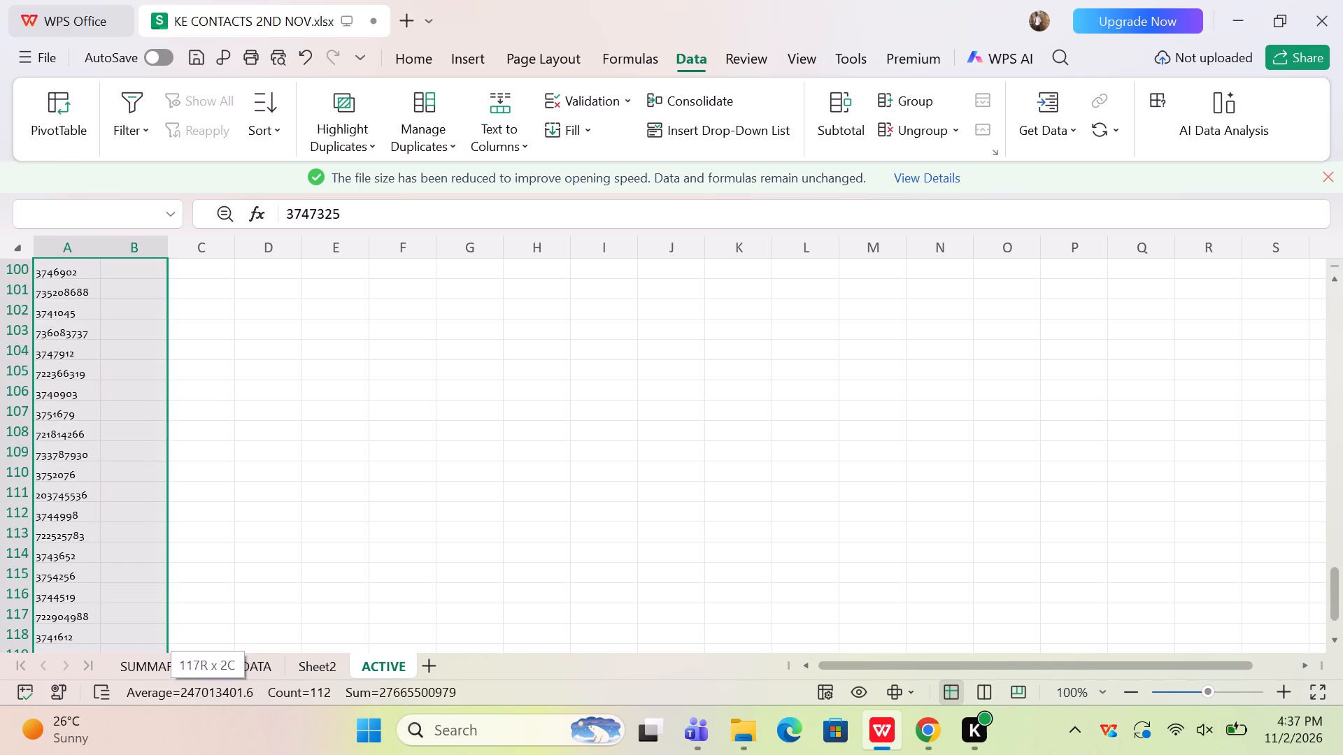
{"action": "left_click_drag", "start_coordinate": [121, 753], "coordinate": [76, 675]}
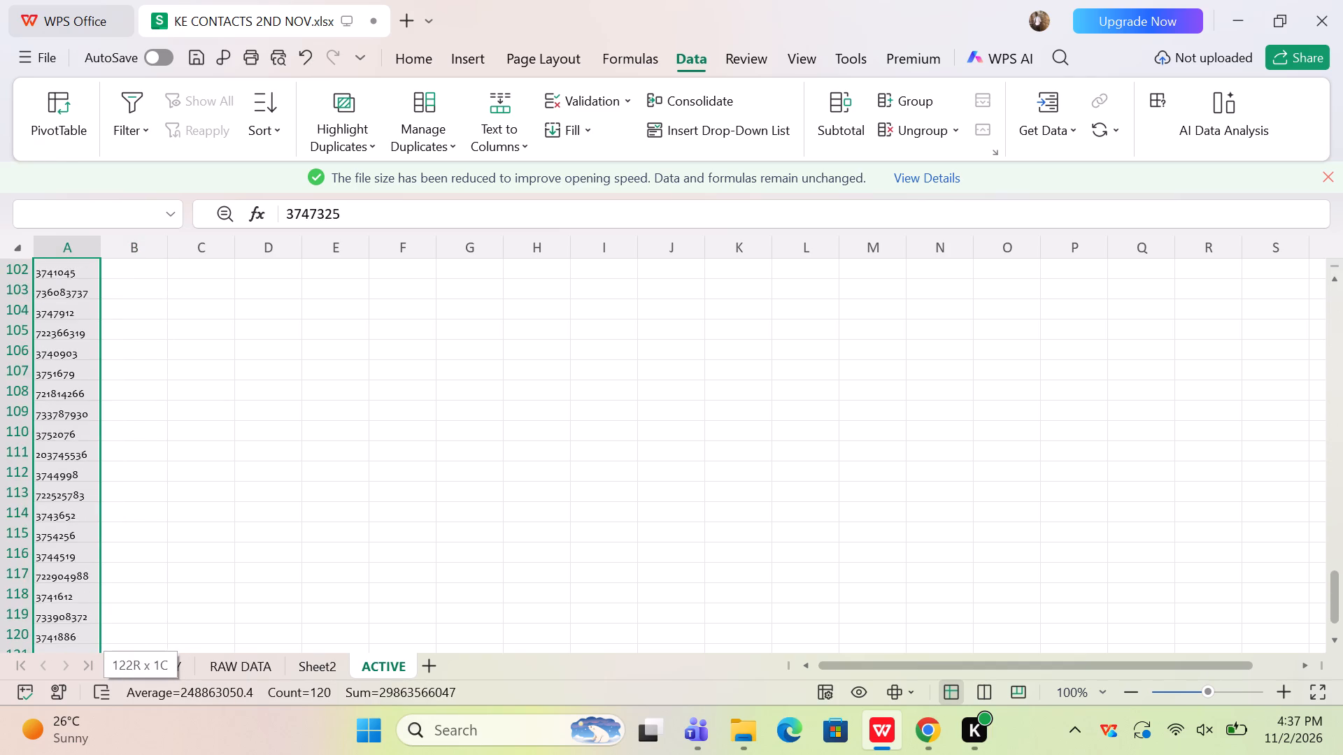
{"action": "left_click_drag", "start_coordinate": [76, 675], "coordinate": [75, 622]}
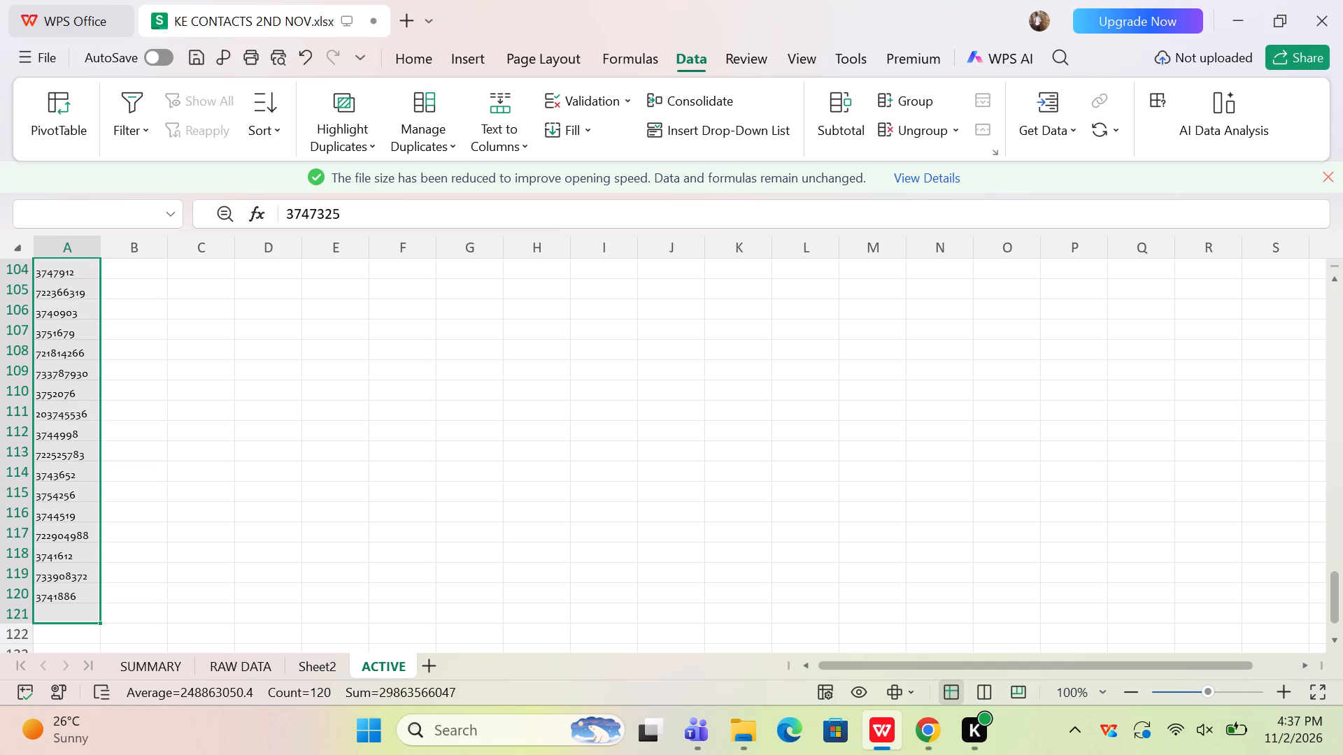
Remove the filter from the RAW DATA sheet so that all rows are shown.
{"action": "left_click", "coordinate": [241, 677]}
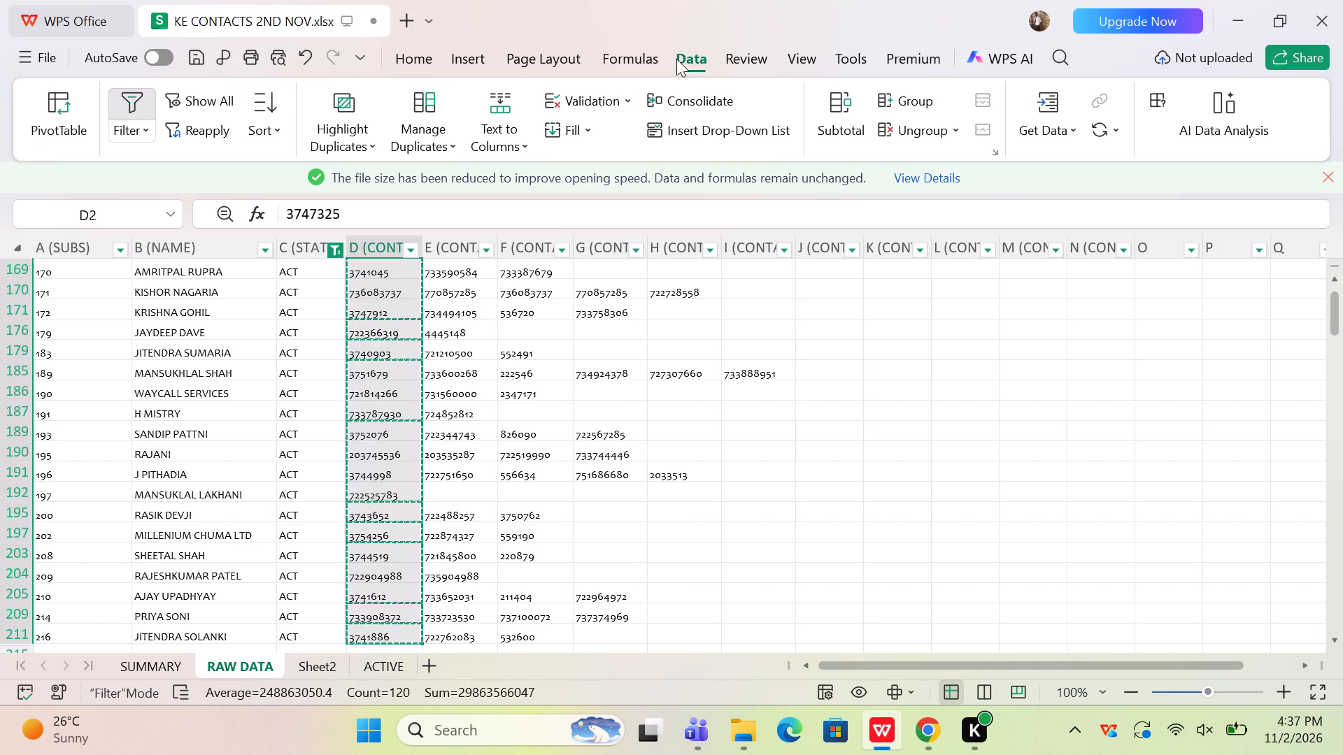
{"action": "left_click", "coordinate": [127, 127]}
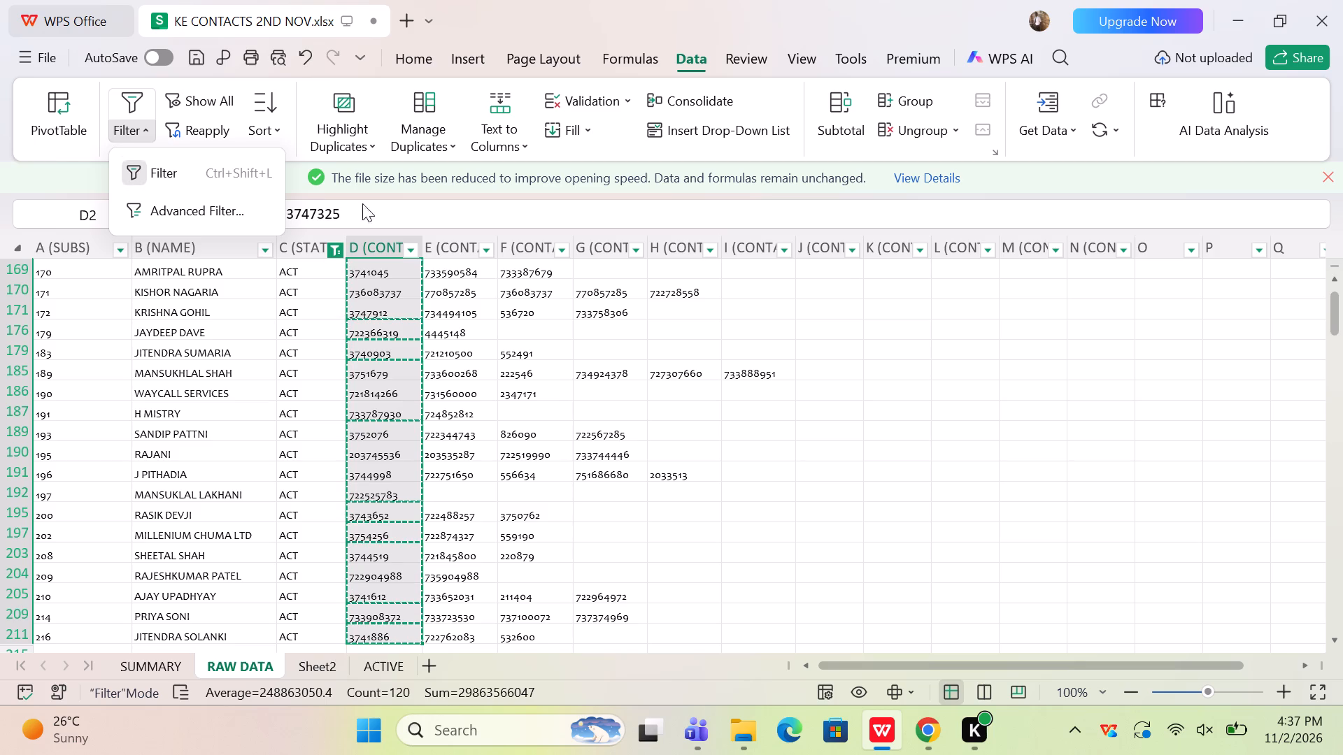
{"action": "left_click", "coordinate": [407, 268]}
{"action": "left_click", "coordinate": [146, 127]}
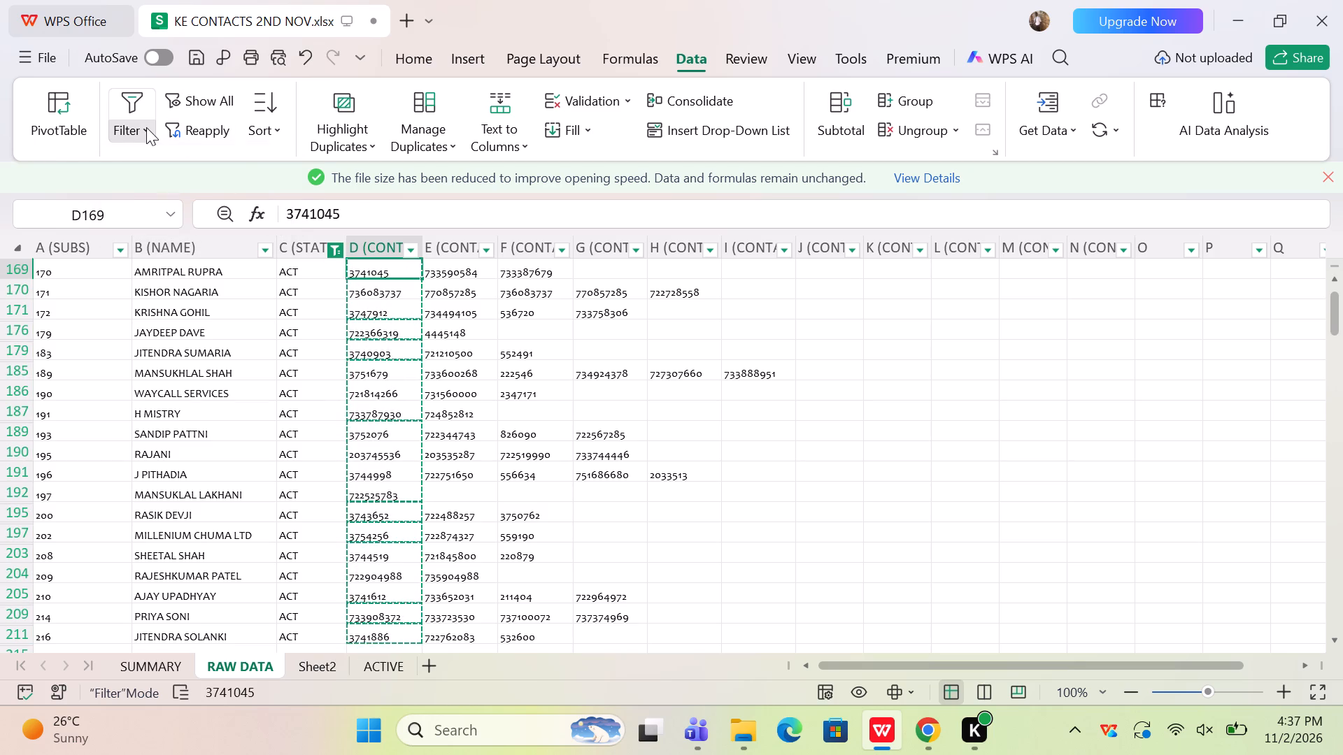
{"action": "left_click", "coordinate": [176, 166]}
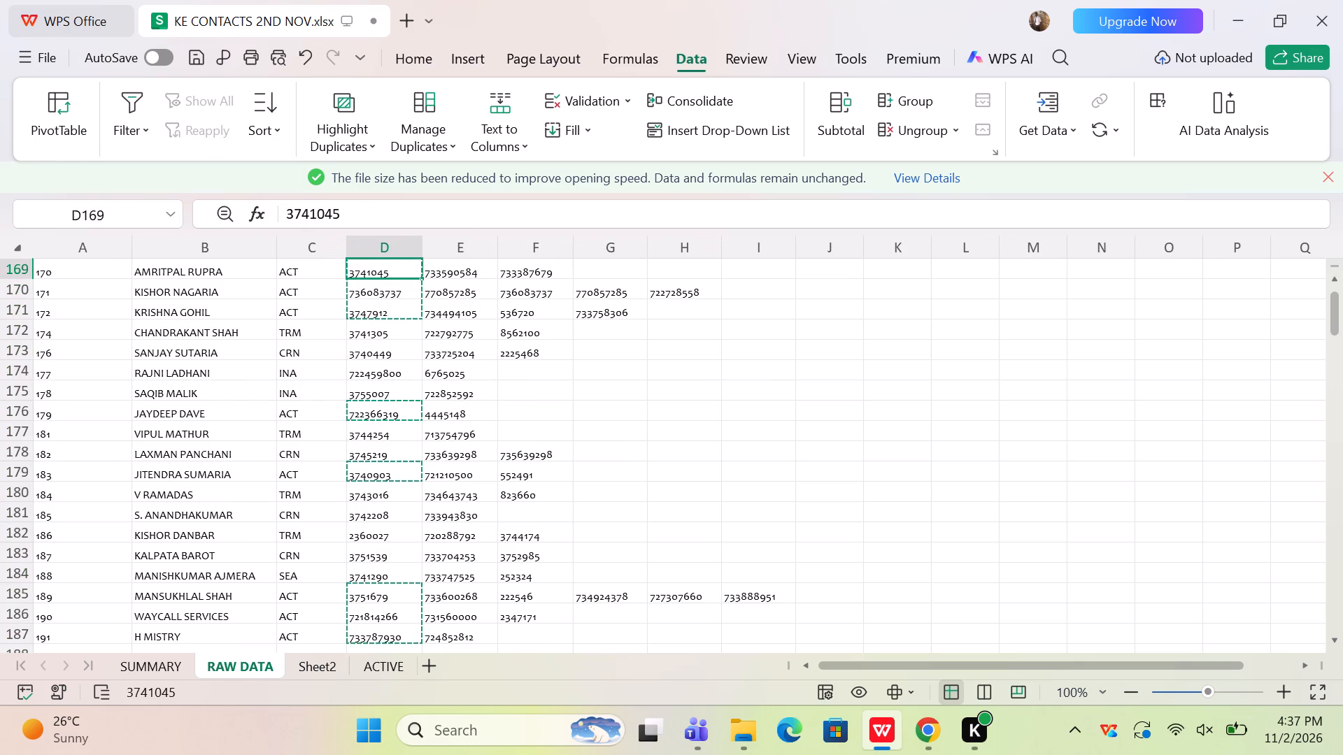
Turn on filtering for the whole RAW DATA sheet and exclude blanks from the first CONTACTS column, column D.
{"action": "left_click", "coordinate": [387, 373]}
{"action": "left_click", "coordinate": [15, 250]}
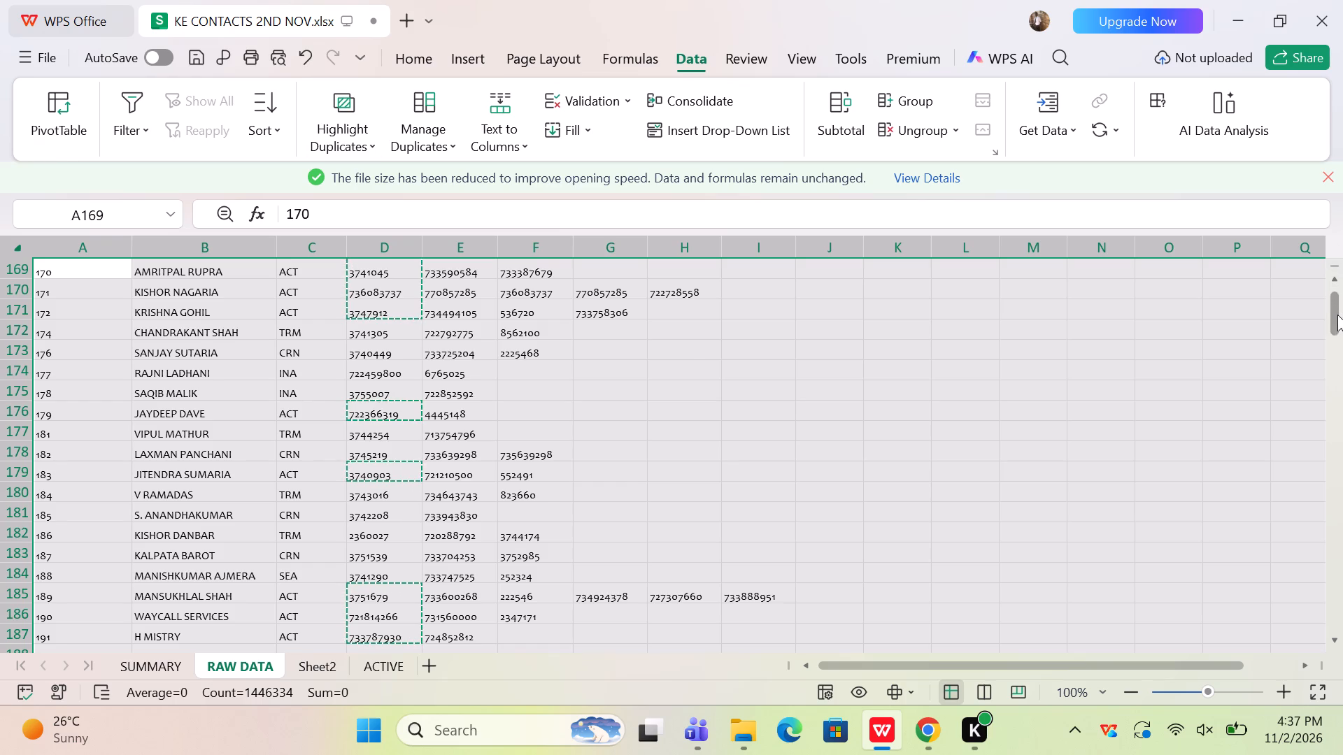
{"action": "left_click_drag", "start_coordinate": [1337, 315], "coordinate": [1337, 175]}
{"action": "left_click", "coordinate": [15, 243]}
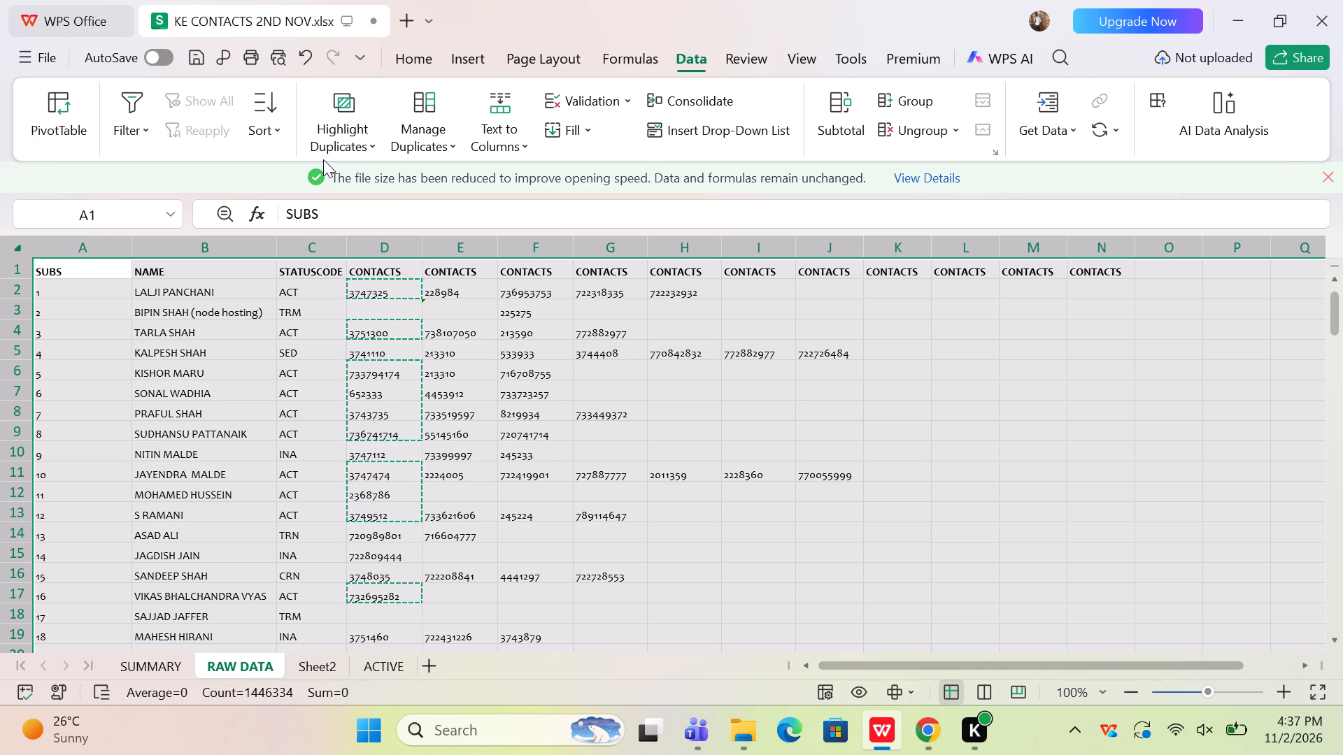
{"action": "key", "text": "ctrl+alt+l"}
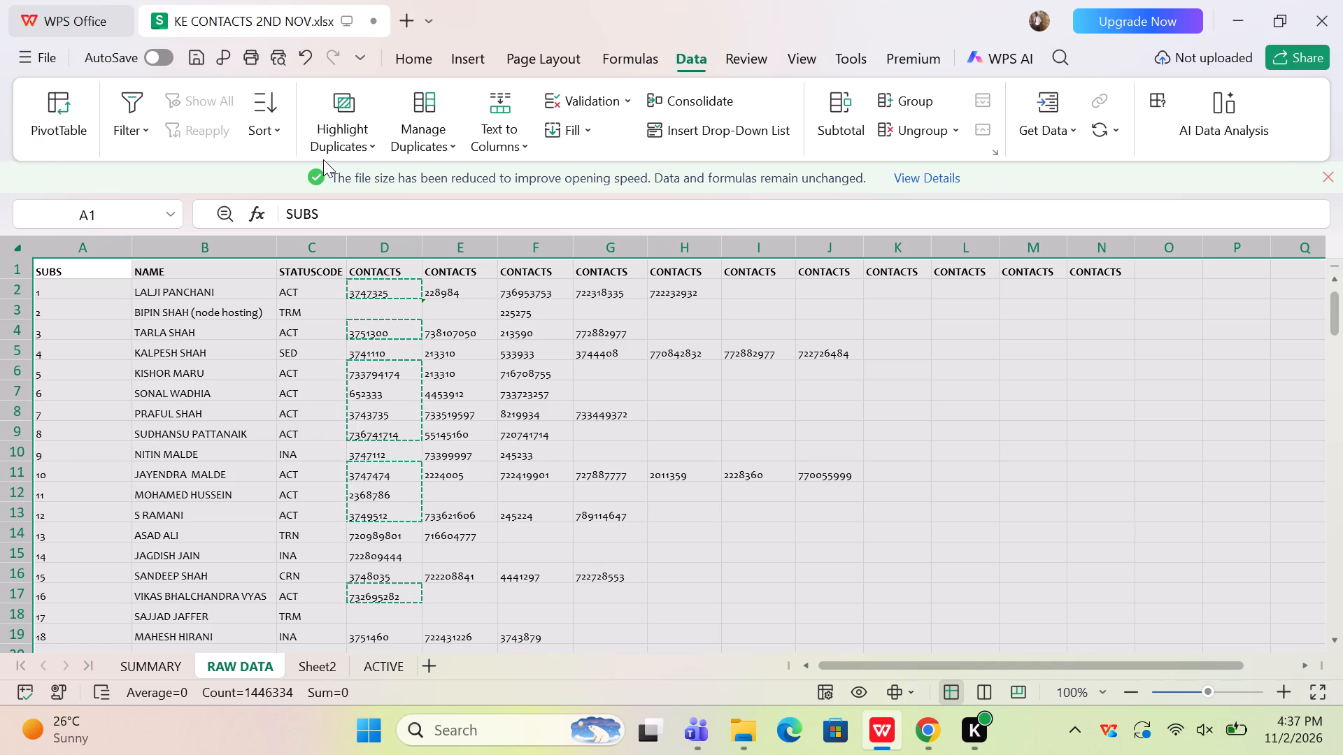
{"action": "key", "text": "alt+super+l"}
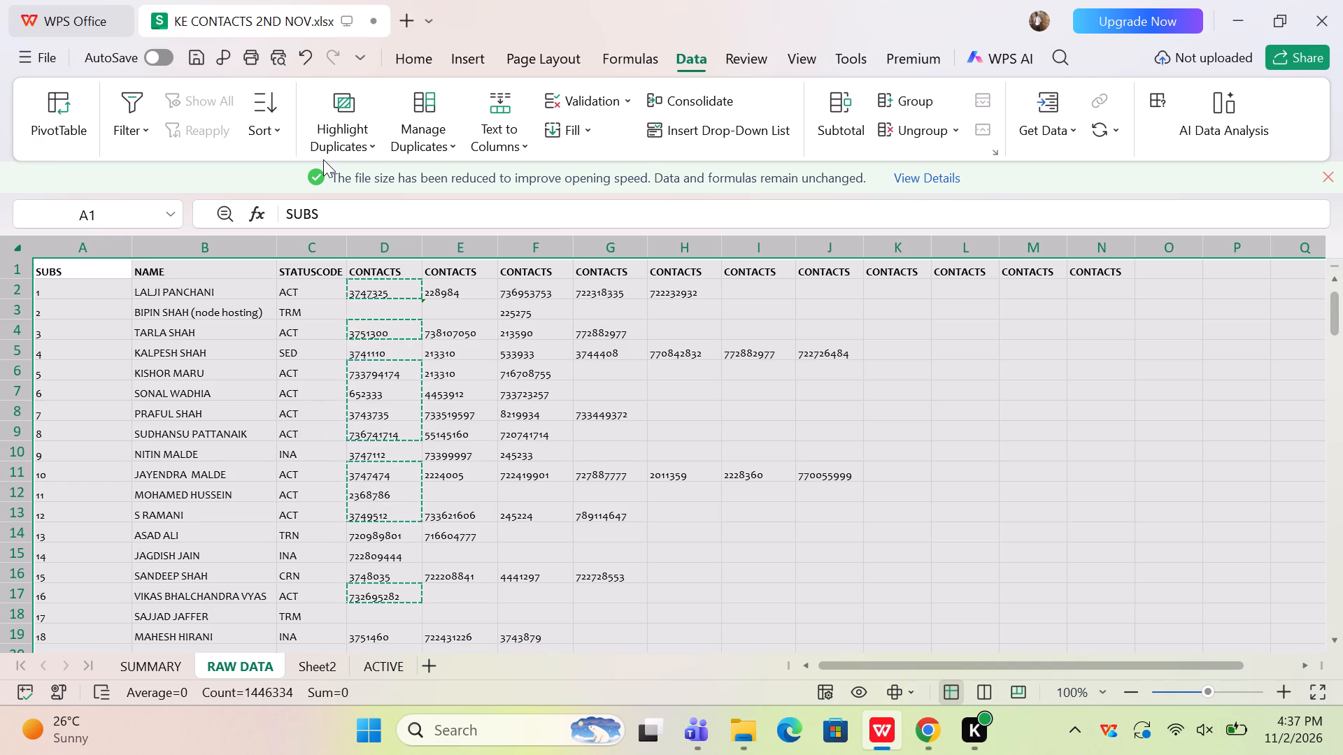
{"action": "left_click", "coordinate": [142, 118]}
{"action": "left_click", "coordinate": [412, 271]}
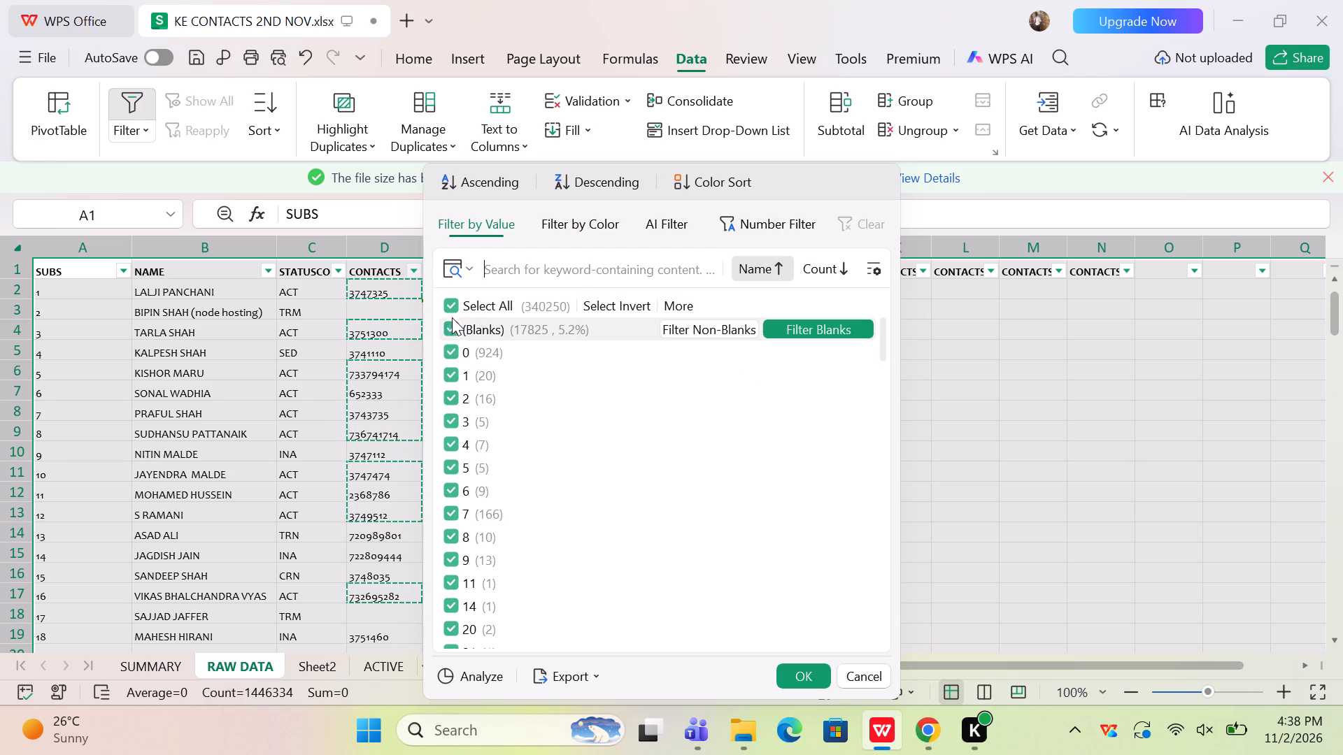
{"action": "left_click", "coordinate": [452, 322]}
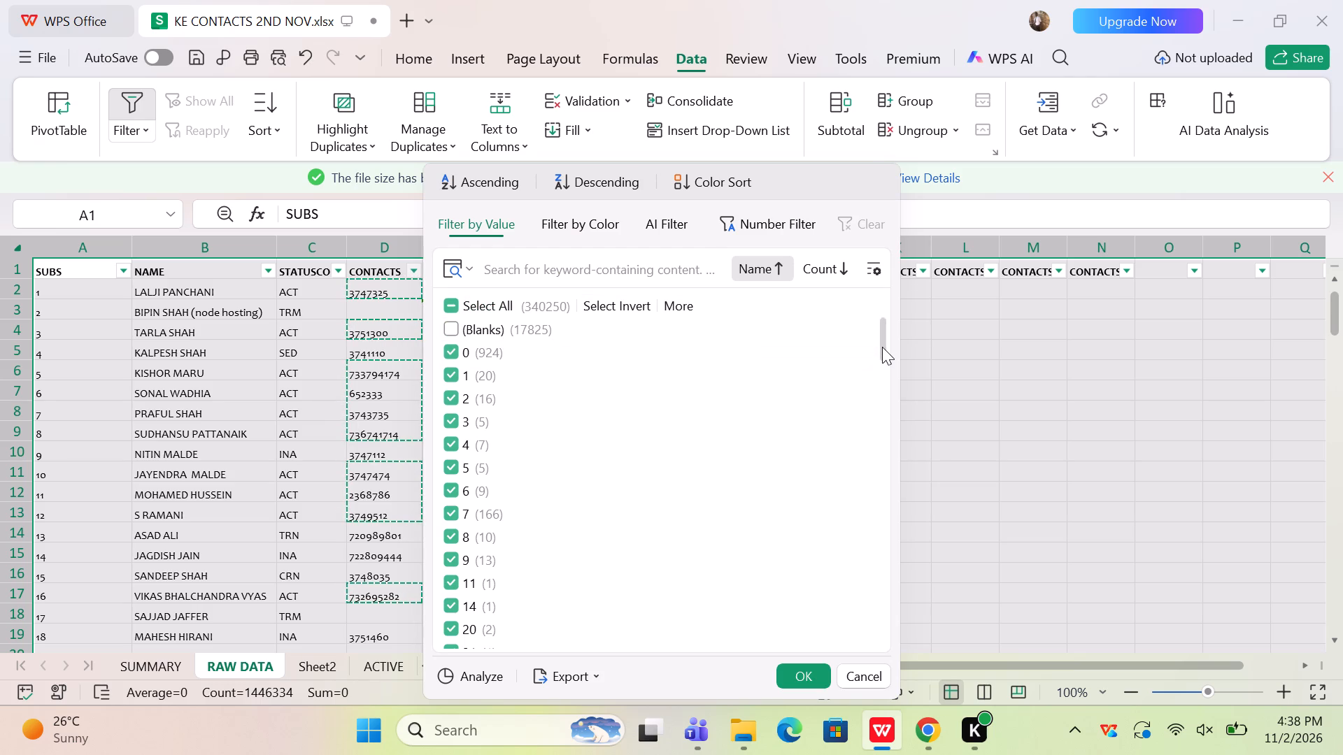
{"action": "left_click", "coordinate": [804, 670]}
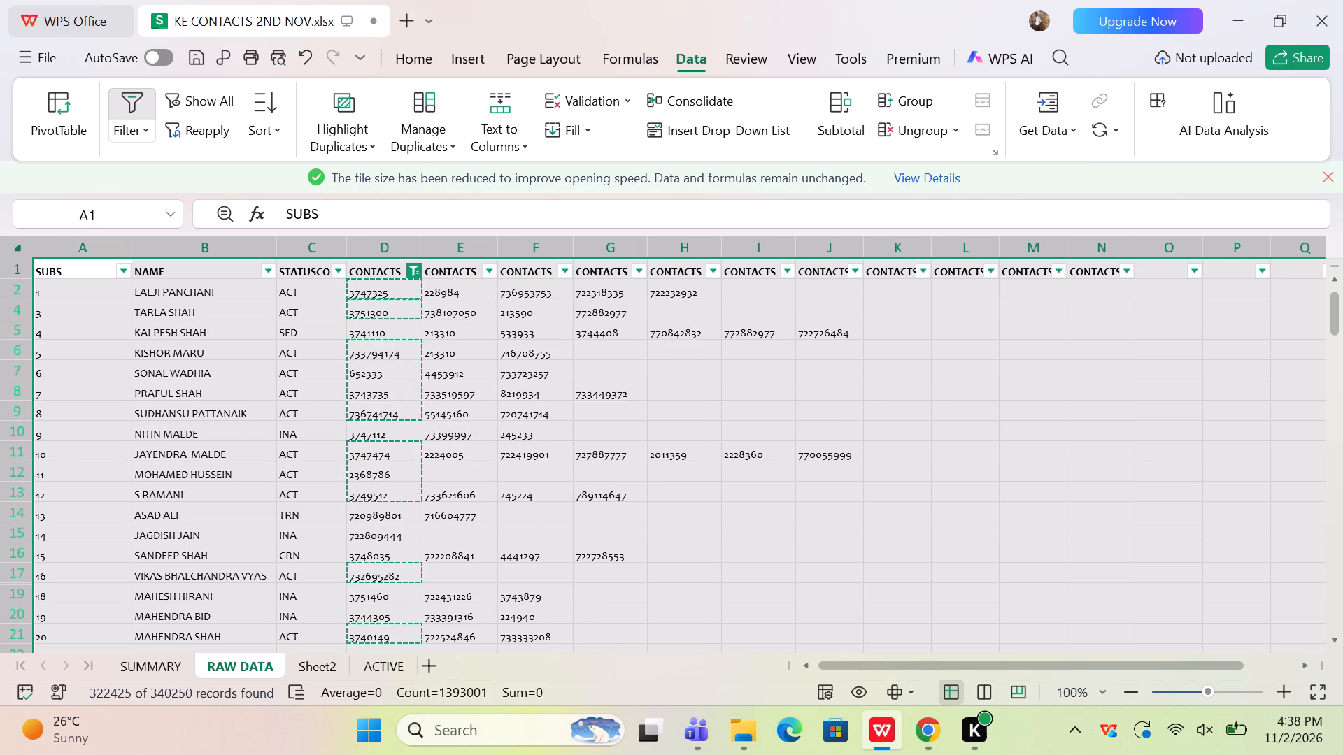
Copy the filtered contacts in column D of RAW DATA from D2 down and paste them into a new sheet at A1.
{"action": "left_click", "coordinate": [374, 254]}
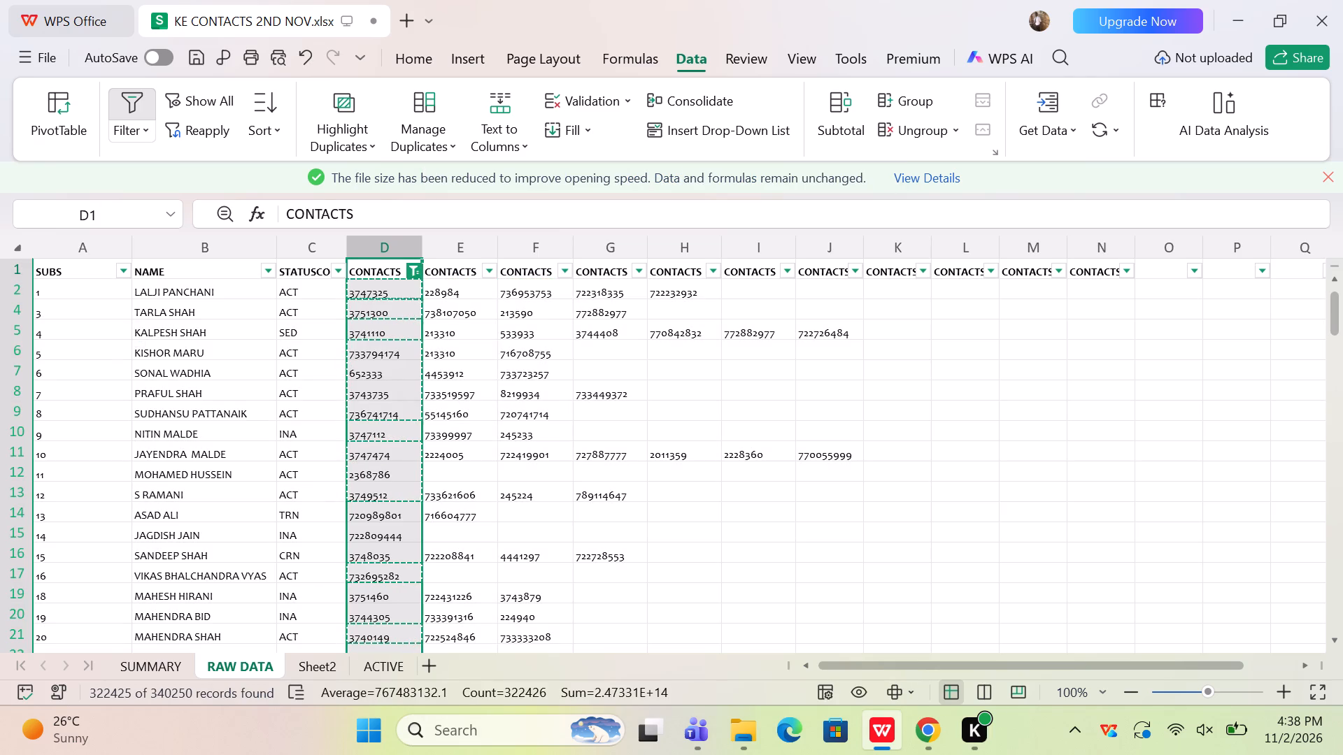
{"action": "left_click", "coordinate": [374, 292]}
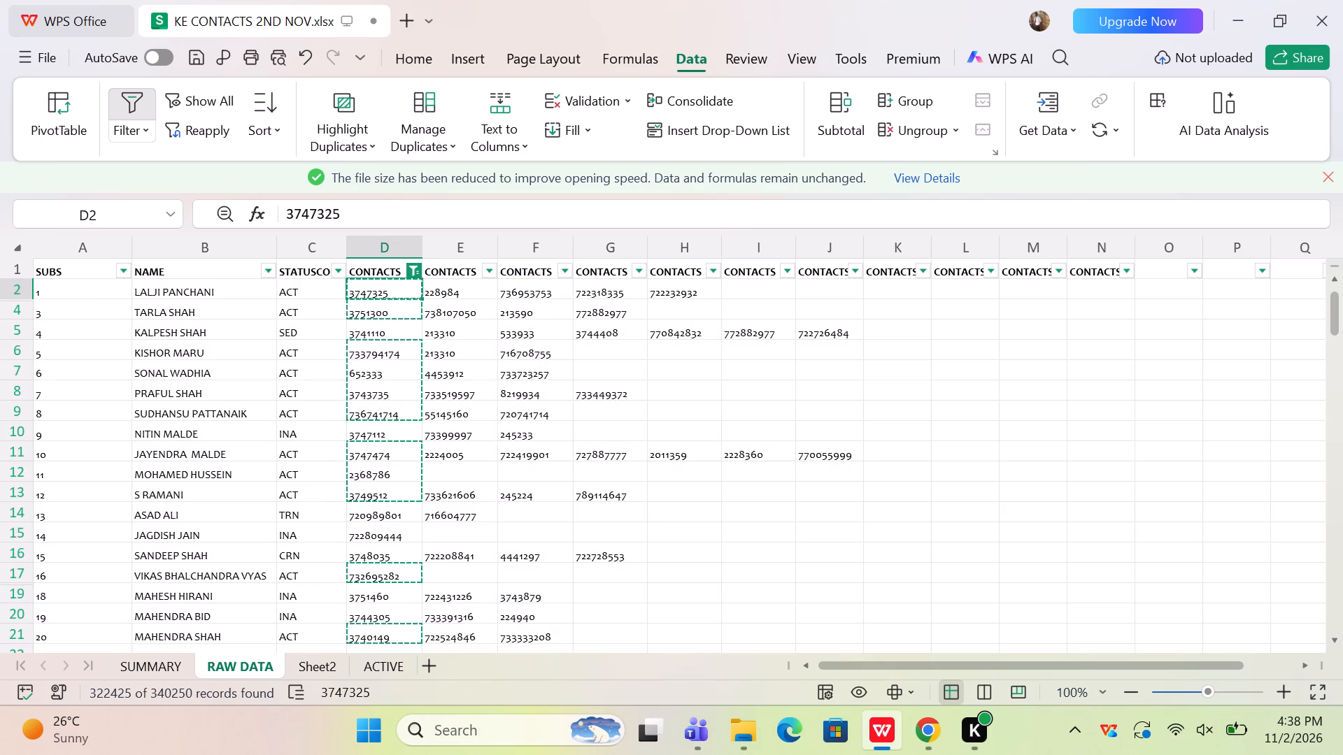
{"action": "key", "text": "ctrl+shift+Down"}
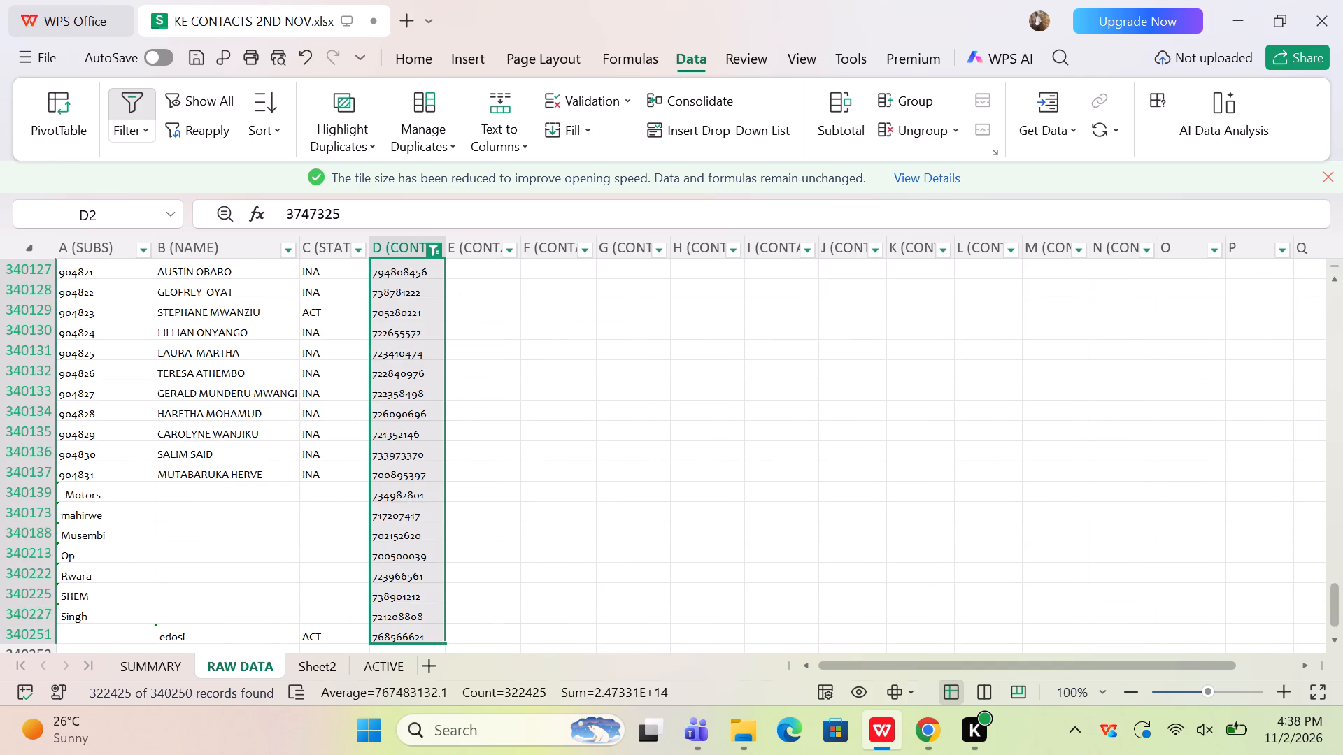
{"action": "key", "text": "ctrl+c"}
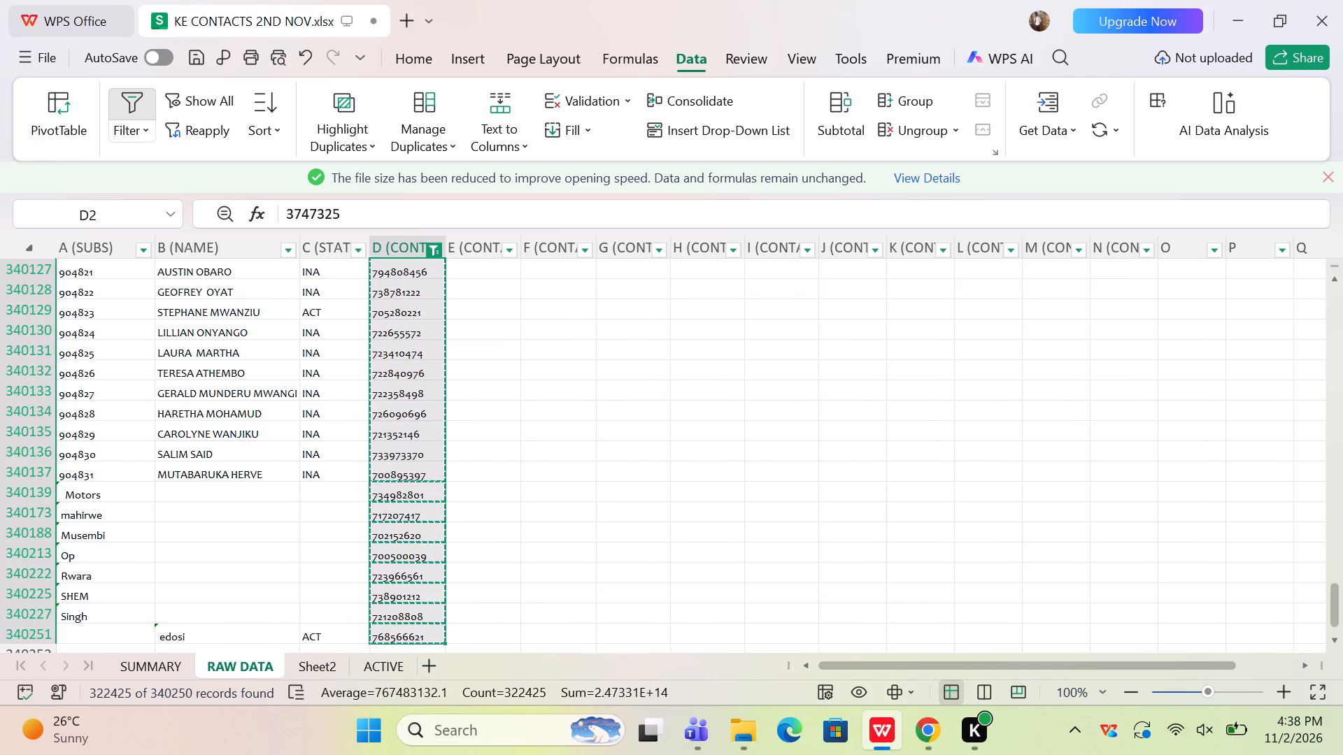
{"action": "left_click", "coordinate": [429, 660]}
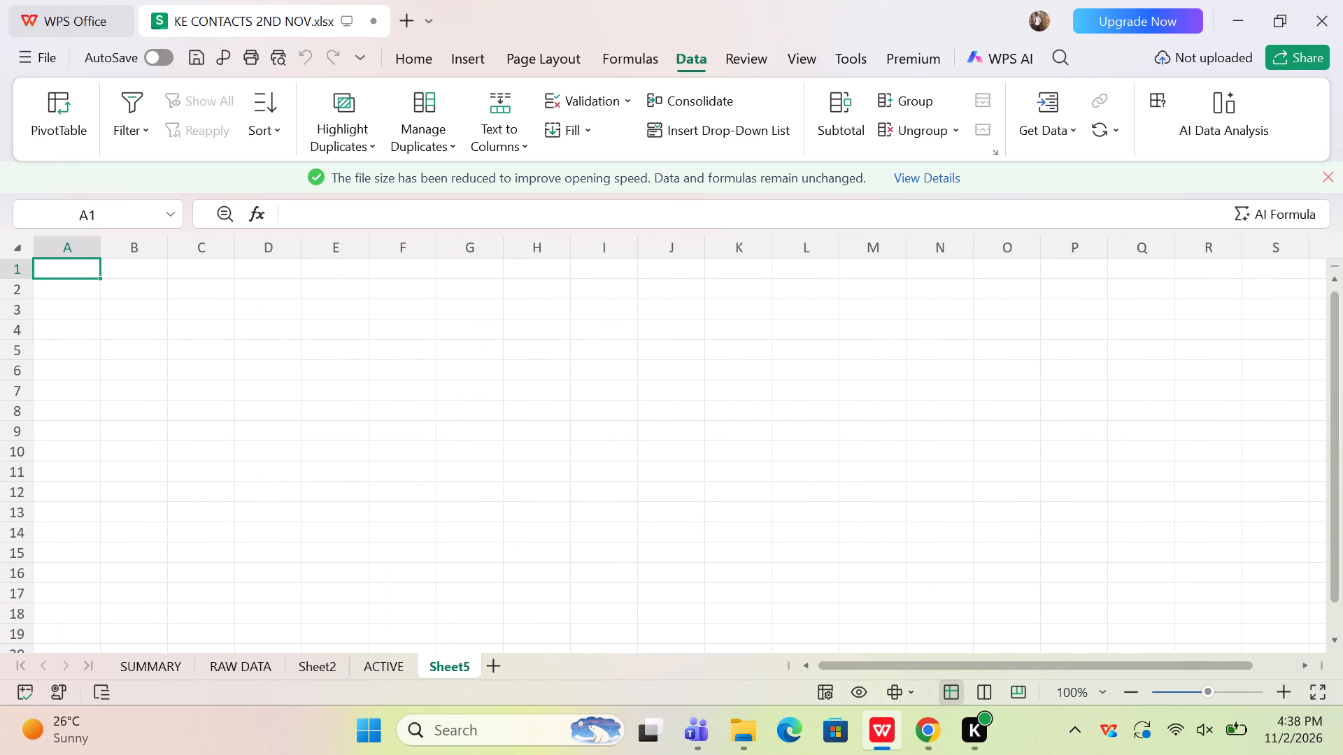
{"action": "left_click", "coordinate": [65, 263]}
{"action": "key", "text": "ctrl+v"}
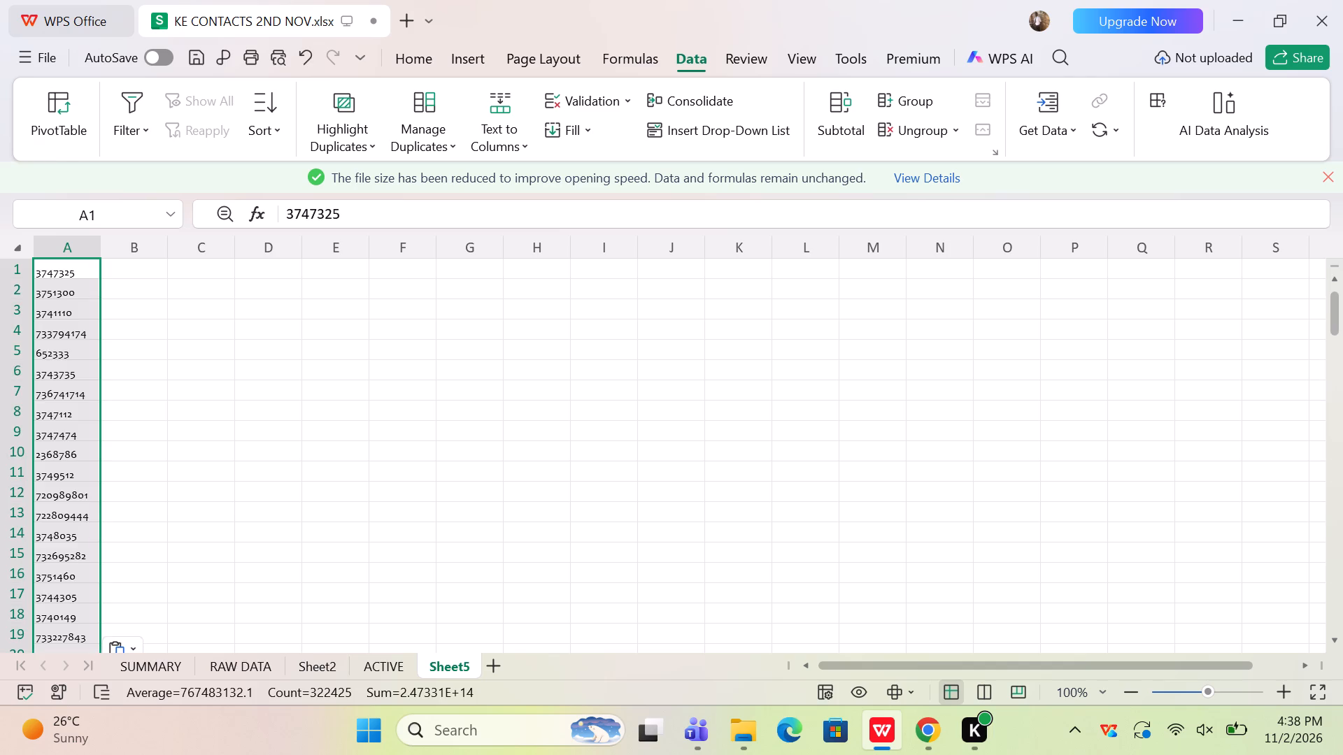
Delete the ACTIVE sheet.
{"action": "left_click", "coordinate": [381, 658]}
{"action": "right_click", "coordinate": [381, 658]}
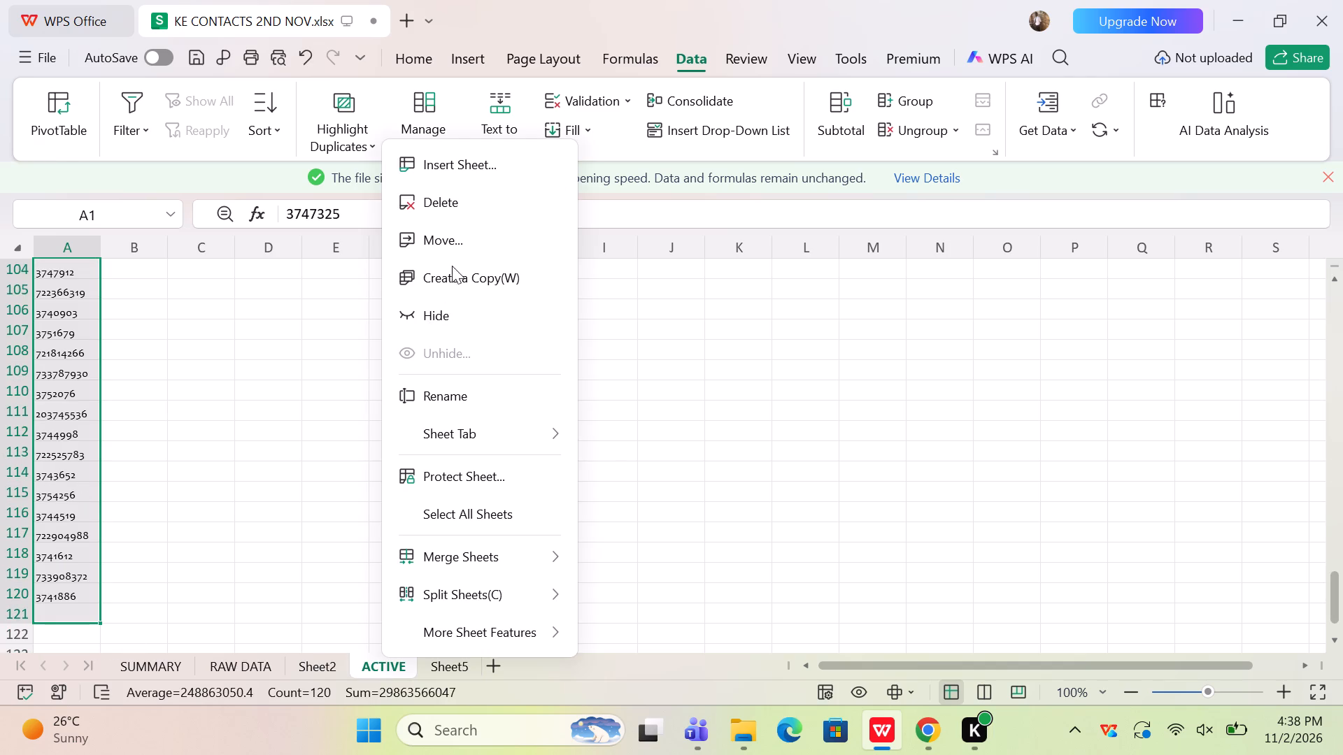
{"action": "left_click", "coordinate": [443, 206]}
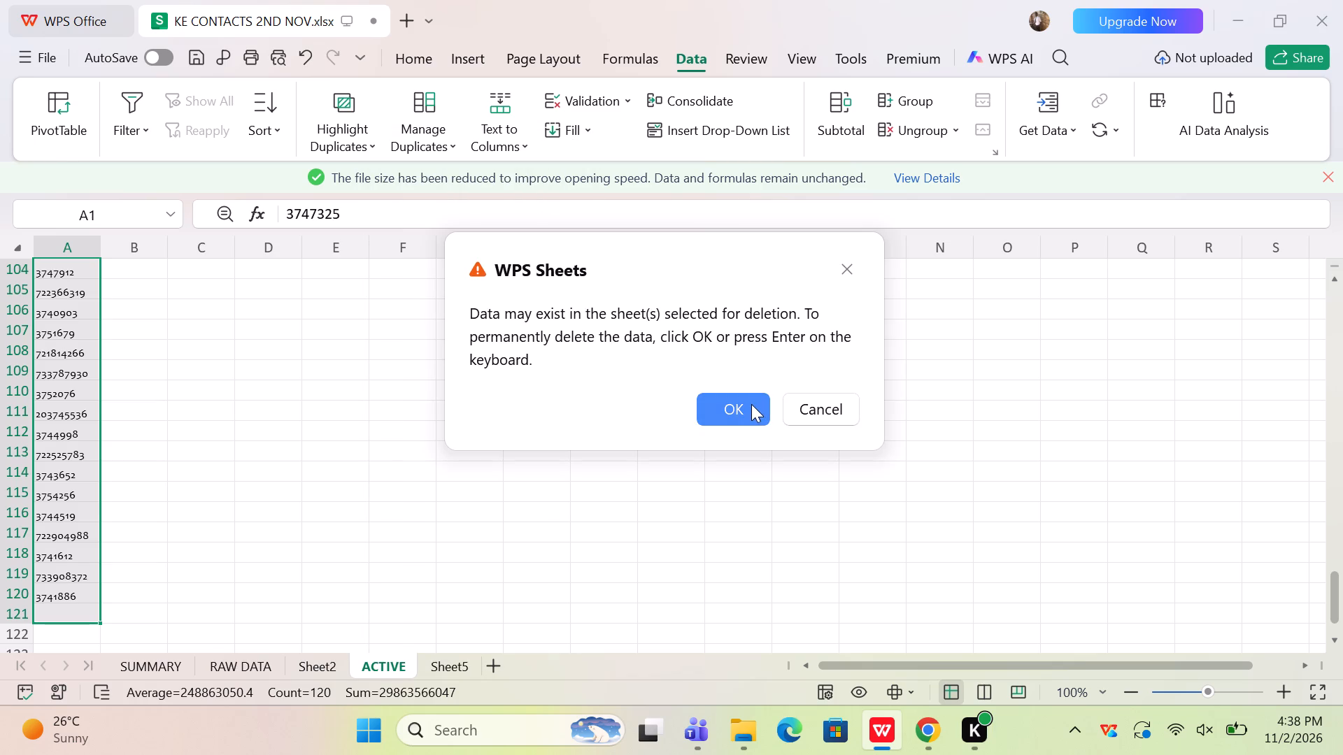
{"action": "left_click", "coordinate": [751, 404]}
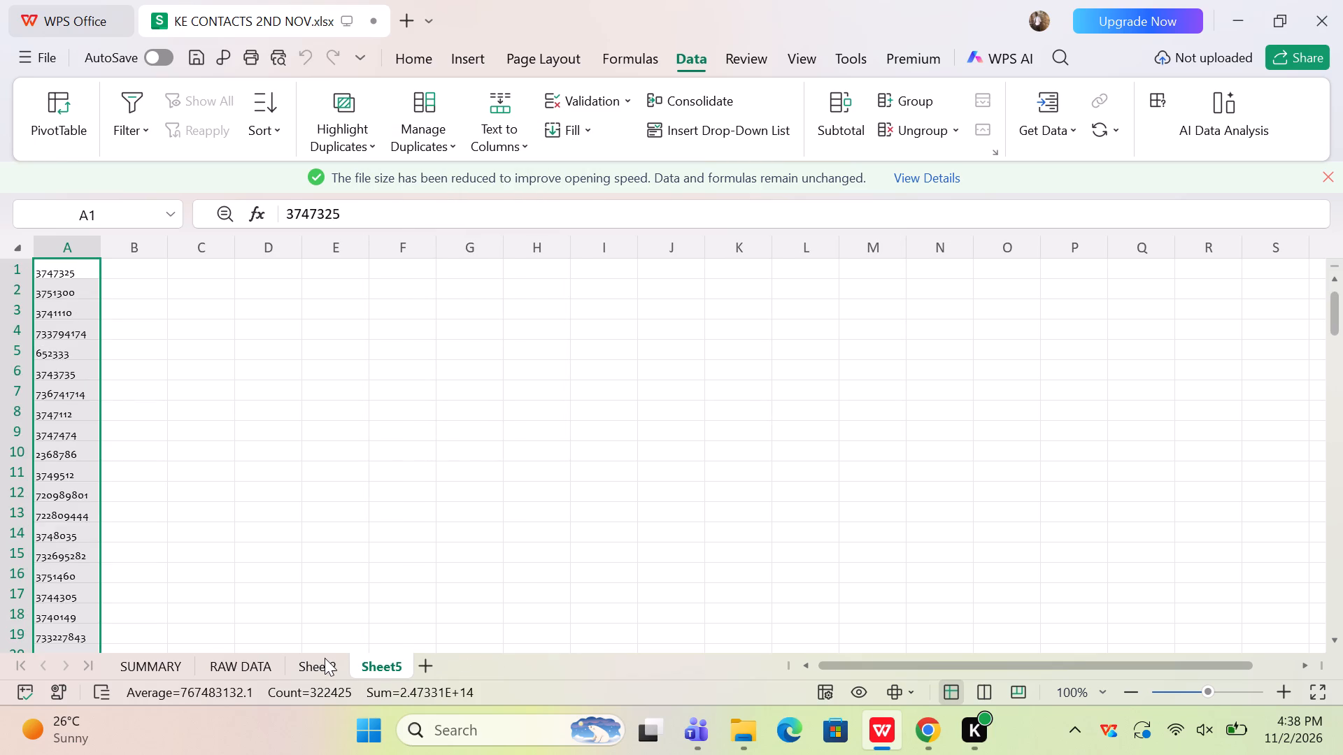
Rename the SUMMARY sheet containing the pivot table as PIVOT.
{"action": "left_click", "coordinate": [325, 658]}
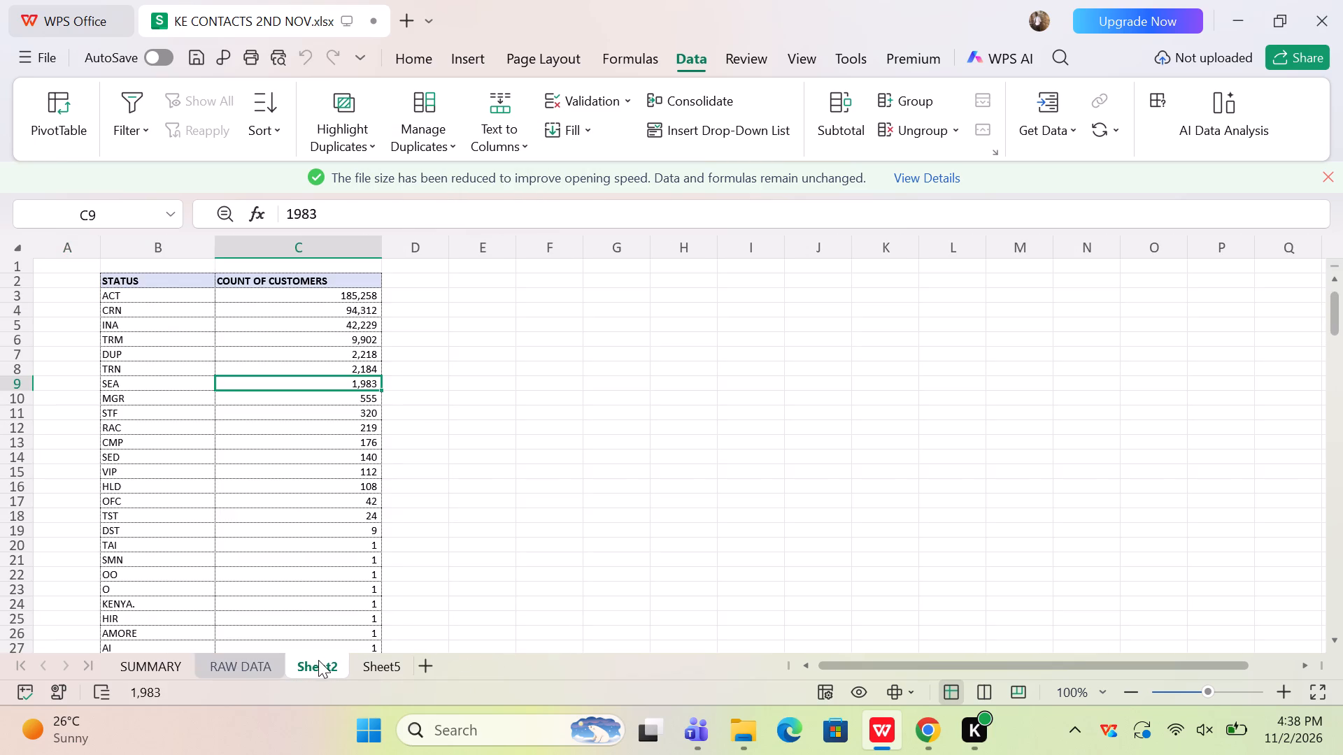
{"action": "double_click", "coordinate": [318, 660]}
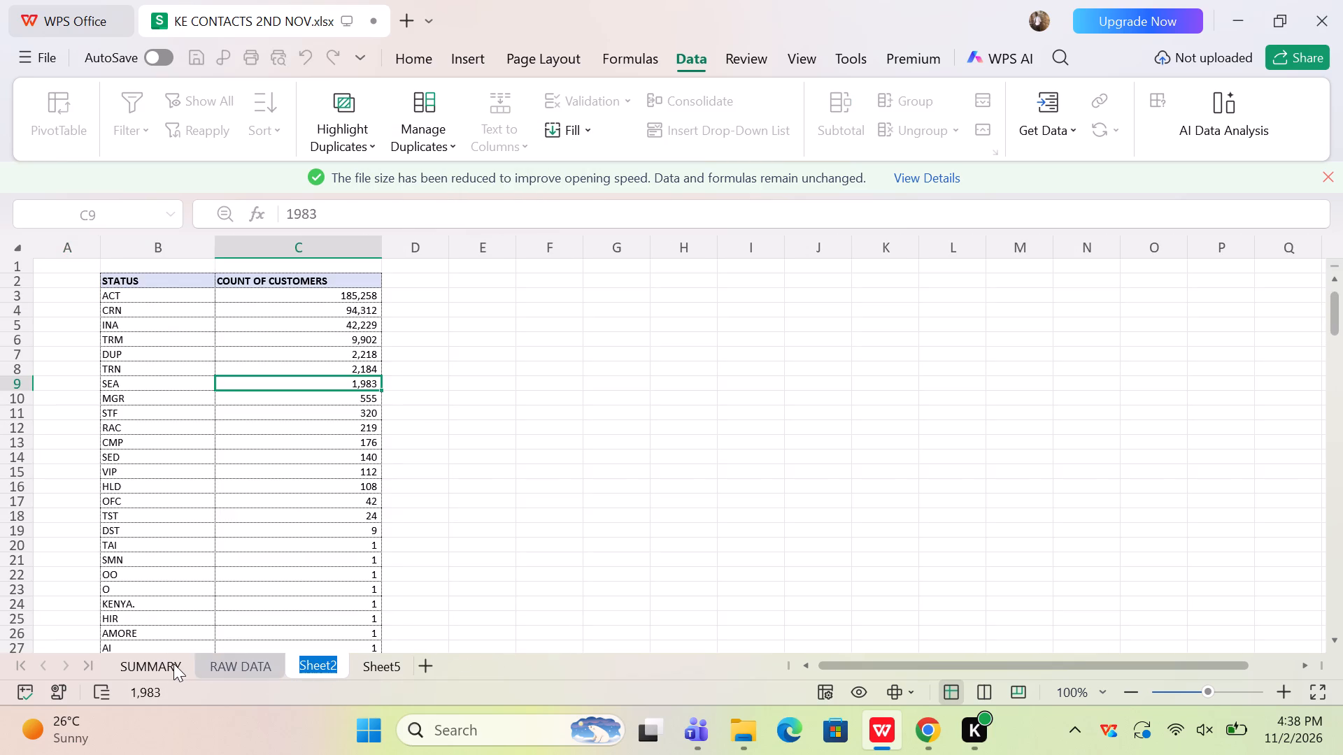
{"action": "left_click", "coordinate": [173, 663]}
{"action": "double_click", "coordinate": [173, 663]}
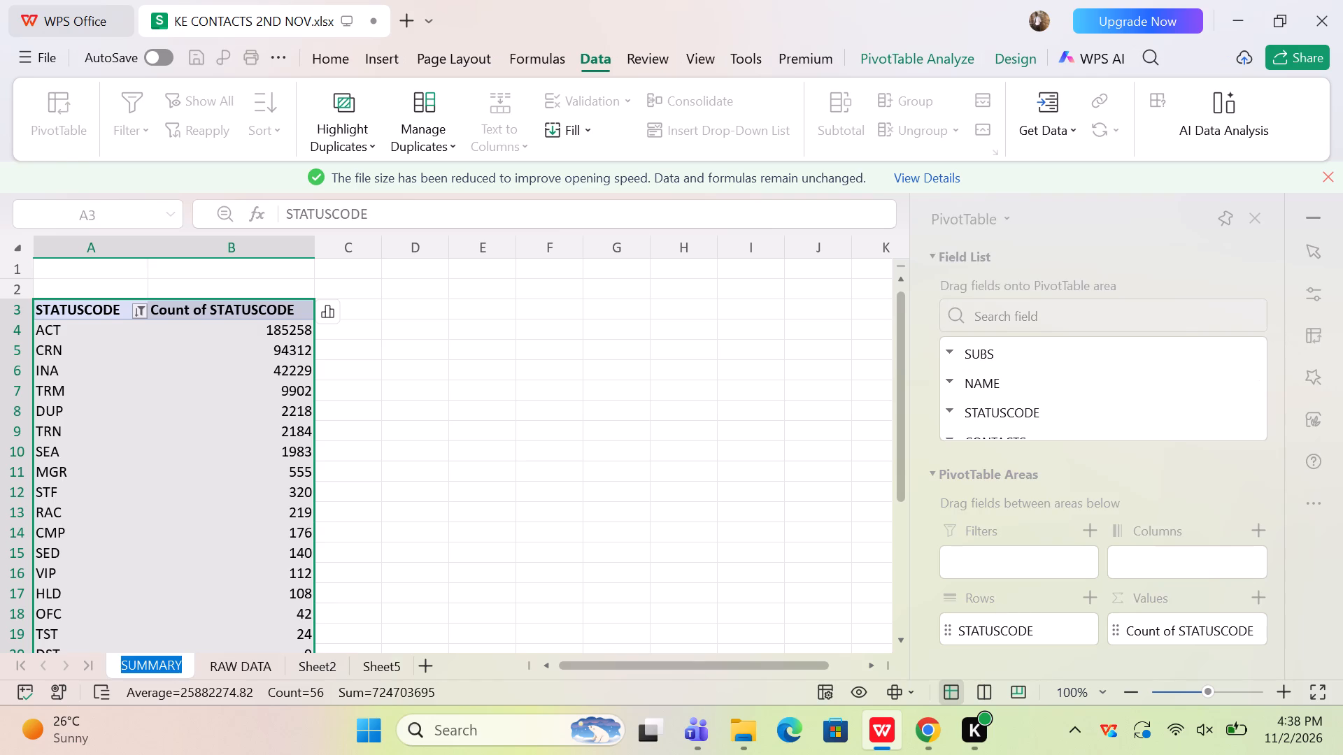
{"action": "type", "text": "PIVOT"}
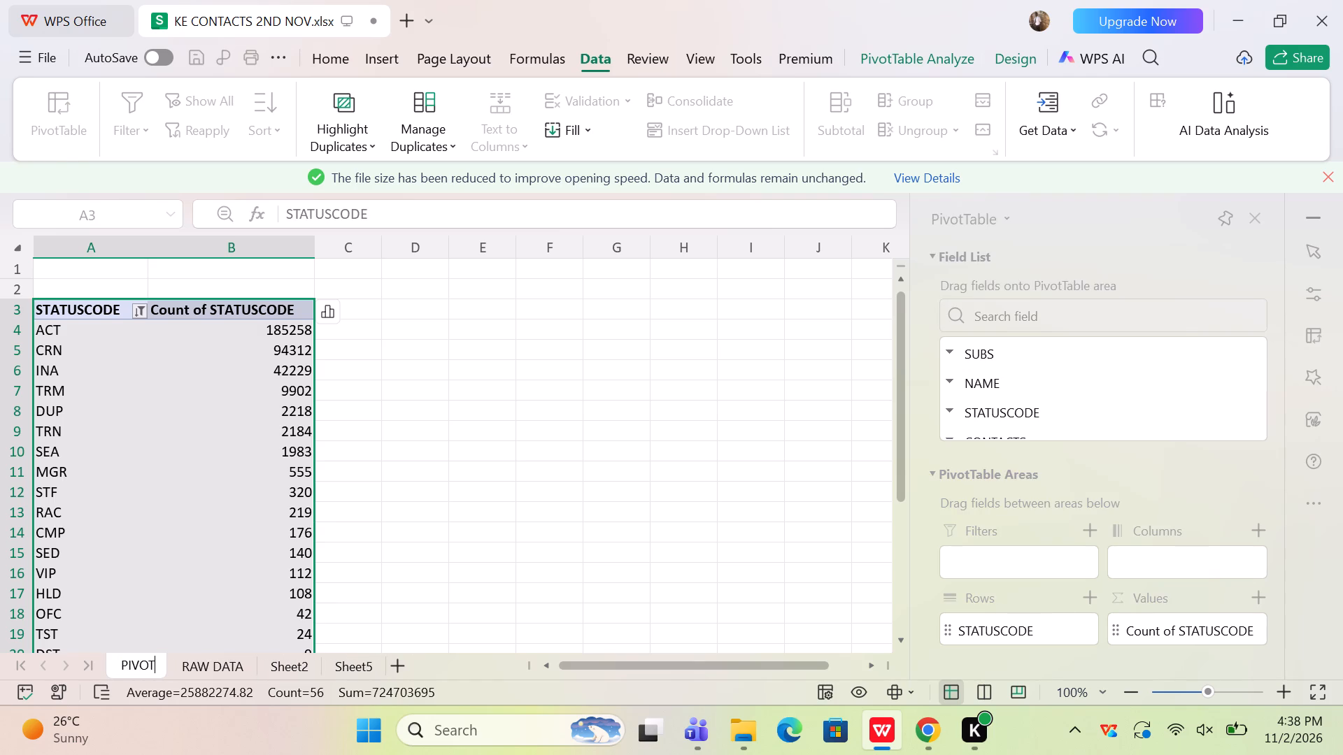
Rename Sheet2 as SUMMARY.
{"action": "left_click", "coordinate": [304, 656]}
{"action": "double_click", "coordinate": [304, 656]}
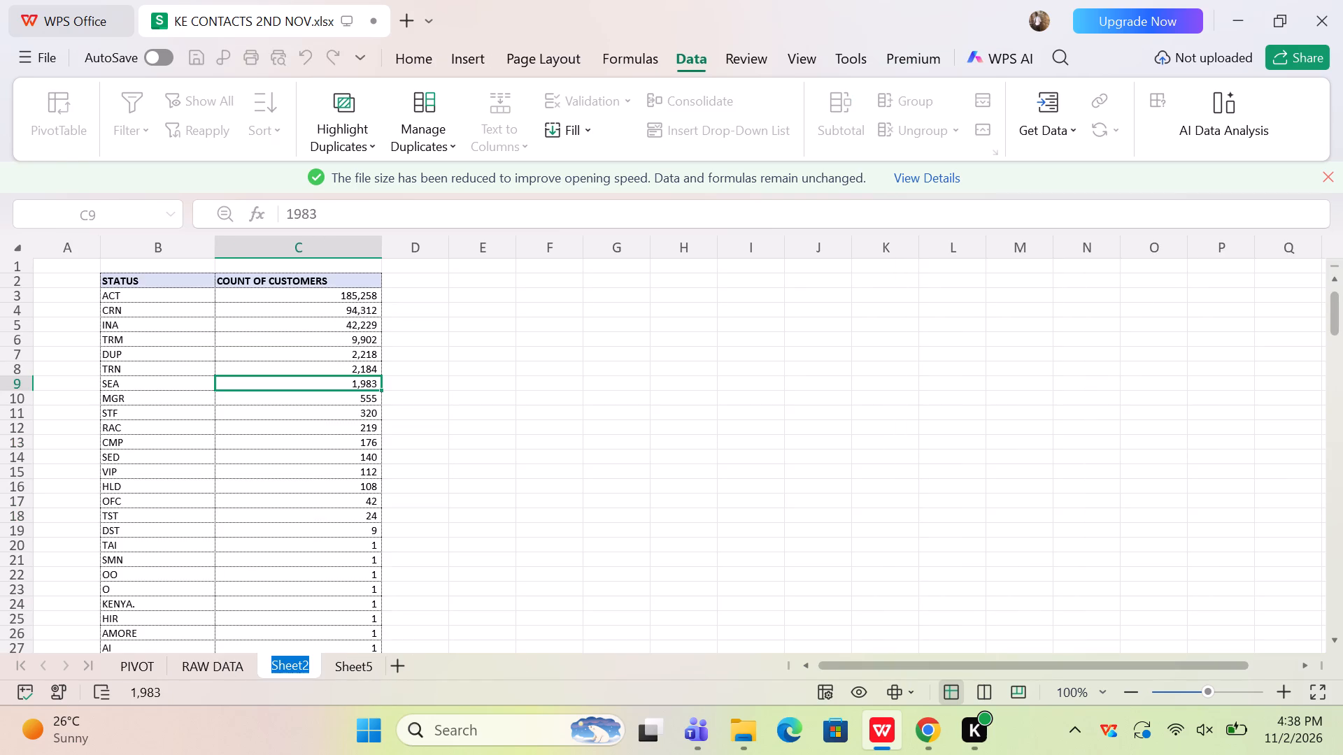
{"action": "type", "text": "SUMMARY"}
Select the first empty cell below the pasted contacts in column A of Sheet5, and return to RAW DATA.
{"action": "left_click", "coordinate": [378, 666]}
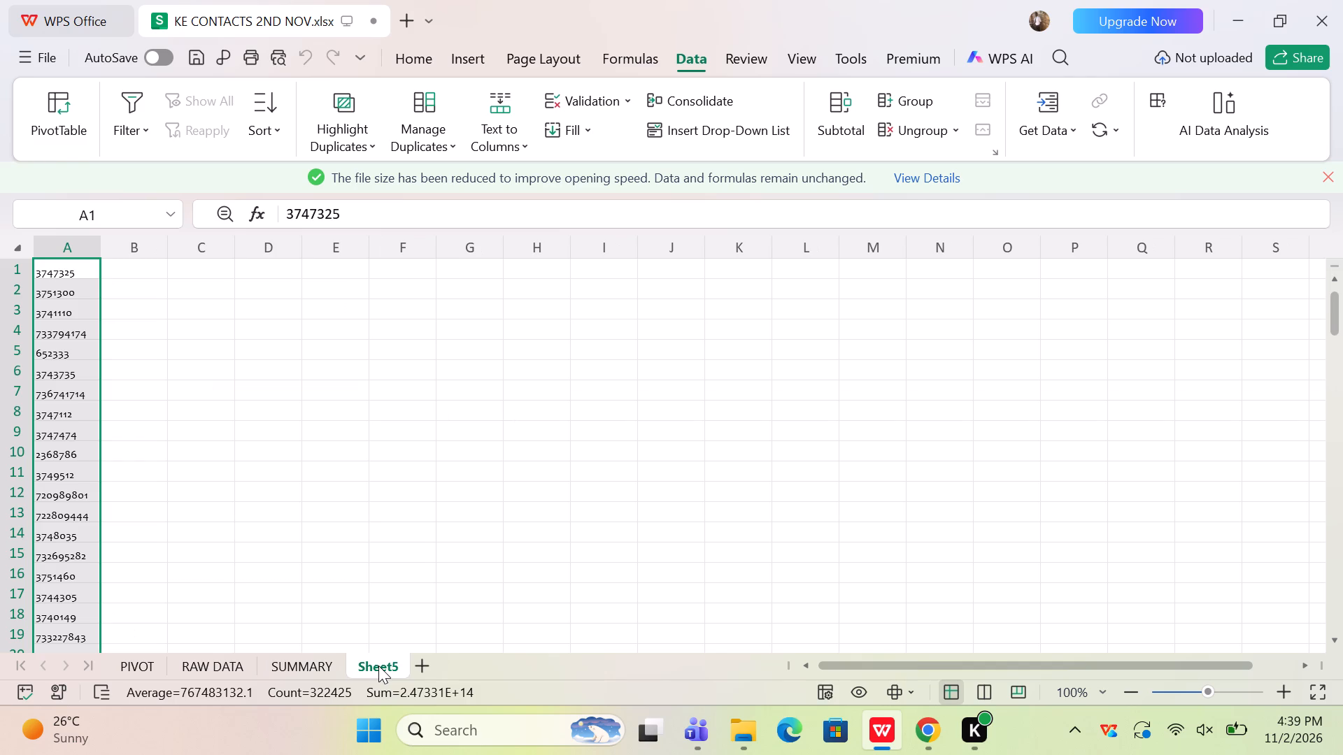
{"action": "left_click", "coordinate": [71, 282]}
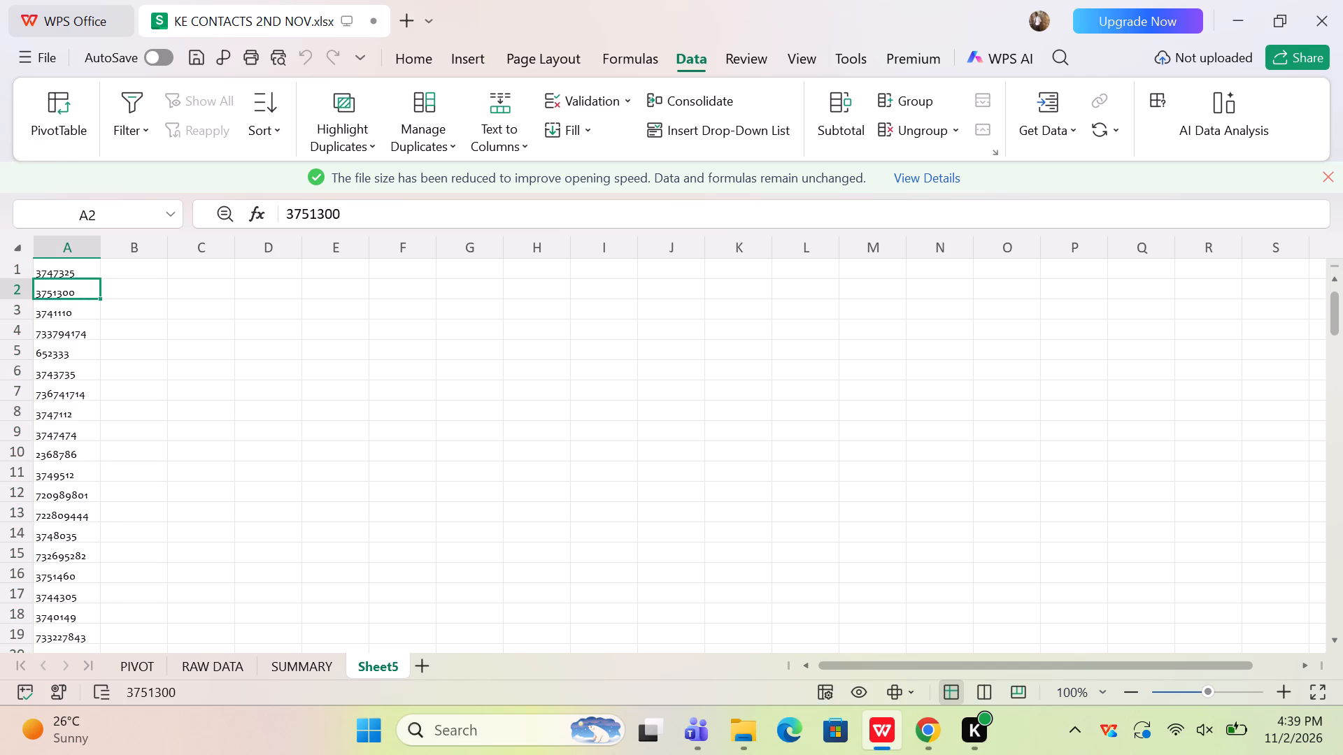
{"action": "key", "text": "ctrl+shift+Down"}
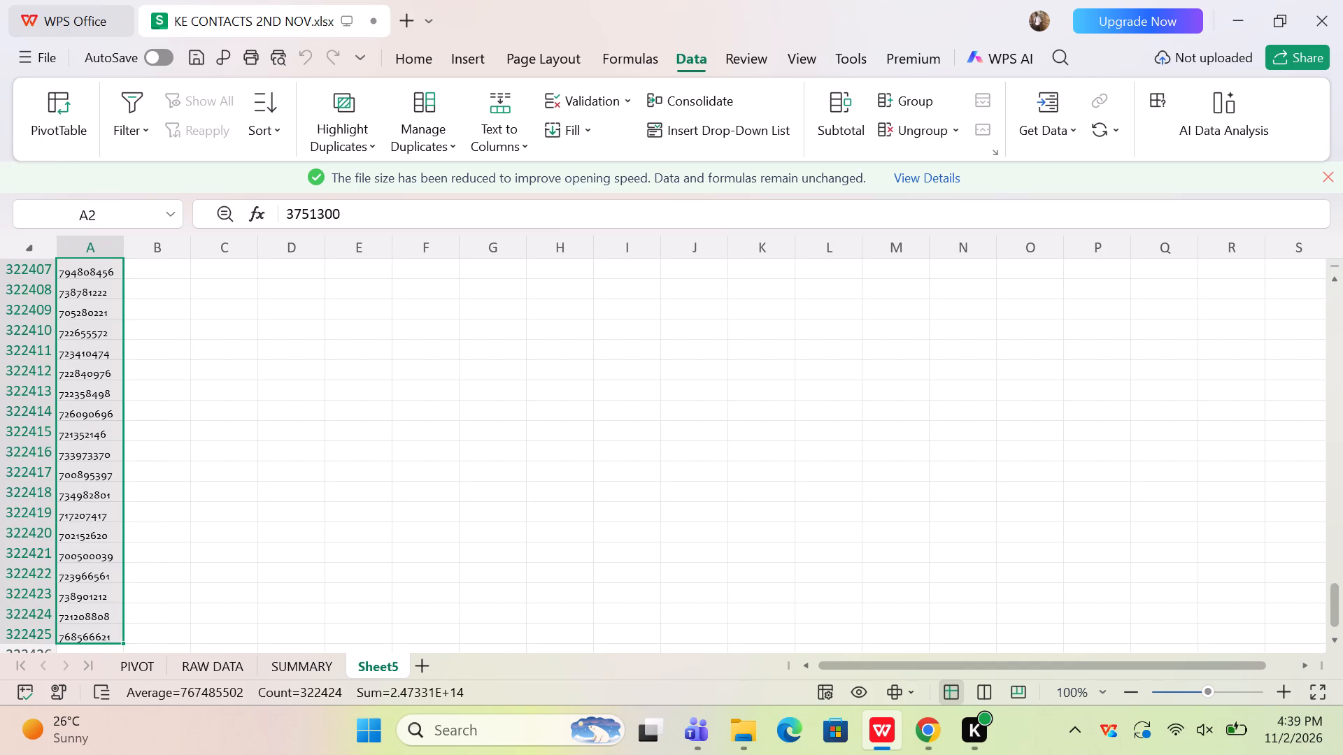
{"action": "left_click", "coordinate": [97, 631]}
{"action": "key", "text": "Down"}
{"action": "key", "text": "Down"}
{"action": "key", "text": "Down"}
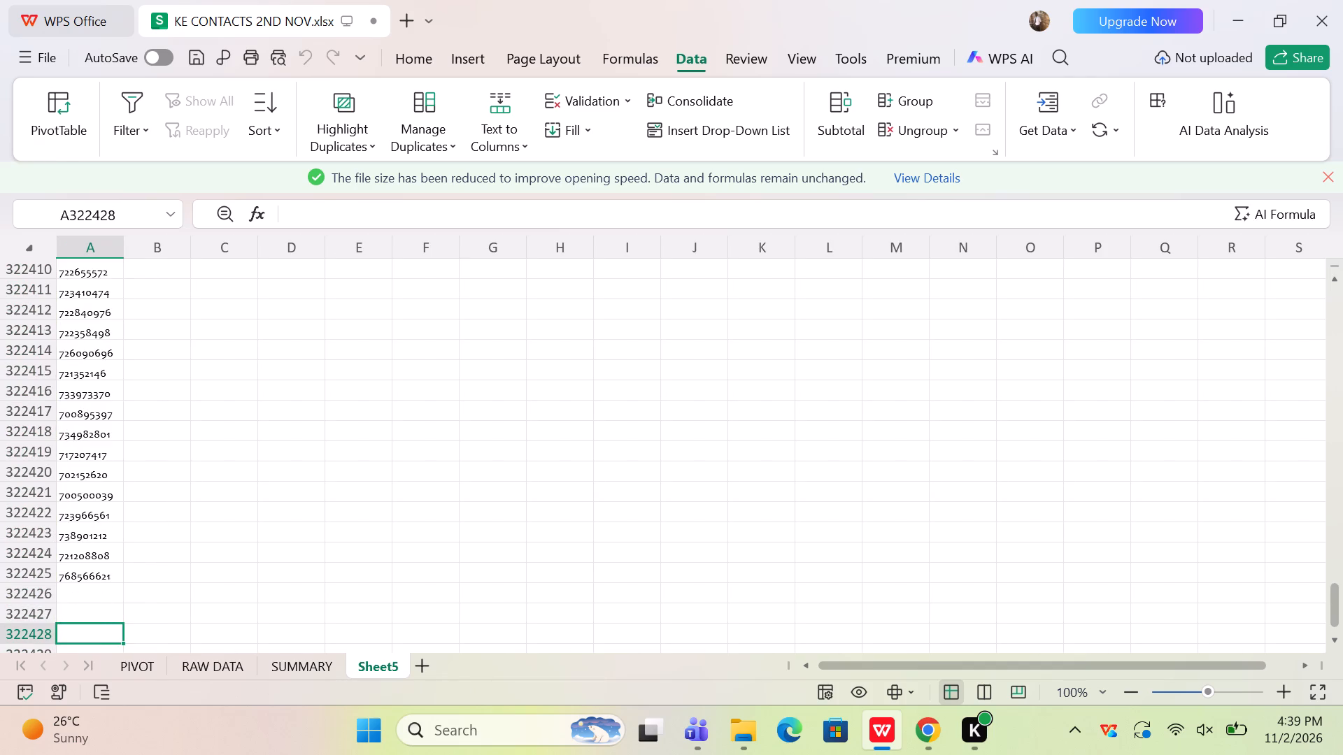
{"action": "left_click", "coordinate": [90, 596]}
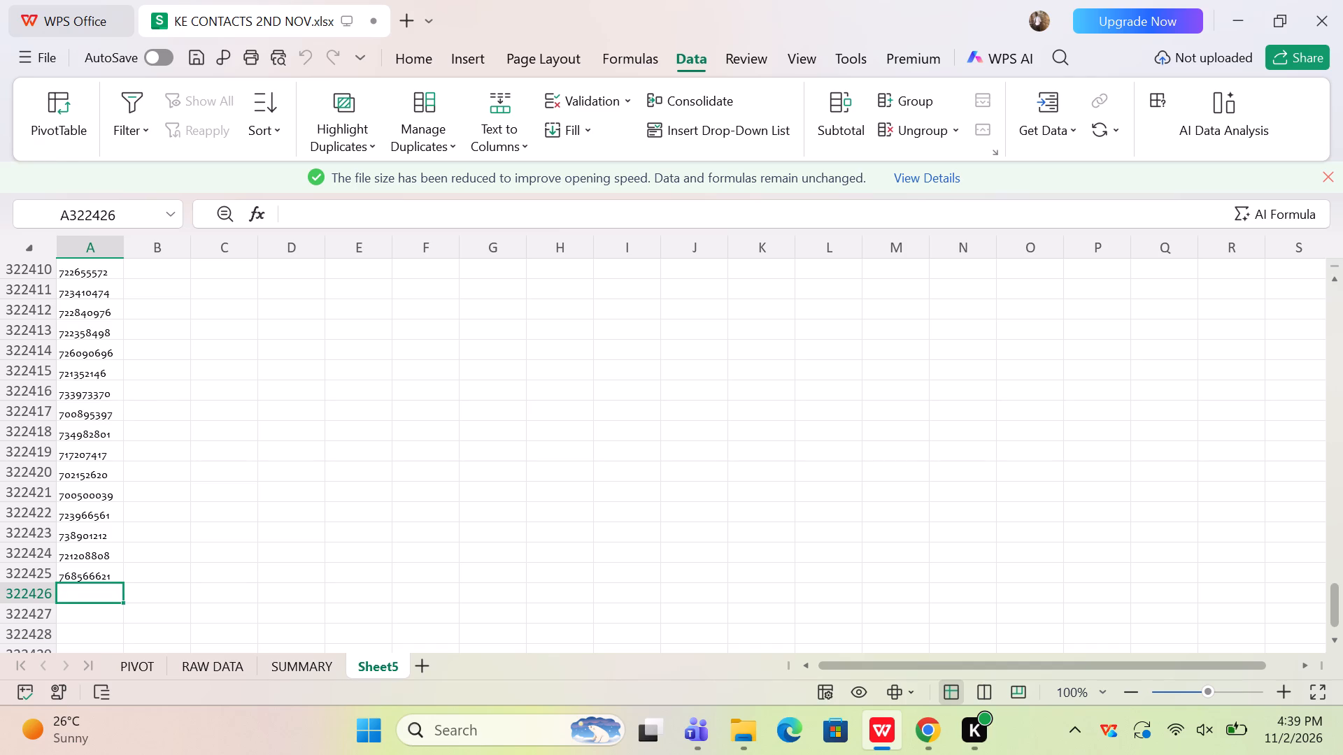
{"action": "left_click", "coordinate": [223, 677]}
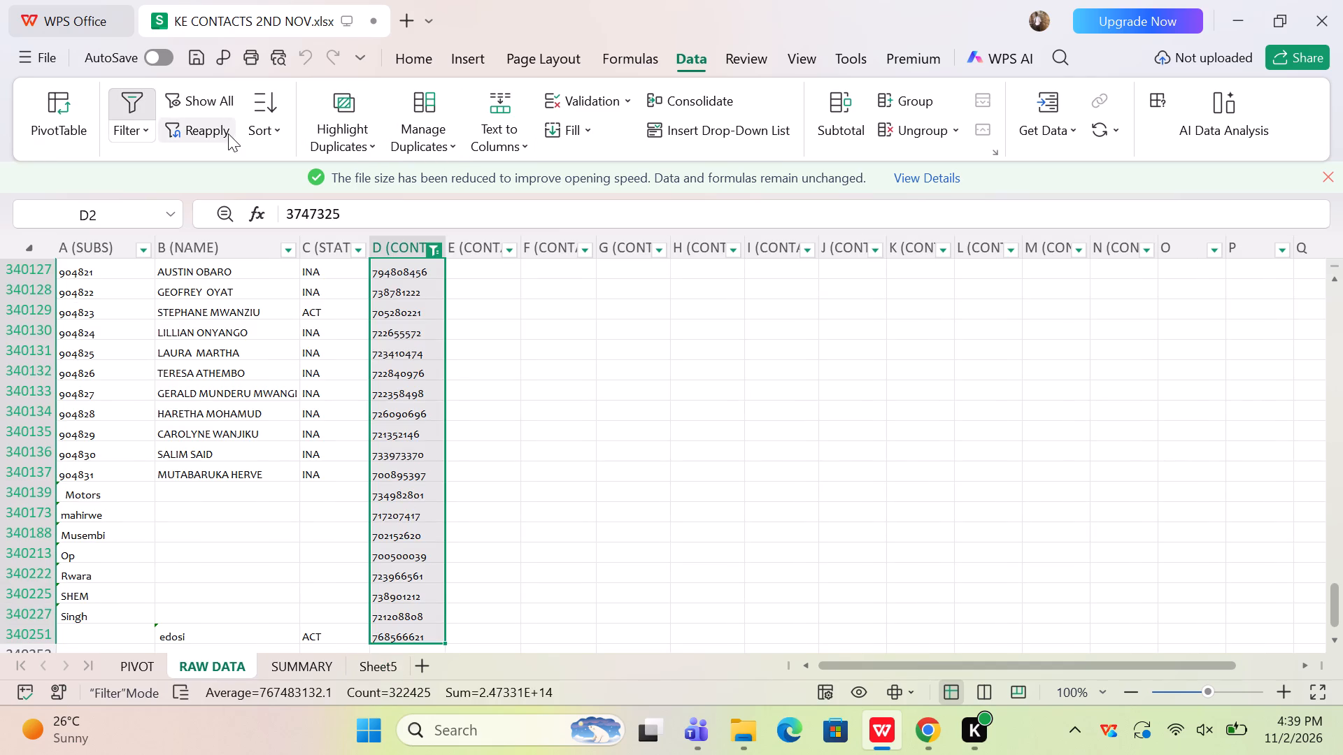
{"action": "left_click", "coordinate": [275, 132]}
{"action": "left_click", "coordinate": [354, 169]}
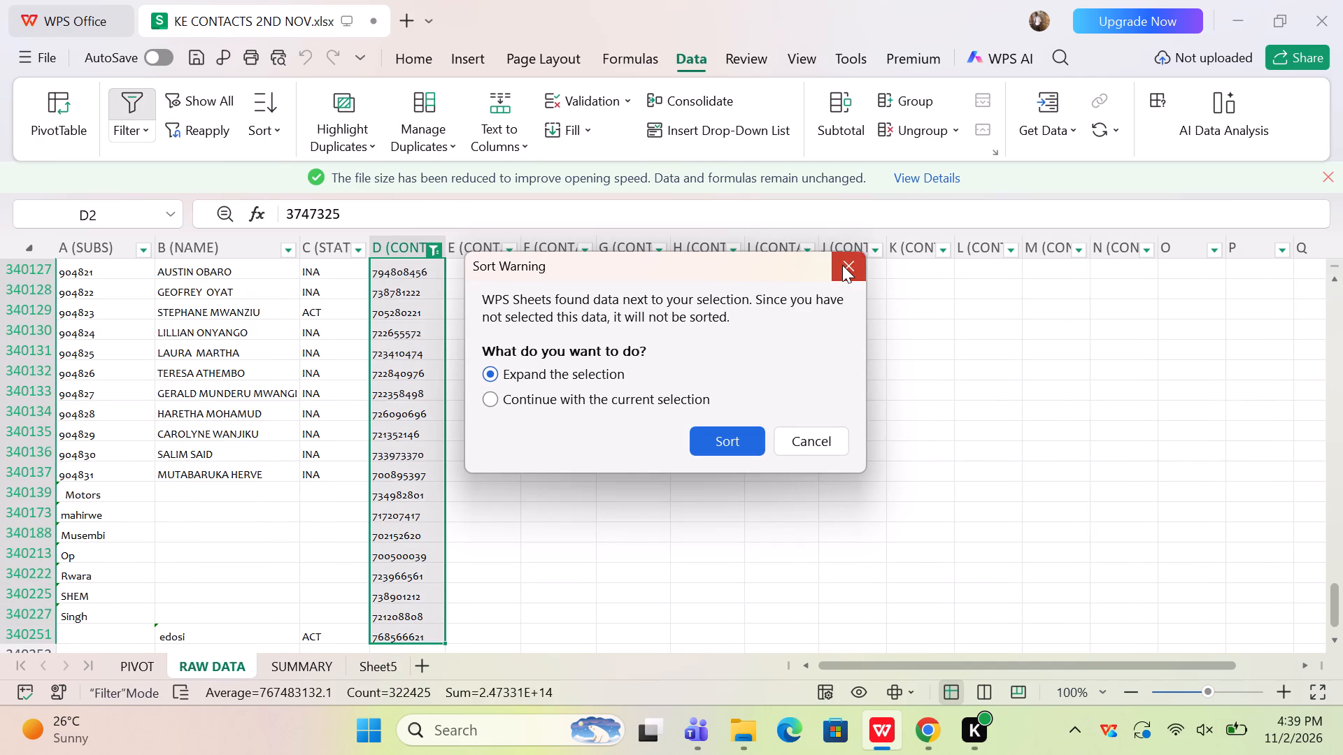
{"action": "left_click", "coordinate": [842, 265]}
Remove the filter from the RAW DATA sheet.
{"action": "left_click", "coordinate": [150, 129]}
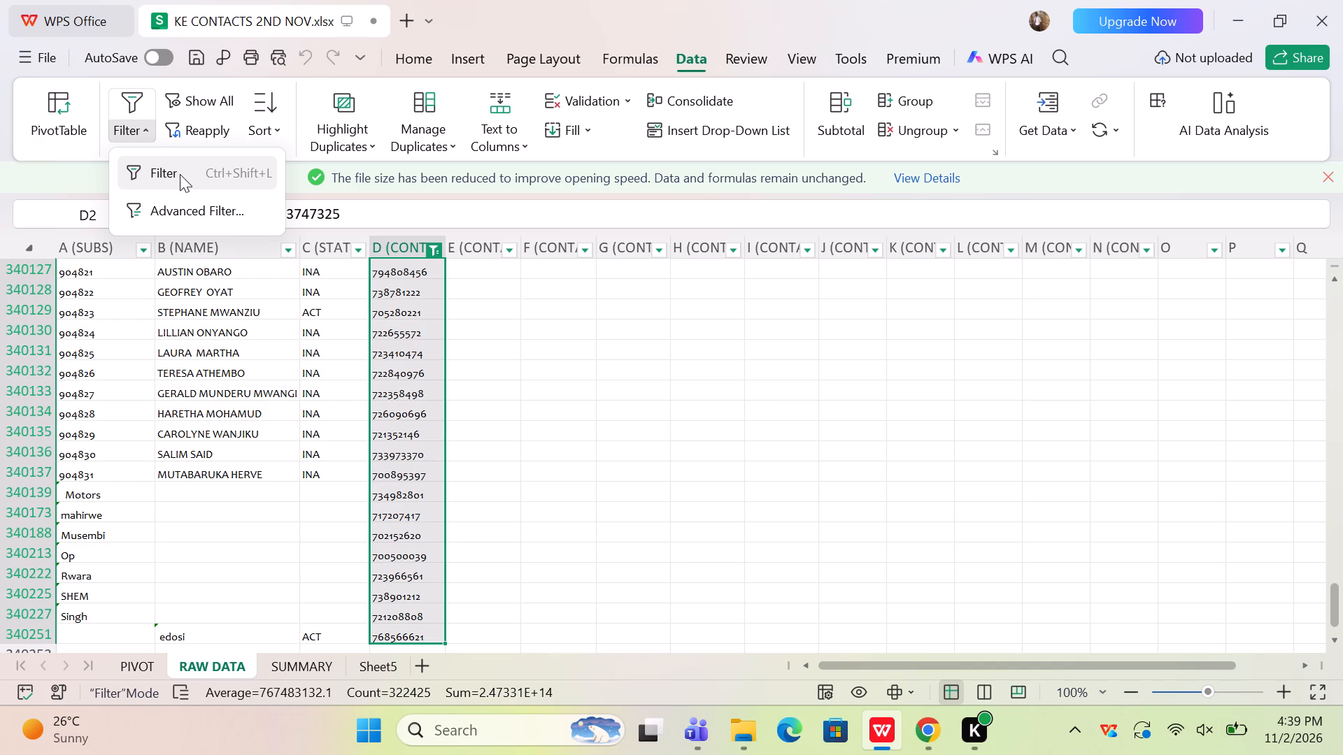
{"action": "left_click", "coordinate": [180, 174]}
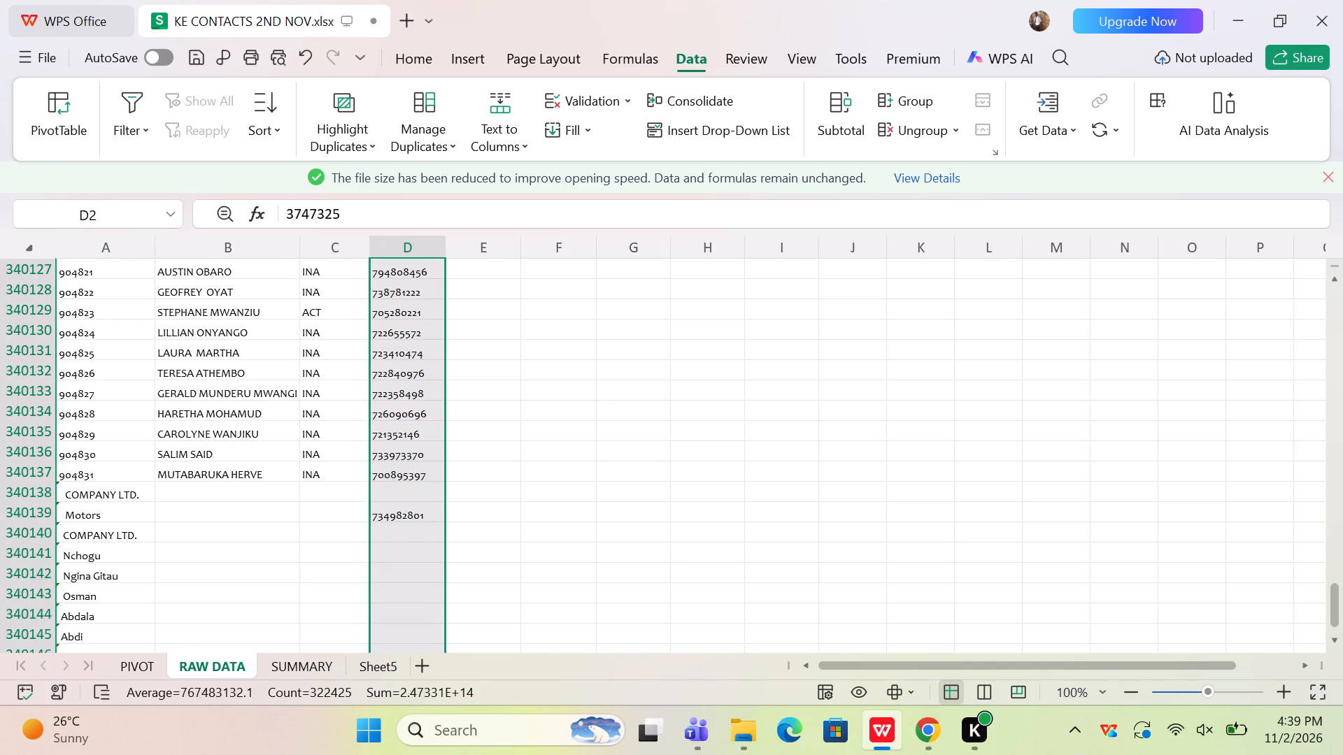
Apply a filter to the whole RAW DATA sheet and exclude blanks from the CONTACTS values in column E.
{"action": "left_click_drag", "start_coordinate": [1335, 598], "coordinate": [1335, 587]}
{"action": "left_click_drag", "start_coordinate": [1335, 587], "coordinate": [1342, 155]}
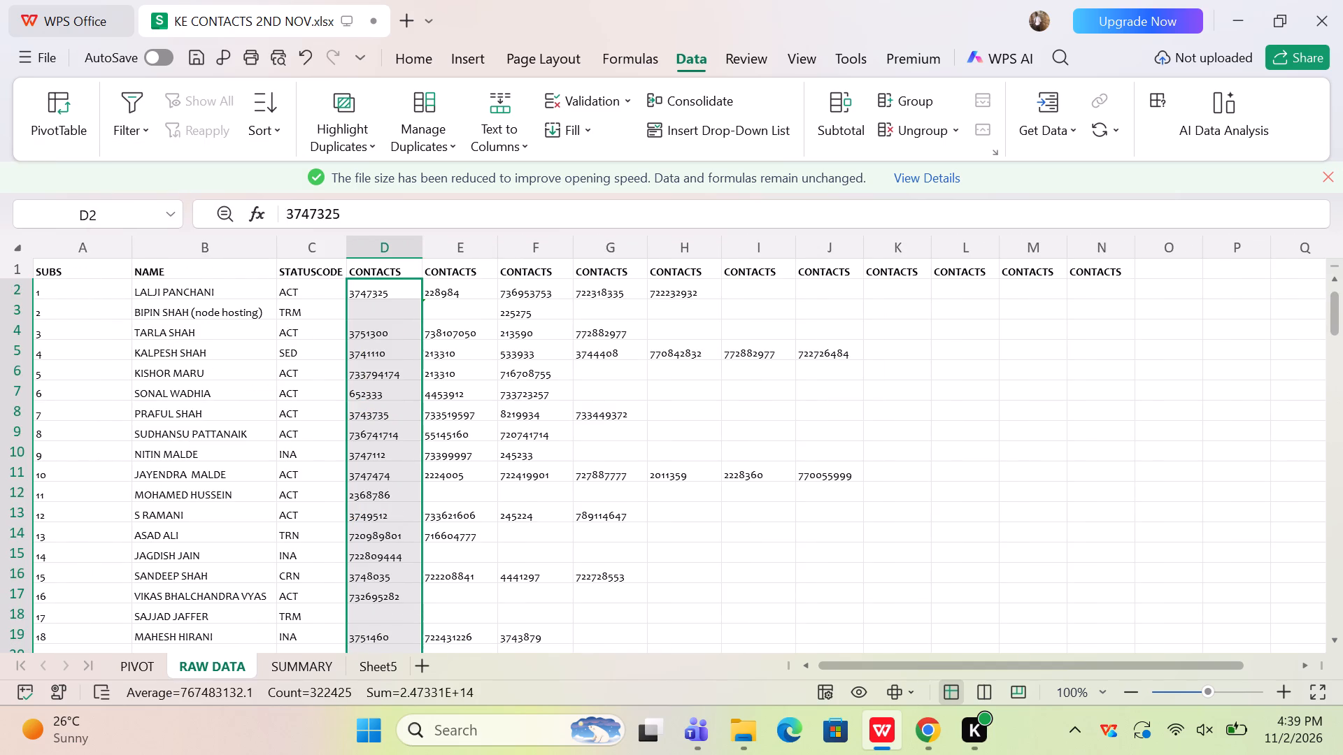
{"action": "left_click", "coordinate": [24, 257]}
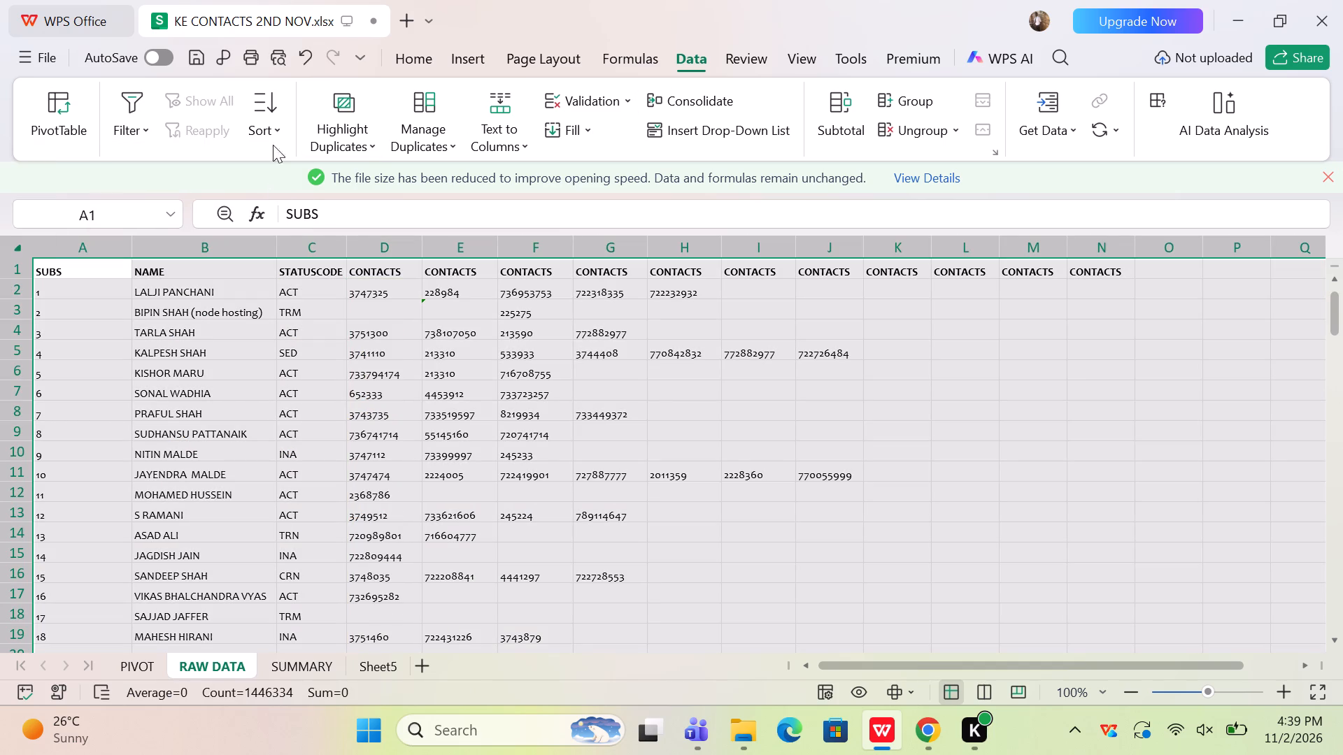
{"action": "left_click", "coordinate": [143, 127]}
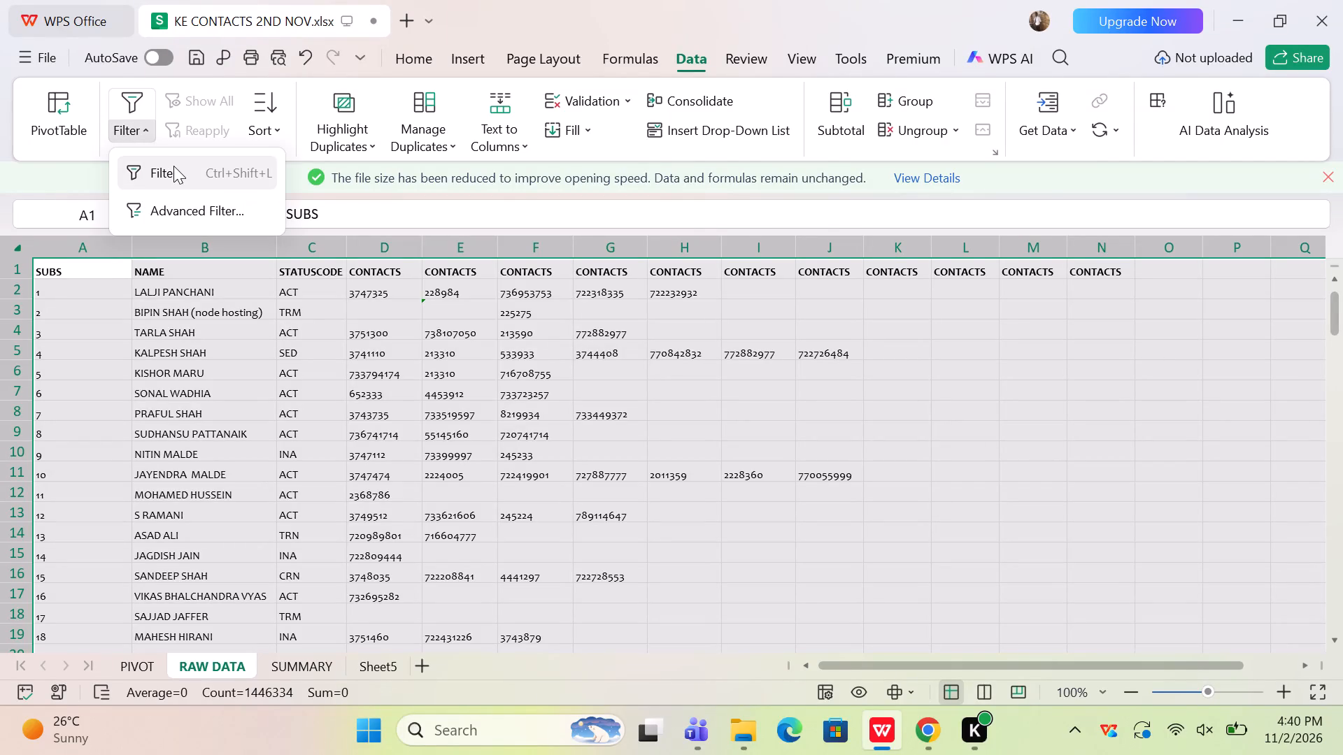
{"action": "left_click", "coordinate": [173, 166]}
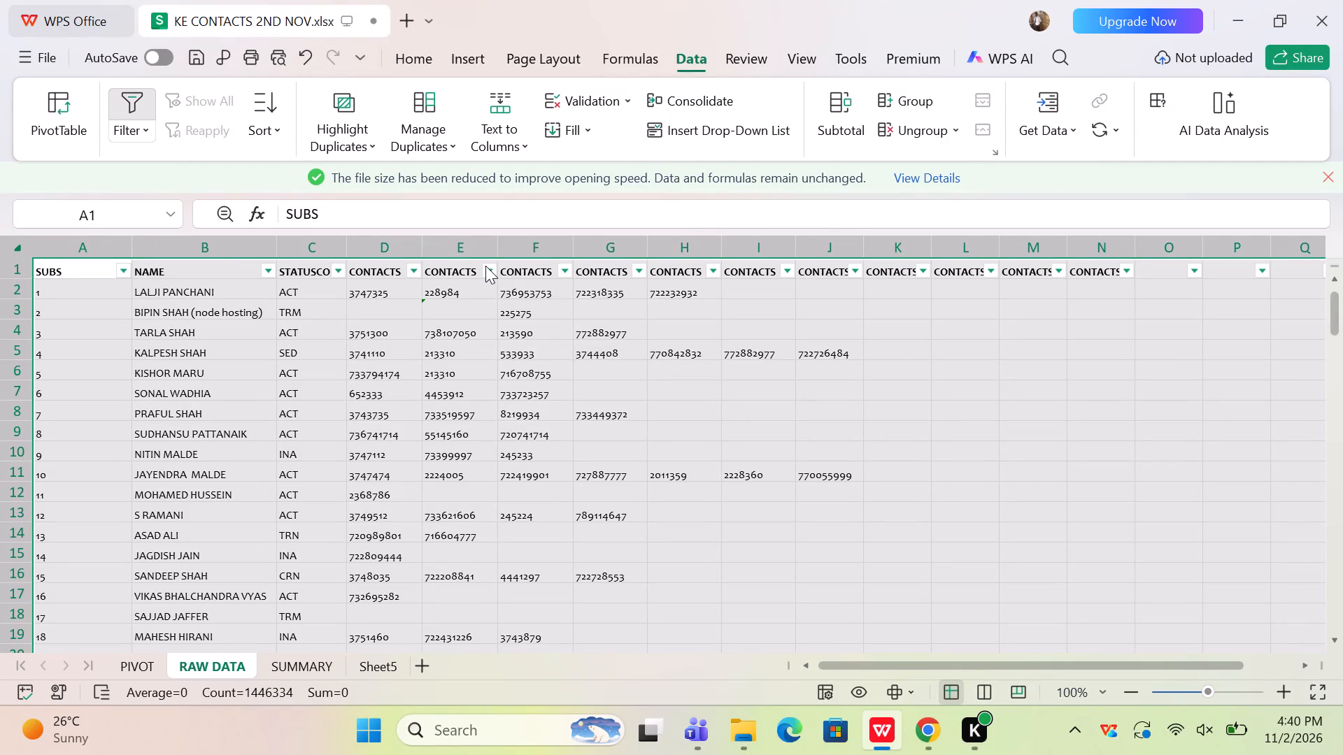
{"action": "left_click", "coordinate": [485, 266]}
{"action": "left_click", "coordinate": [537, 330]}
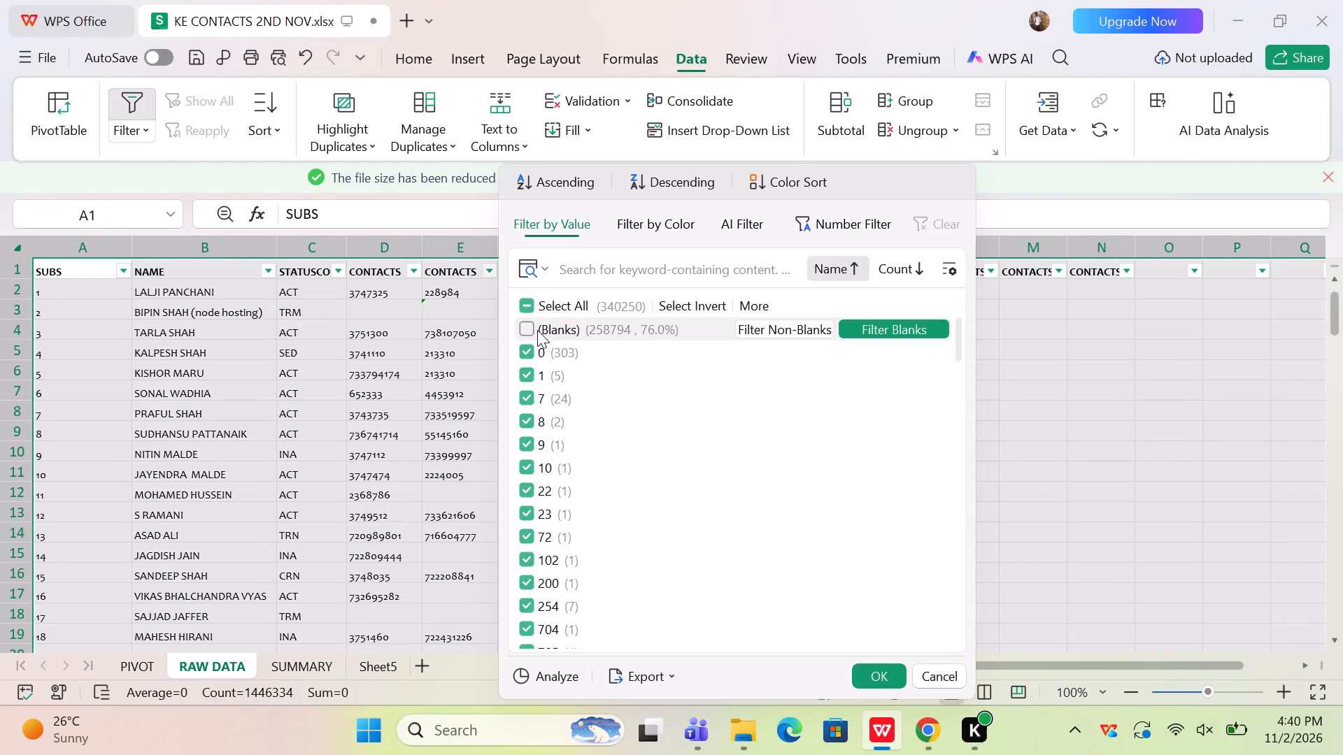
{"action": "left_click", "coordinate": [883, 673]}
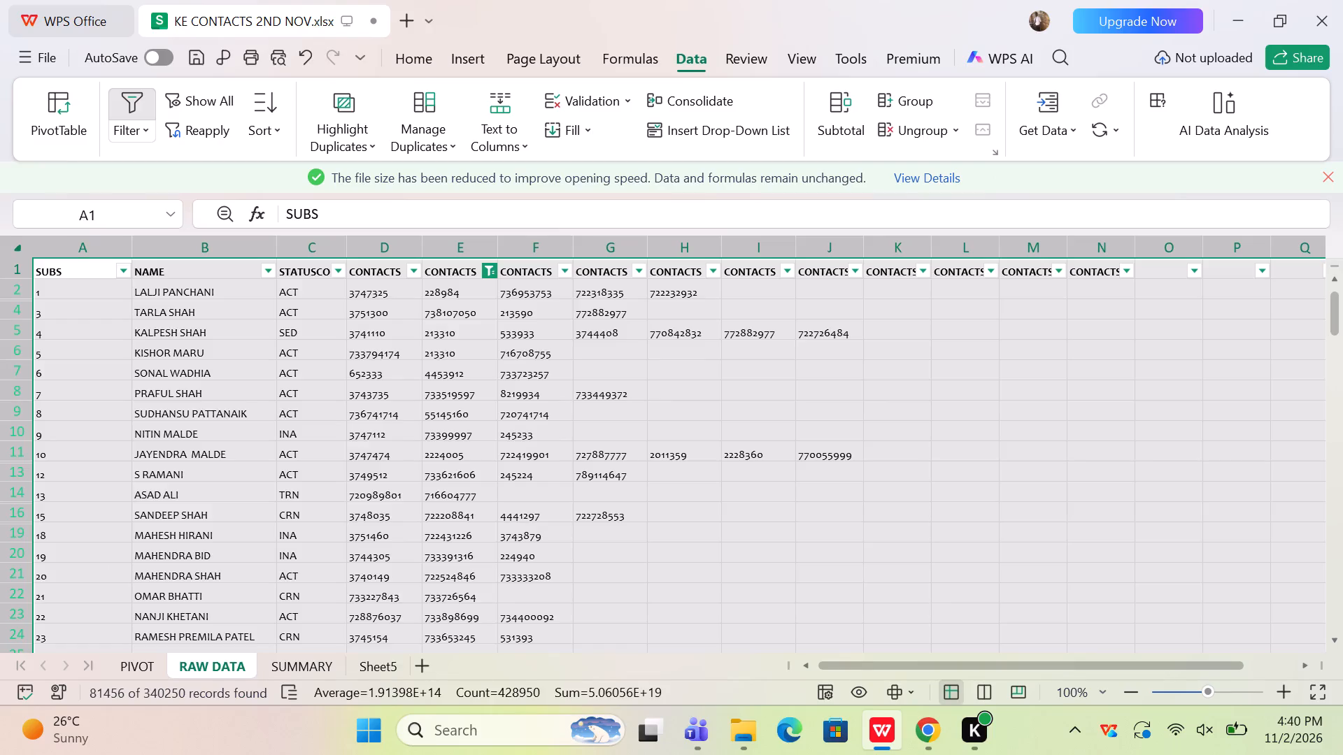
Copy the filtered column E contacts from E2 down and paste them into Sheet5 starting at A322426.
{"action": "left_click", "coordinate": [455, 292]}
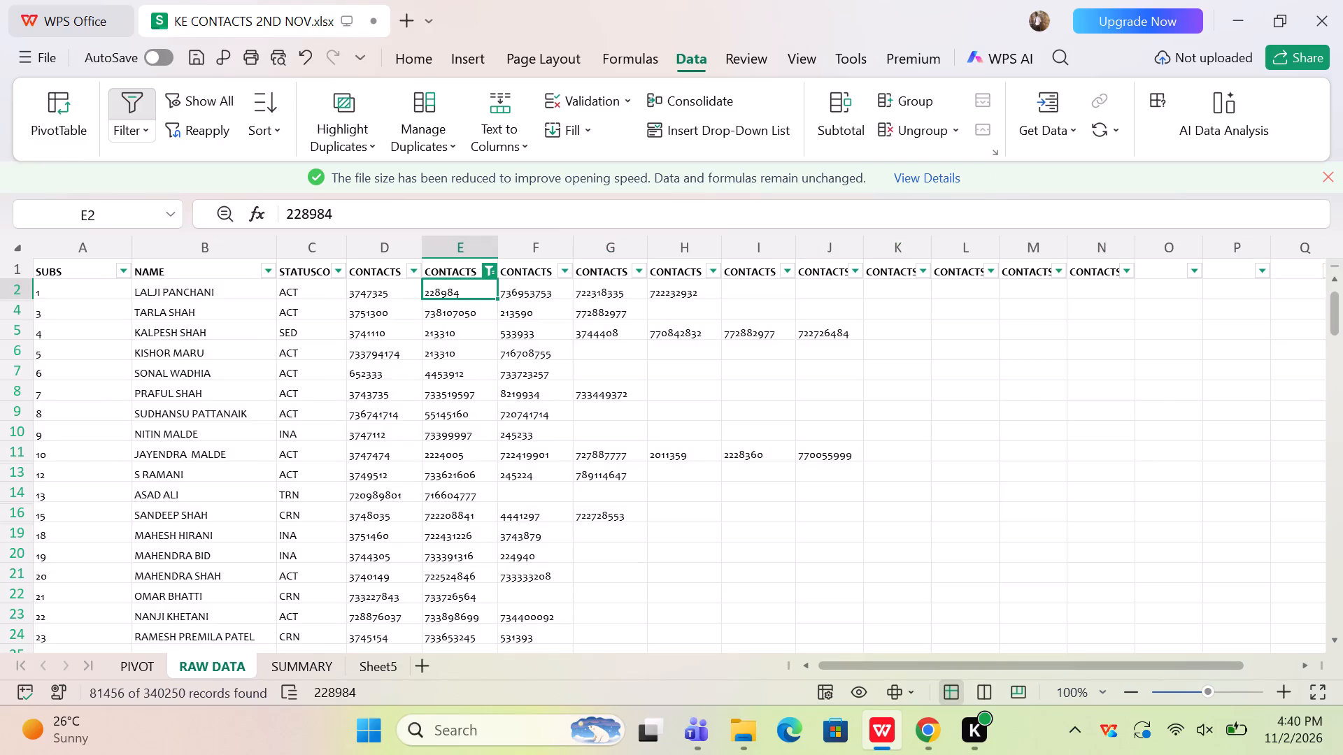
{"action": "key", "text": "ctrl+shift+Down"}
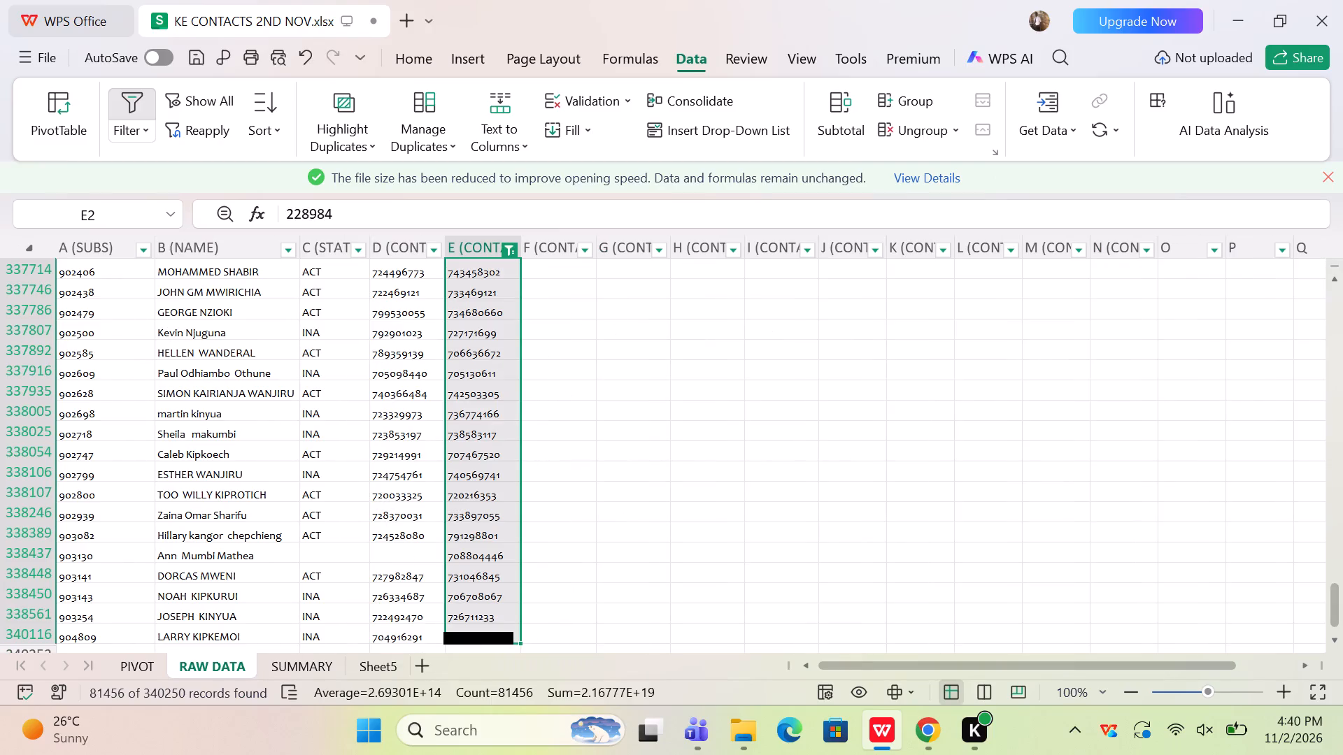
{"action": "key", "text": "ctrl+c"}
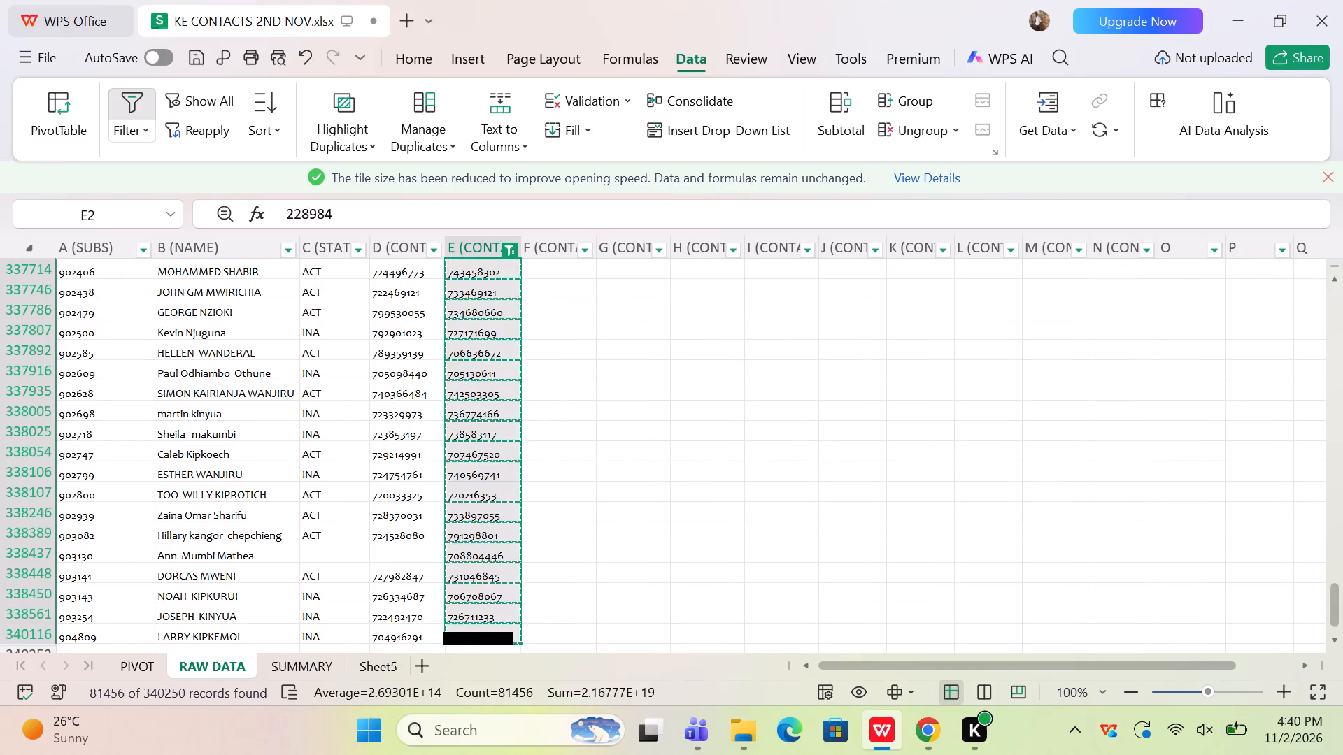
{"action": "left_click", "coordinate": [374, 662]}
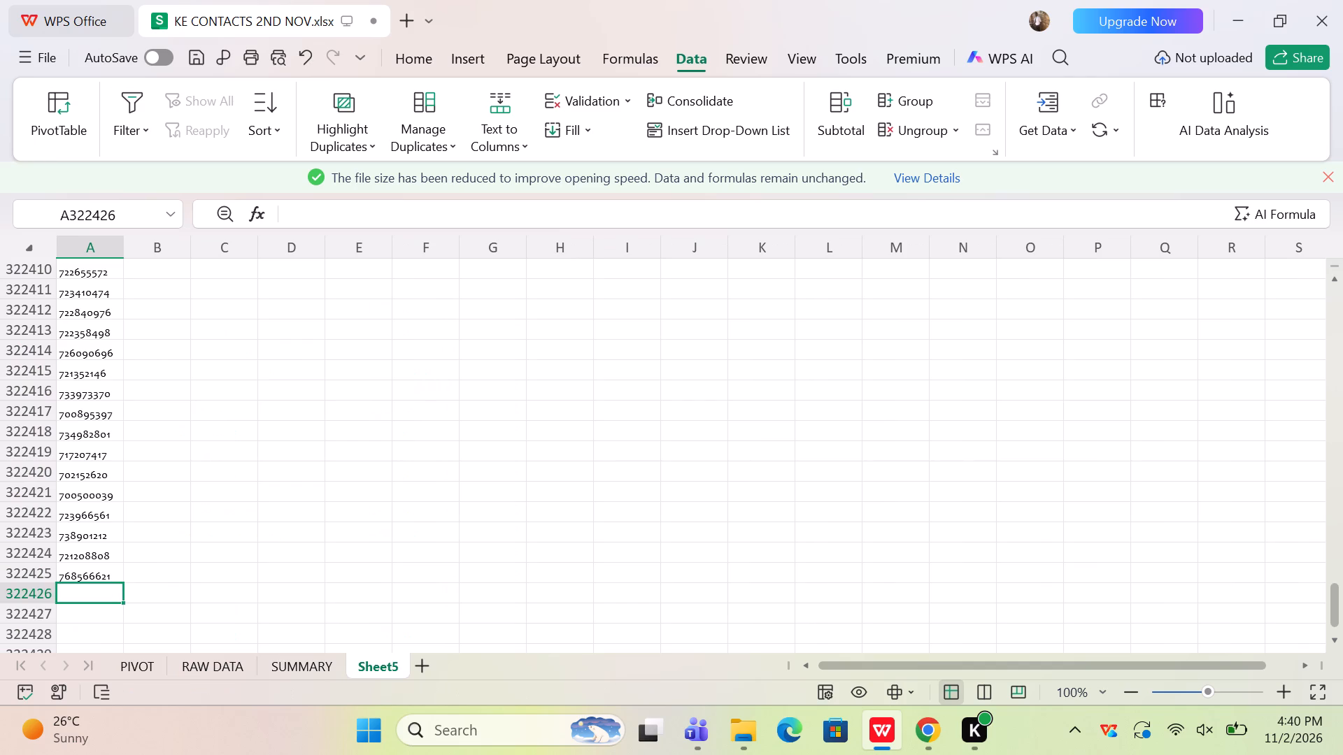
{"action": "left_click", "coordinate": [104, 593]}
{"action": "key", "text": "ctrl+v"}
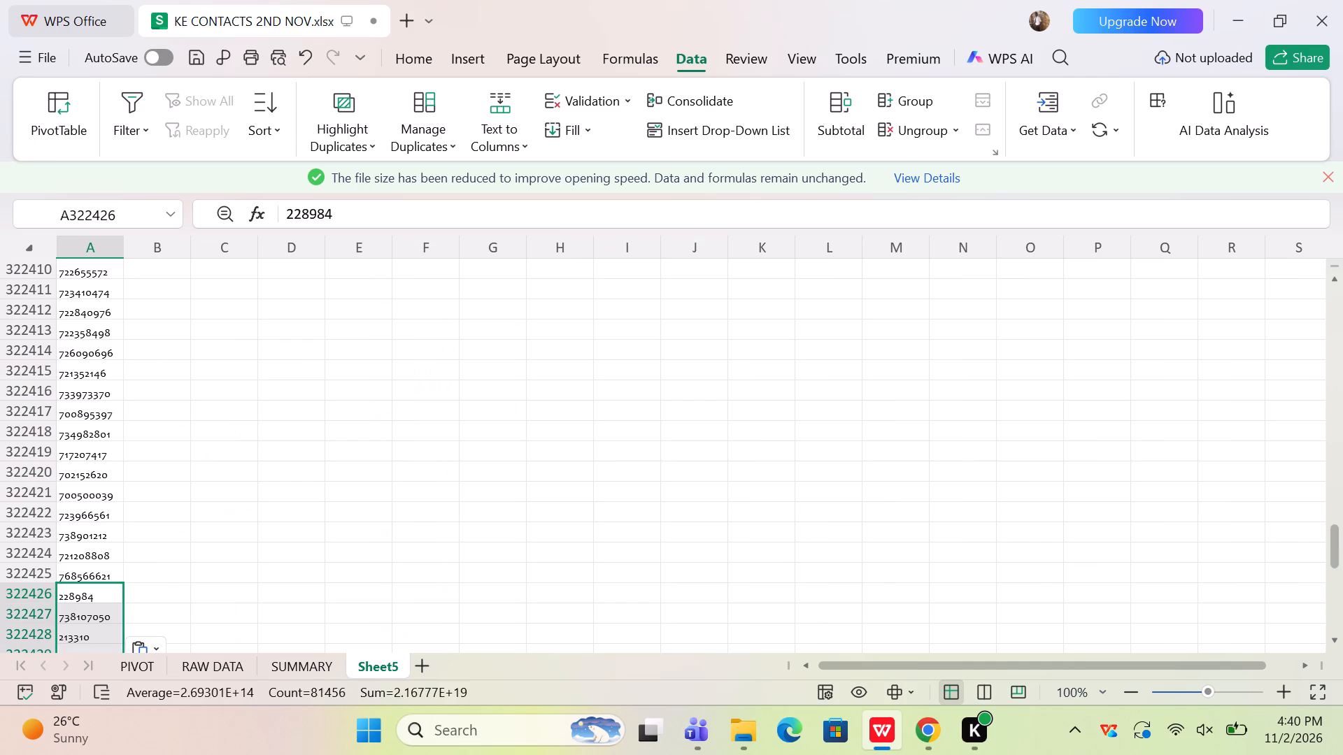
Go to the end of the pasted contacts in column A of Sheet5 and select the first empty cell below.
{"action": "left_click", "coordinate": [104, 593]}
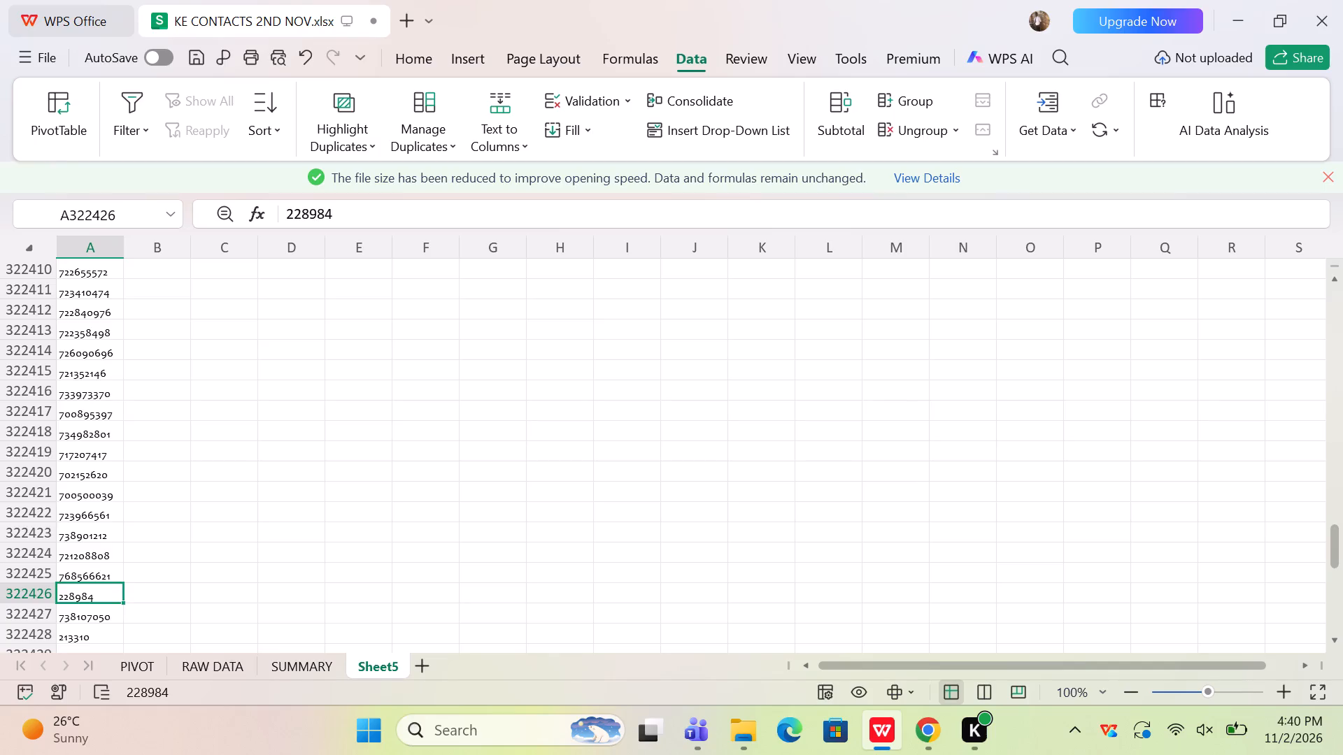
{"action": "key", "text": "ctrl+shift+Down"}
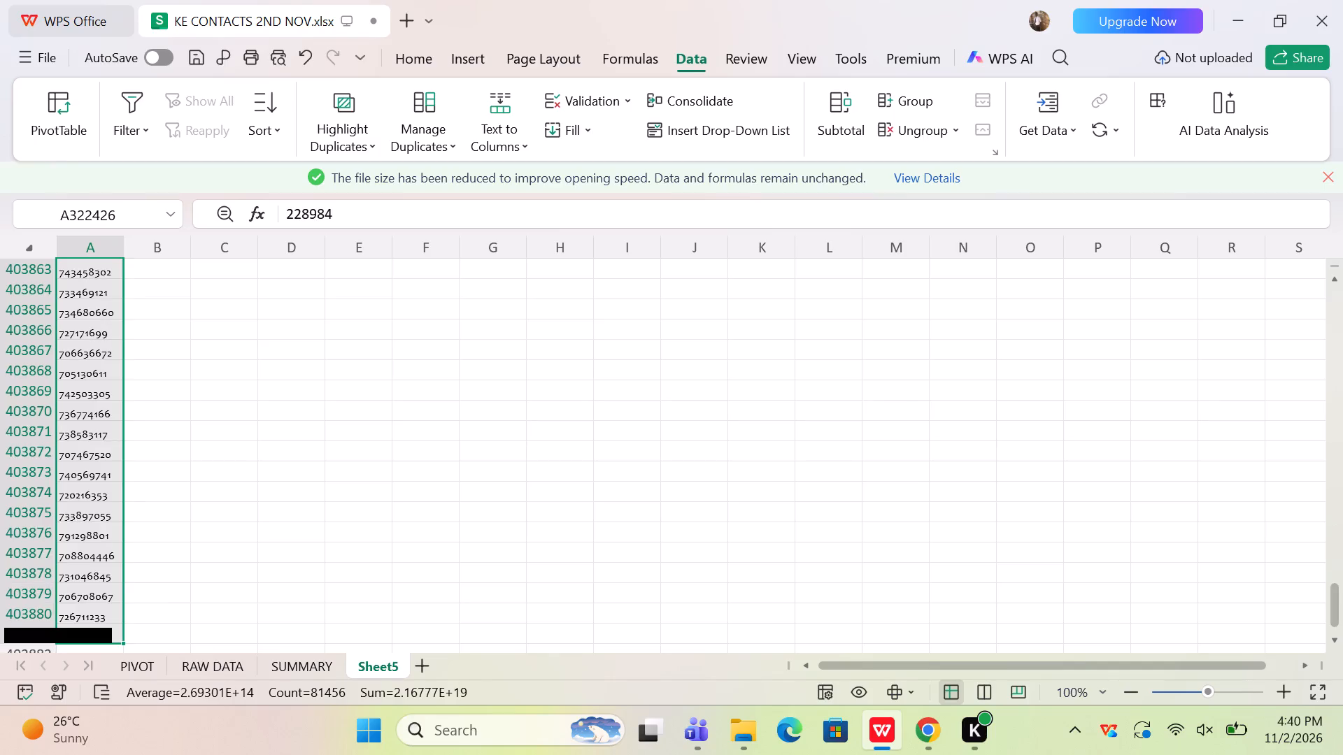
{"action": "left_click", "coordinate": [98, 628]}
{"action": "key", "text": "Down"}
{"action": "key", "text": "Down"}
{"action": "key", "text": "Down"}
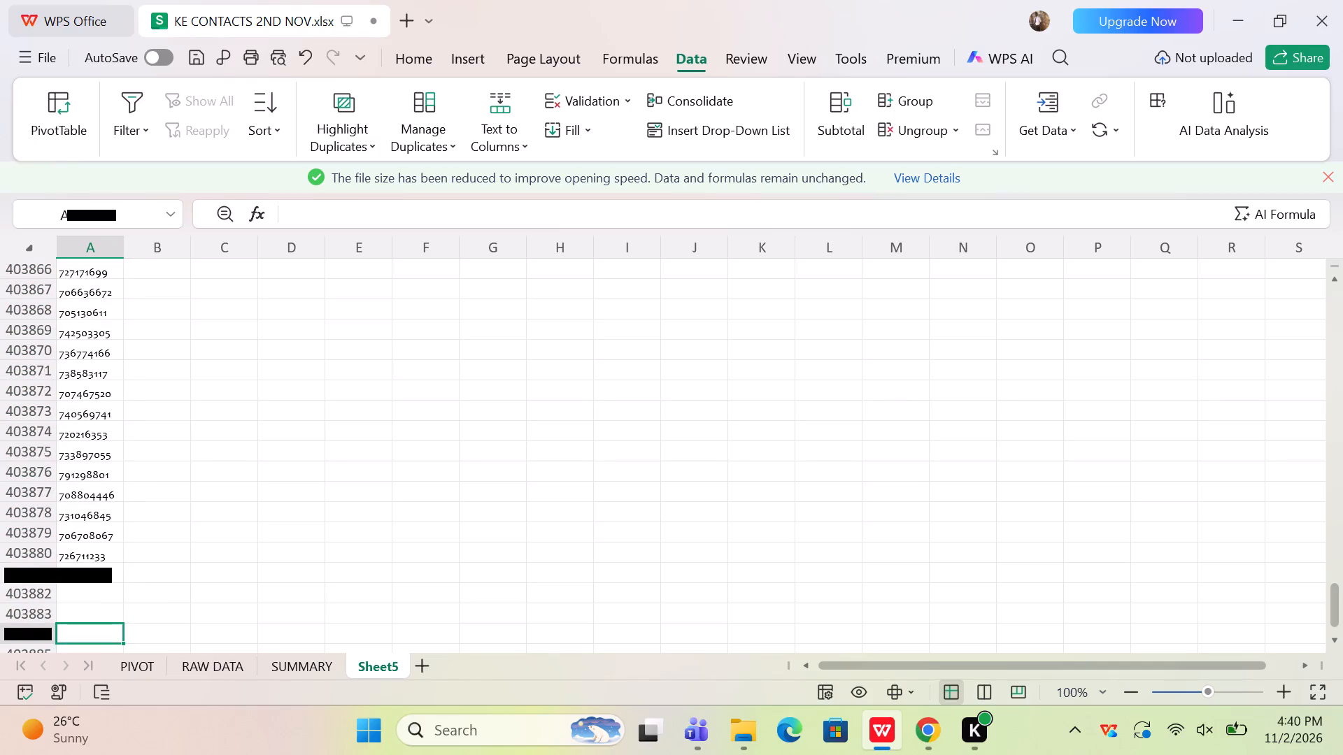
{"action": "left_click", "coordinate": [104, 593]}
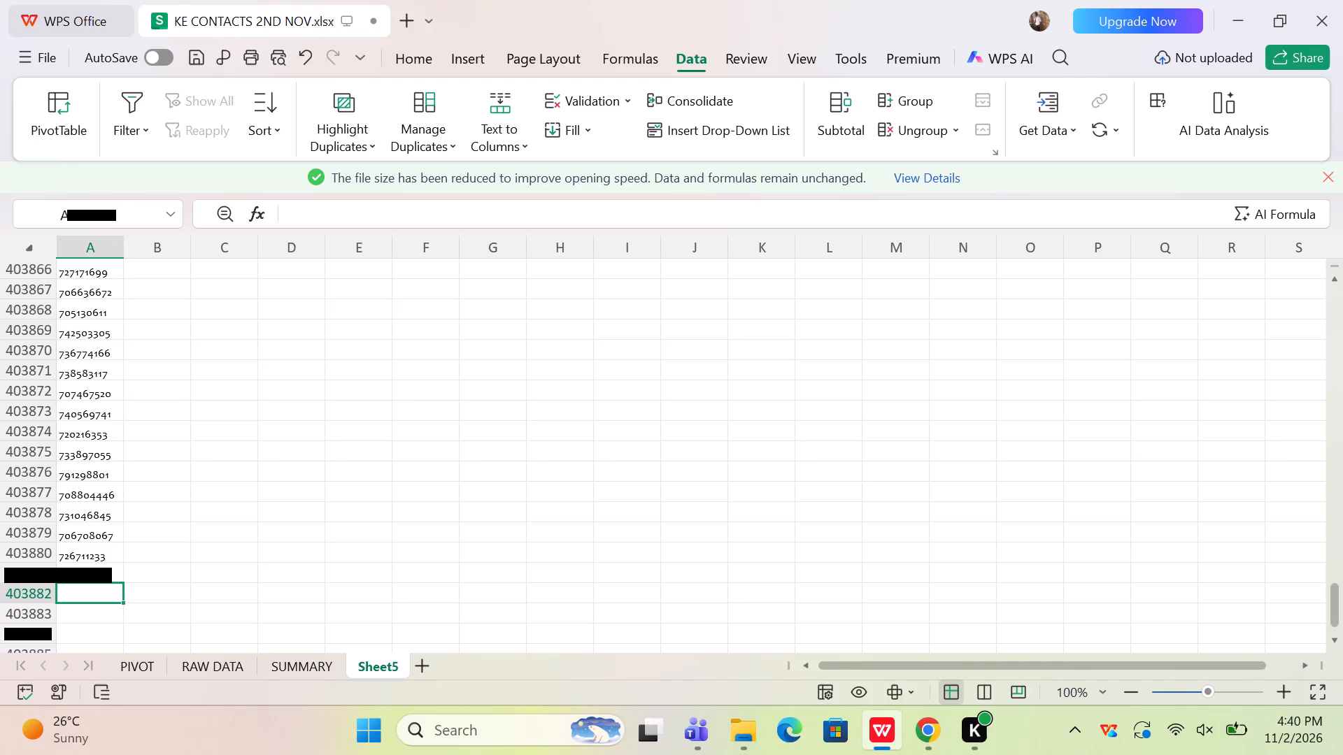
Return to RAW DATA and remove its filter.
{"action": "left_click", "coordinate": [227, 663]}
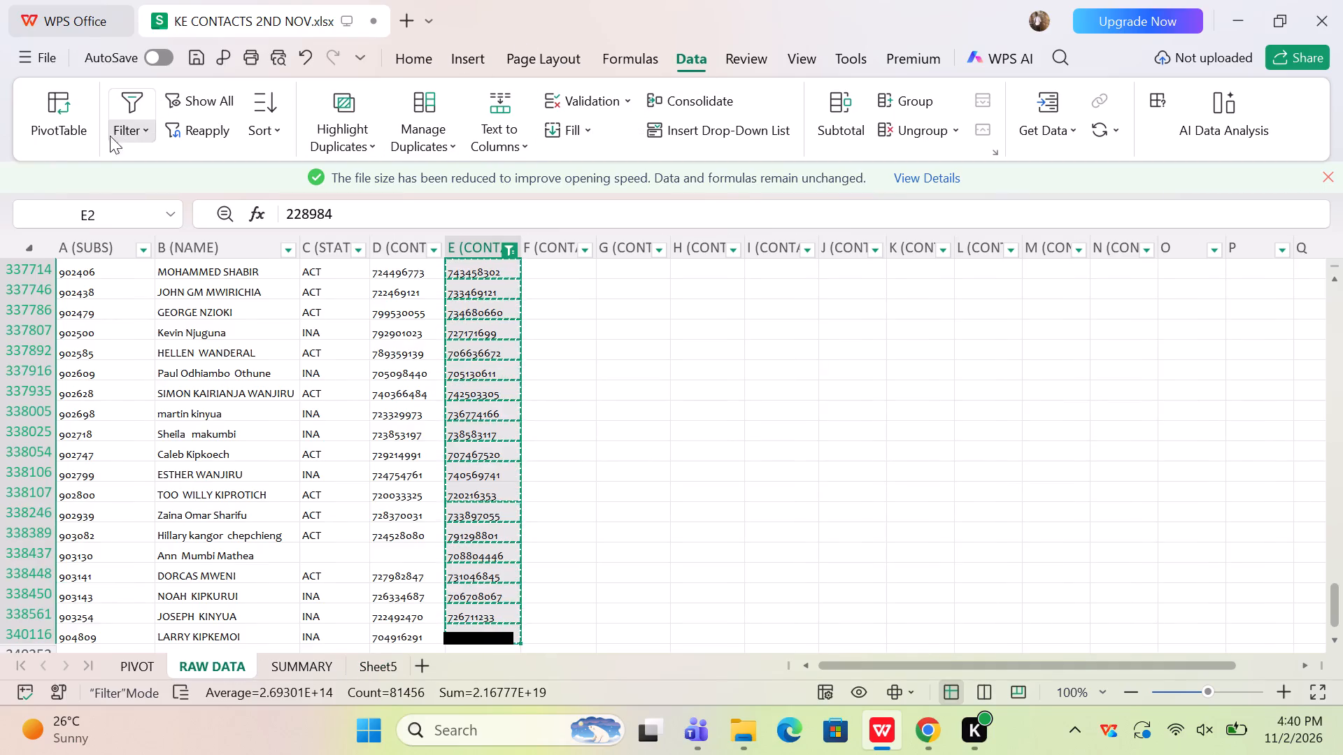
{"action": "left_click", "coordinate": [141, 128]}
{"action": "left_click", "coordinate": [196, 169]}
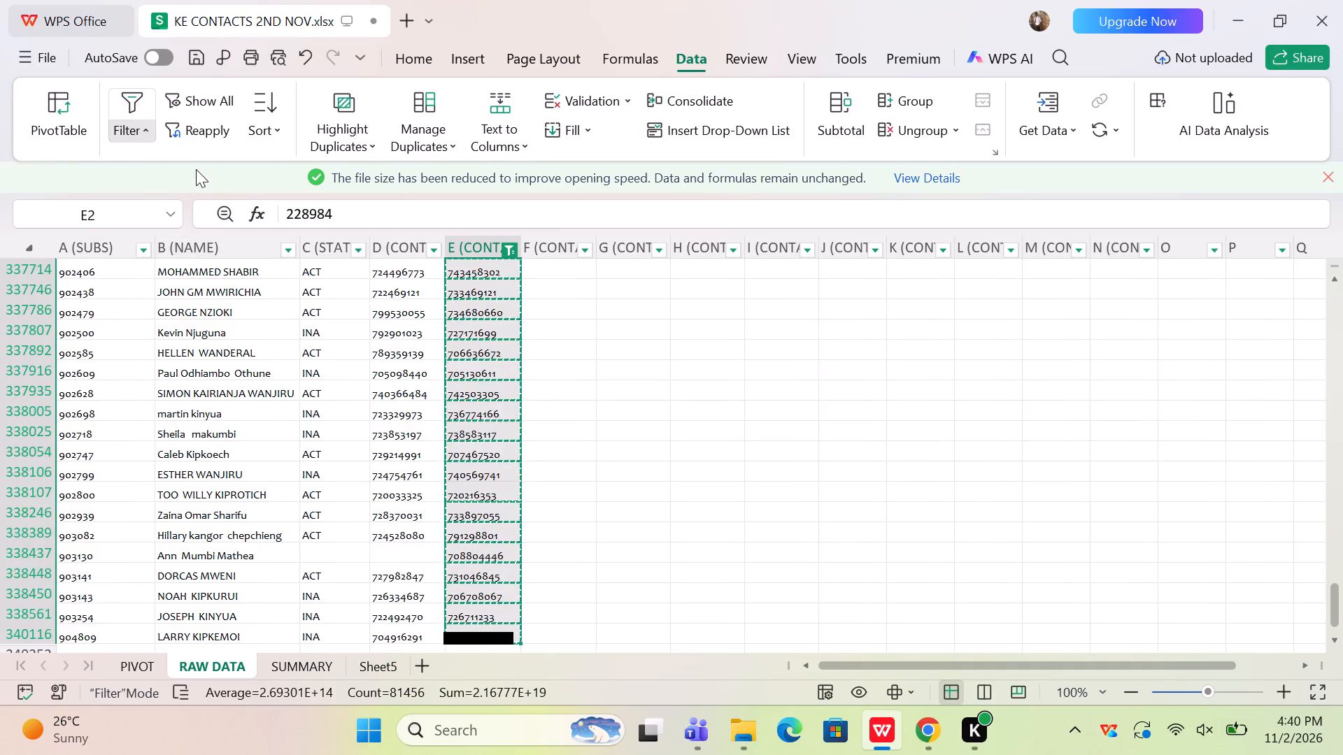
Filter the whole RAW DATA sheet again, excluding blanks from the CONTACTS values in column G.
{"action": "left_click", "coordinate": [22, 247]}
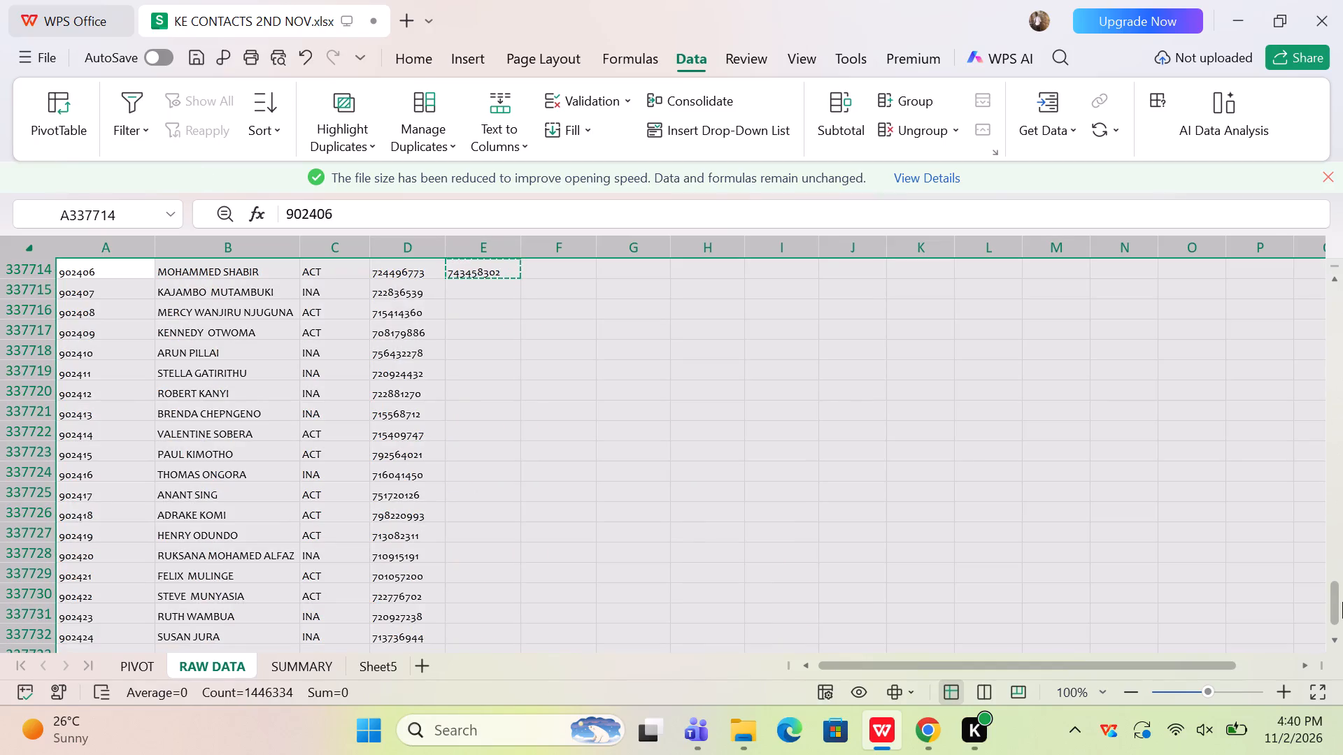
{"action": "left_click_drag", "start_coordinate": [1337, 605], "coordinate": [1342, 123]}
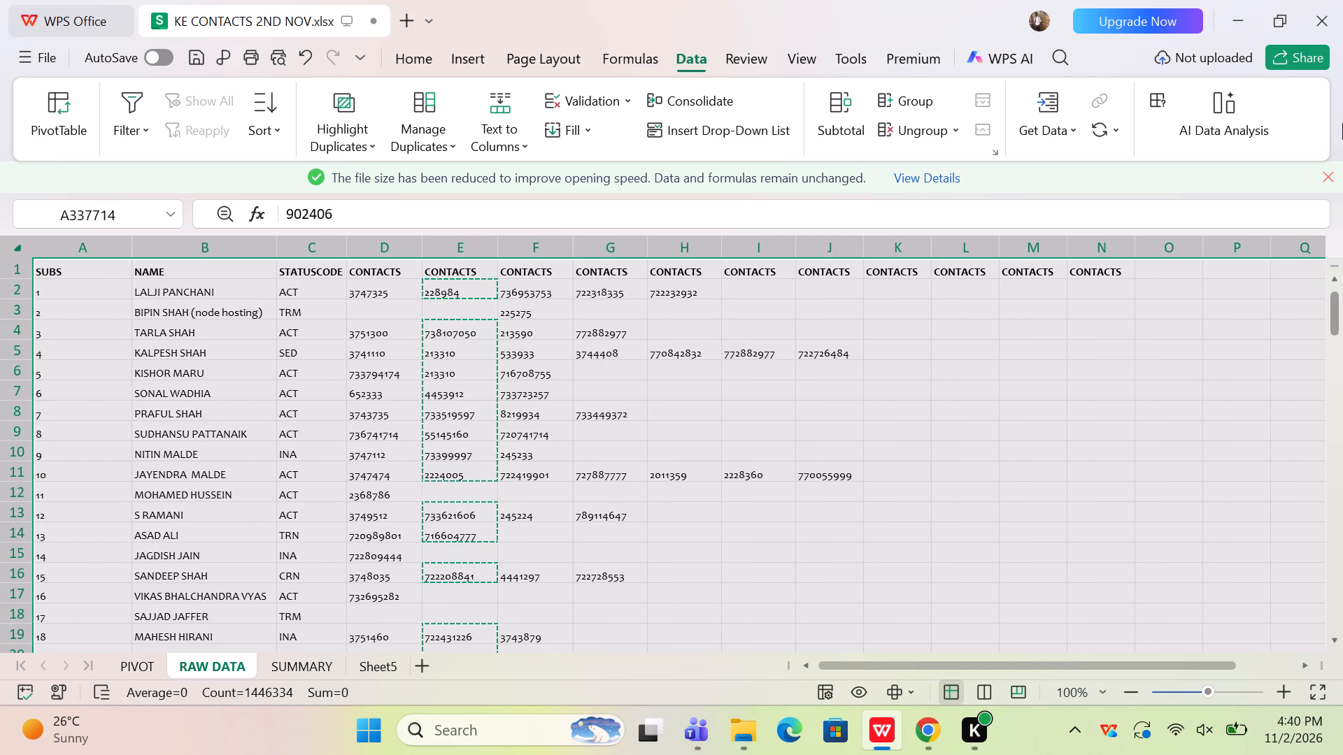
{"action": "left_click_drag", "start_coordinate": [1342, 123], "coordinate": [1342, 112]}
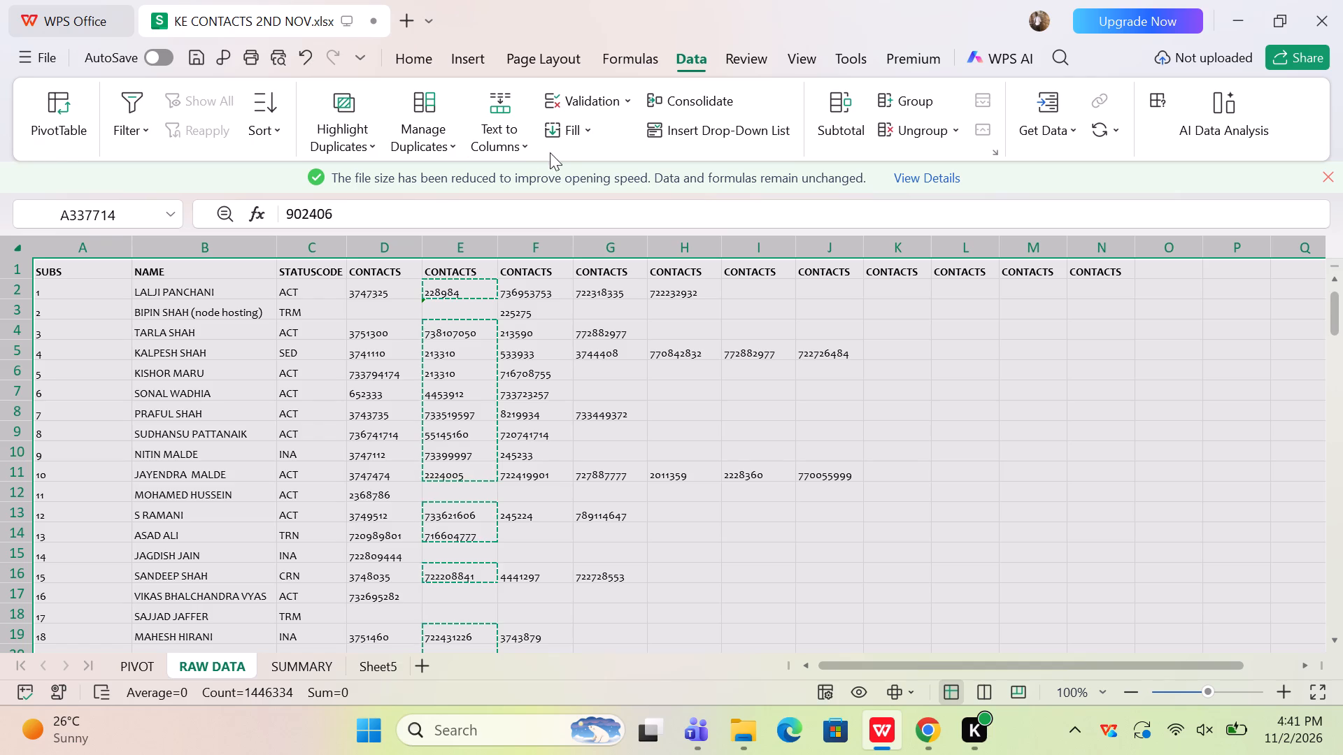
{"action": "left_click", "coordinate": [148, 122]}
{"action": "left_click", "coordinate": [194, 168]}
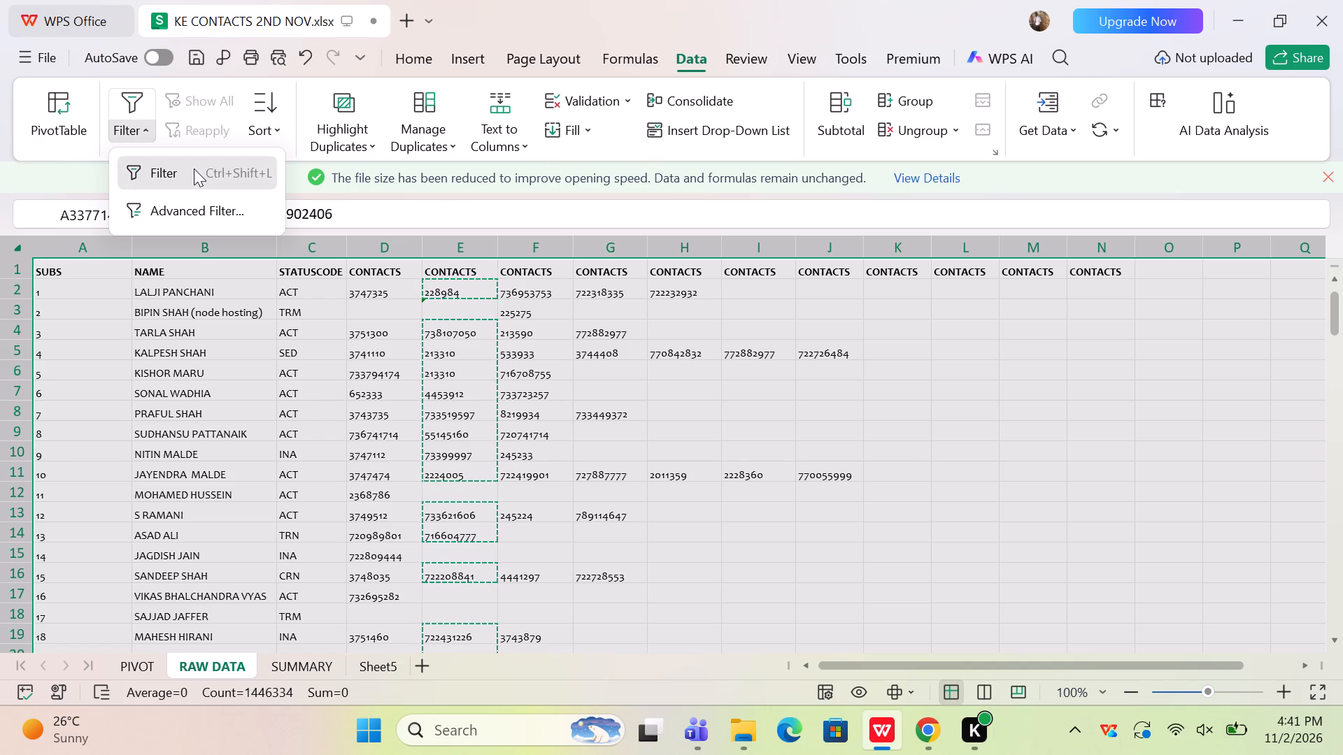
{"action": "left_click", "coordinate": [636, 268]}
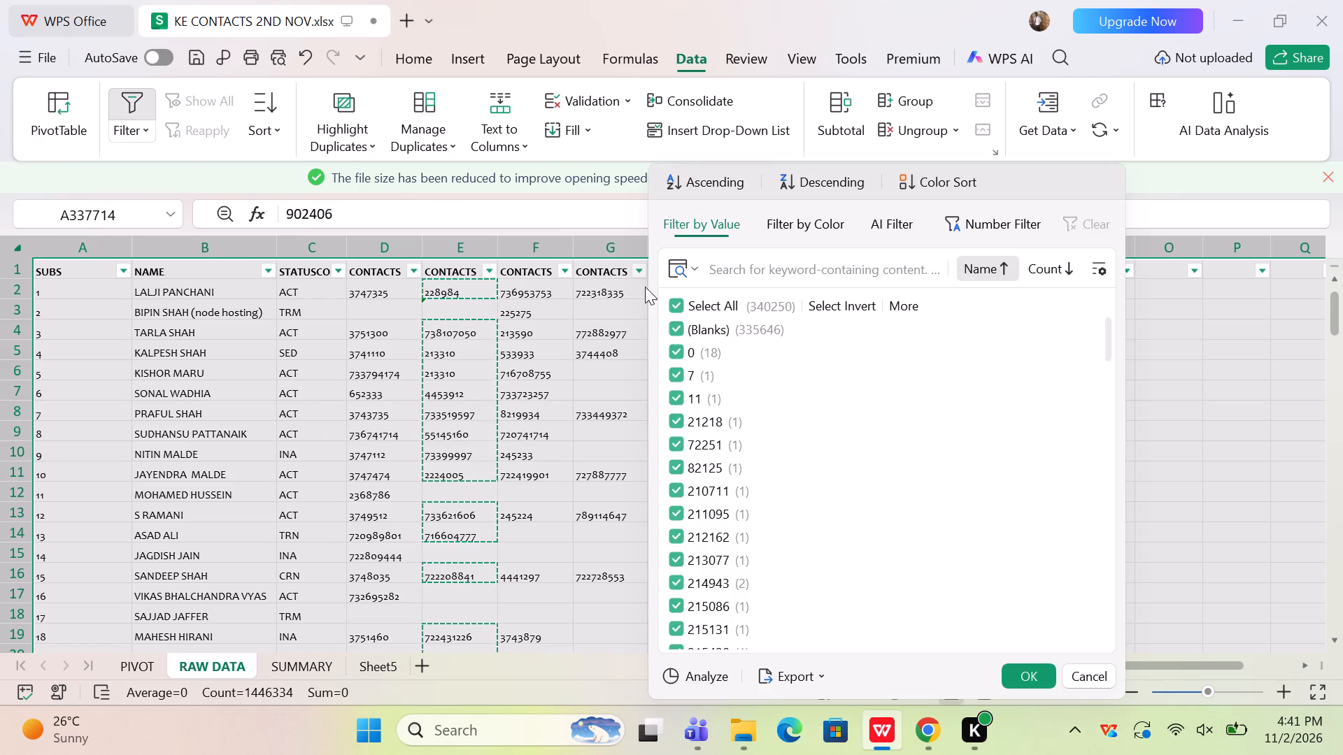
{"action": "left_click", "coordinate": [681, 333]}
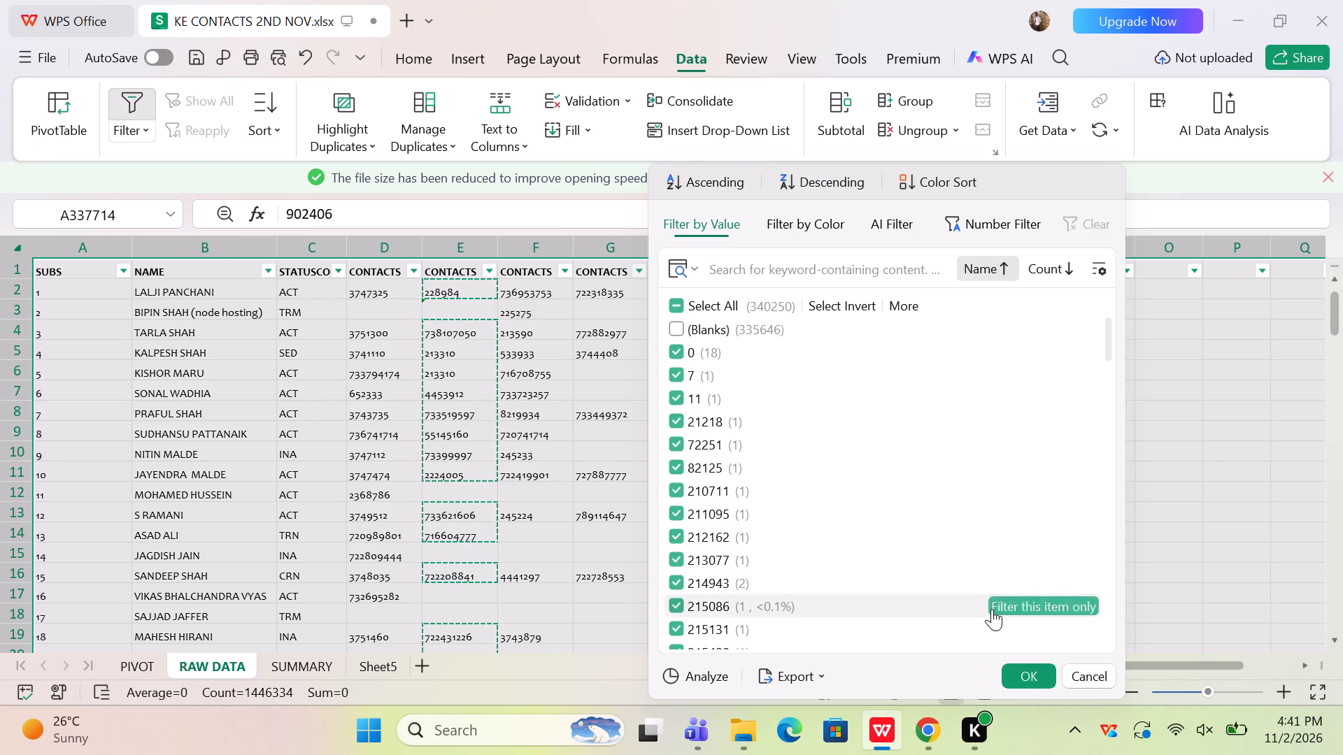
{"action": "left_click", "coordinate": [1022, 675]}
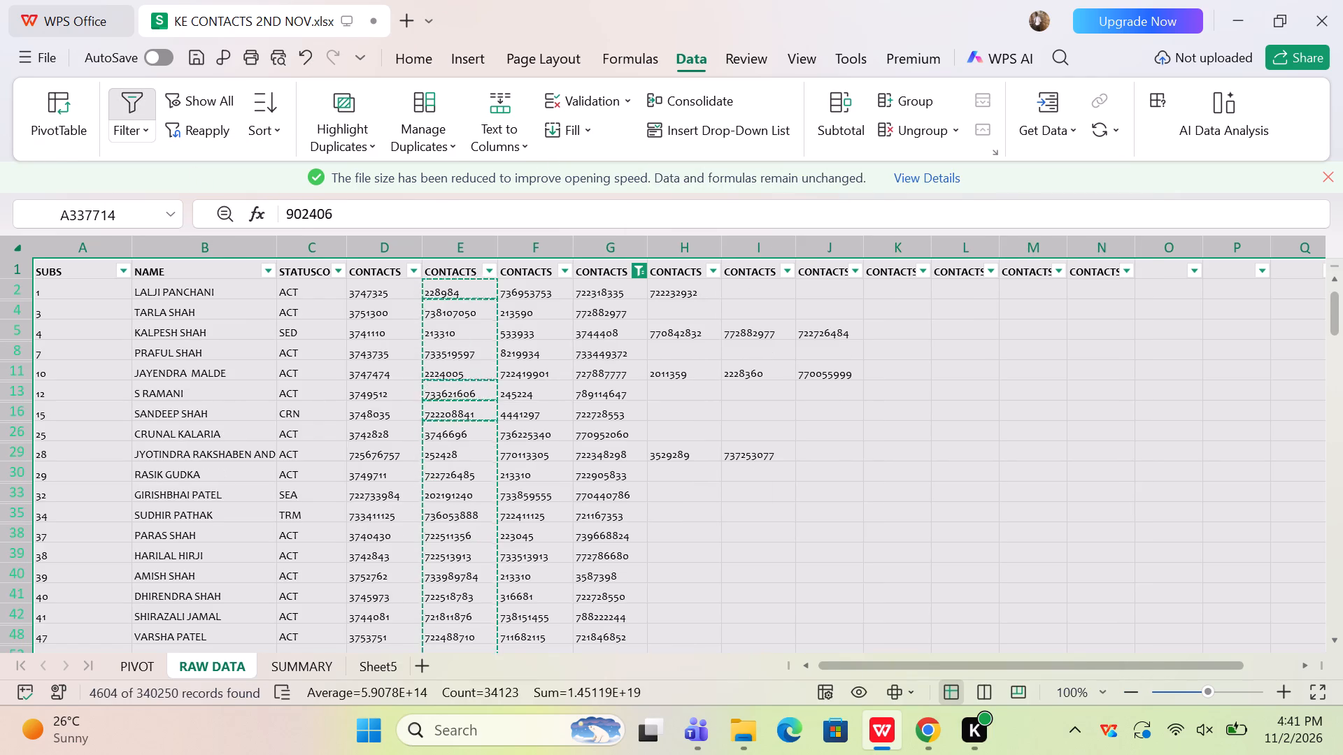
Copy the filtered column G contacts from G2 down and paste them into Sheet5 starting at A403882.
{"action": "left_click", "coordinate": [599, 286]}
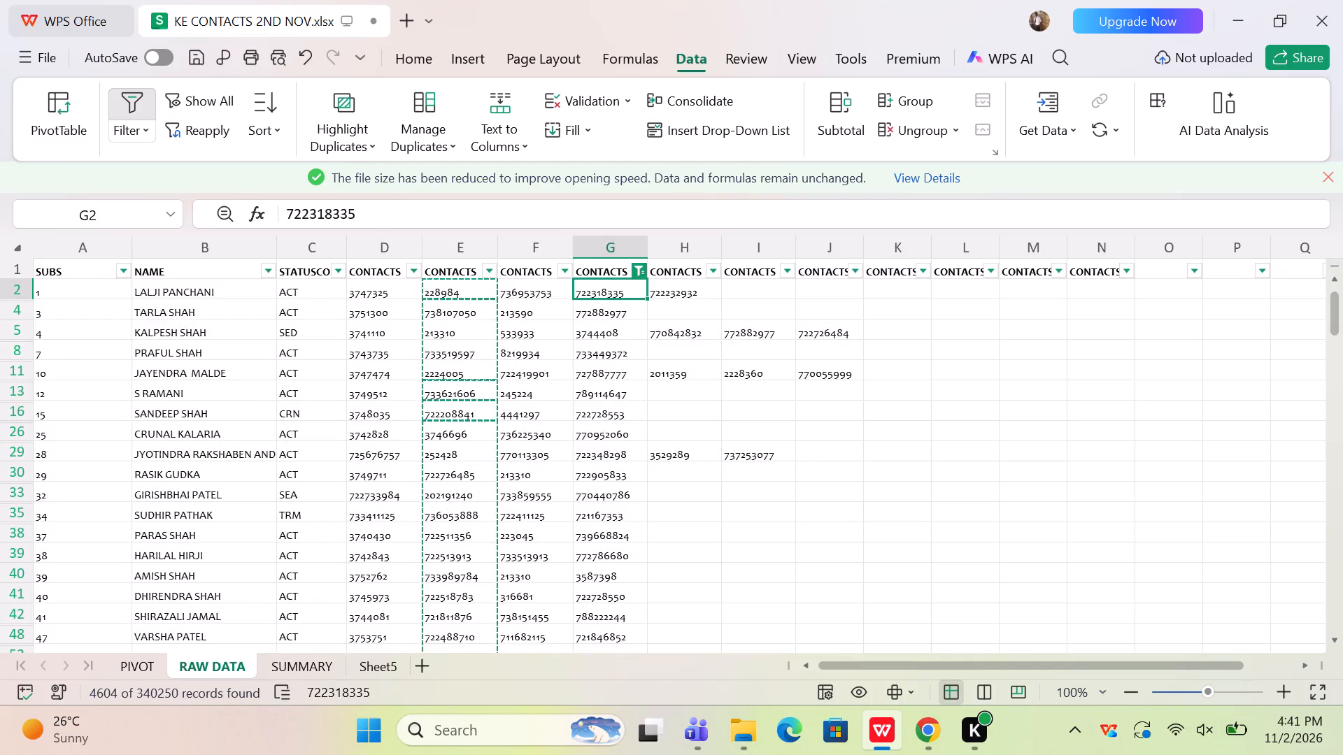
{"action": "key", "text": "ctrl+shift+Down"}
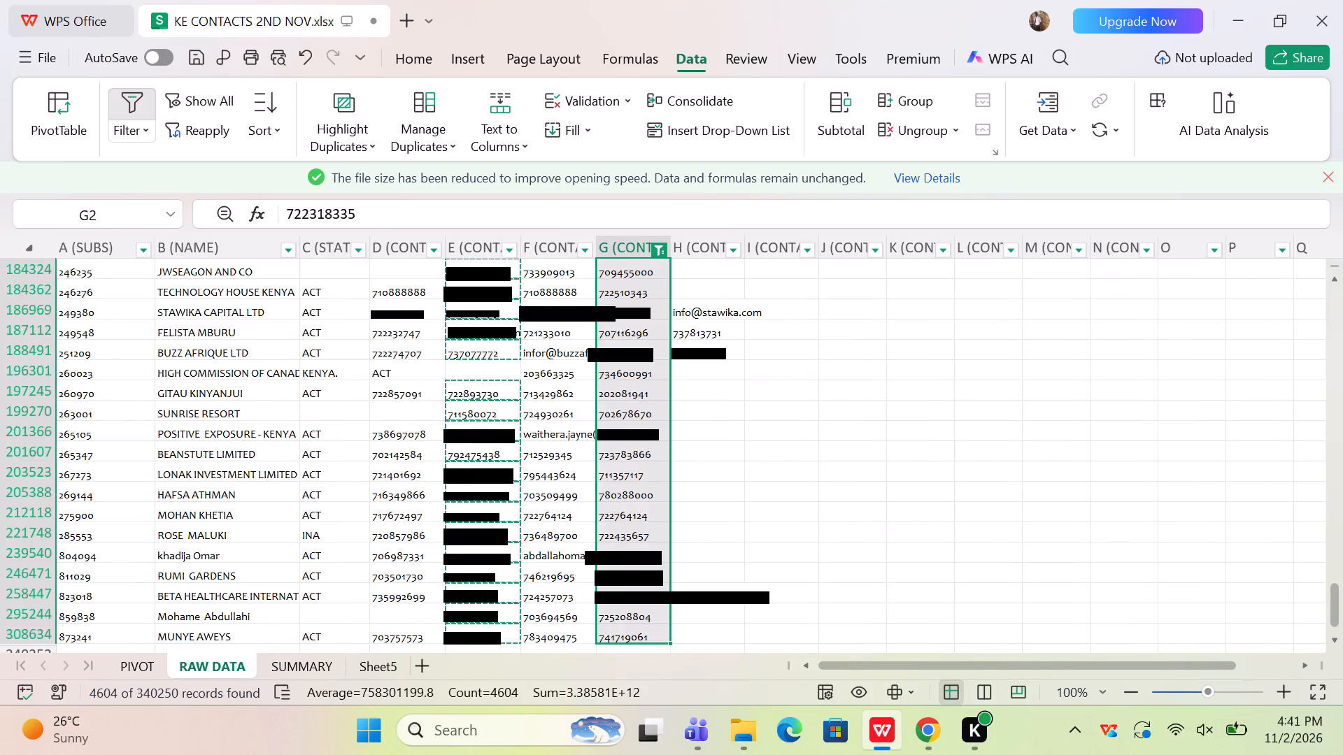
{"action": "key", "text": "ctrl+c"}
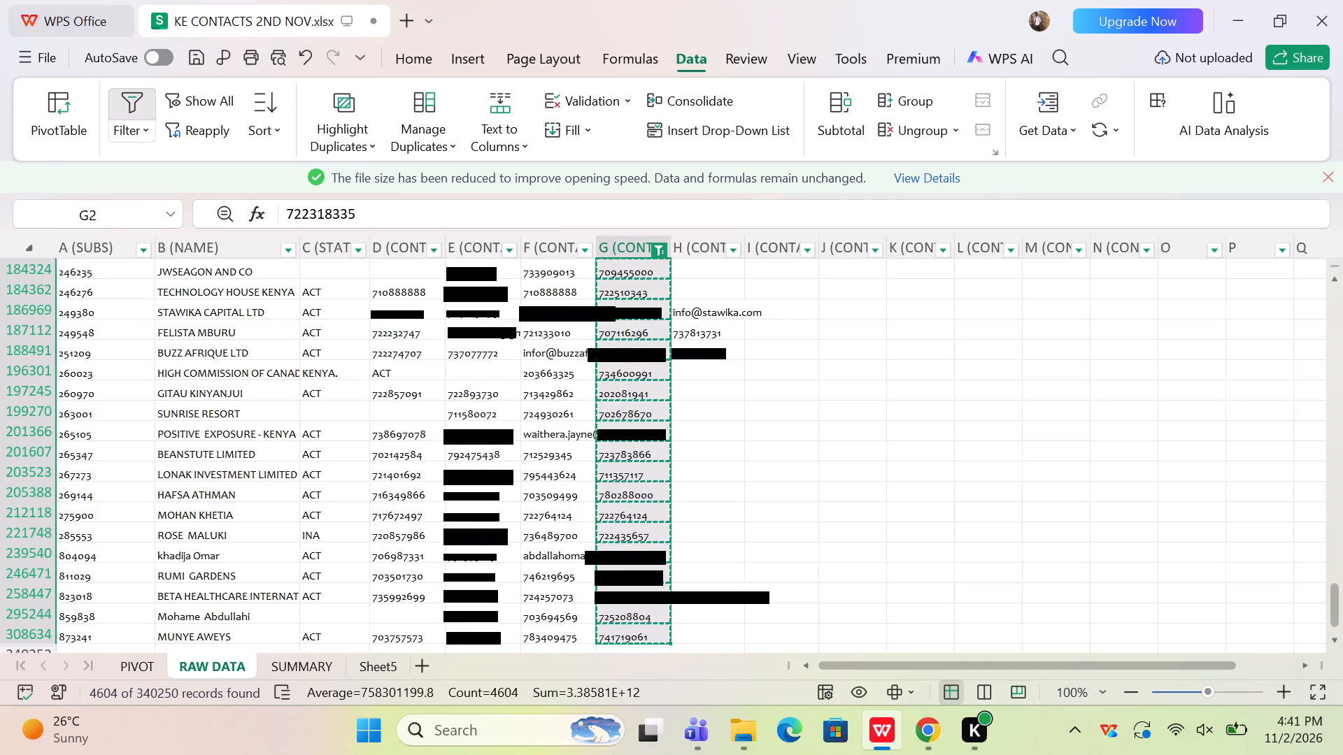
{"action": "left_click", "coordinate": [376, 662]}
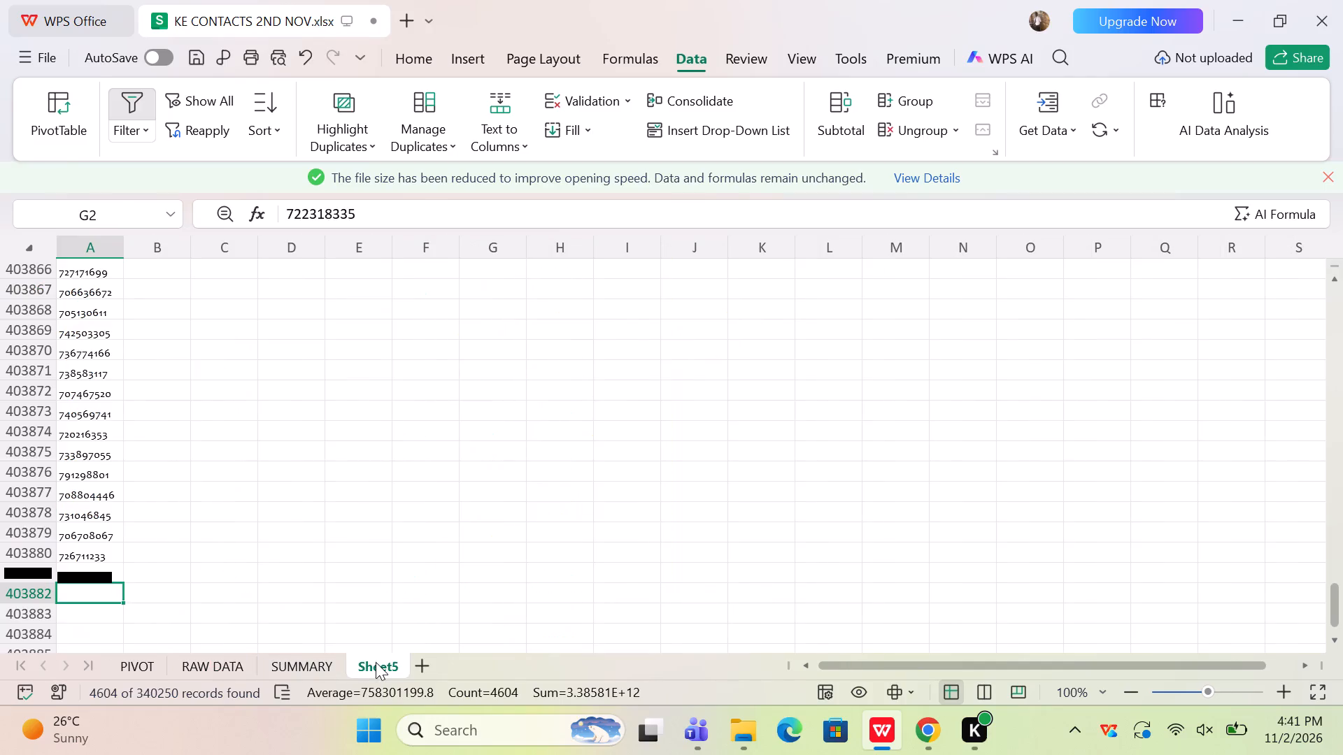
{"action": "left_click", "coordinate": [86, 596]}
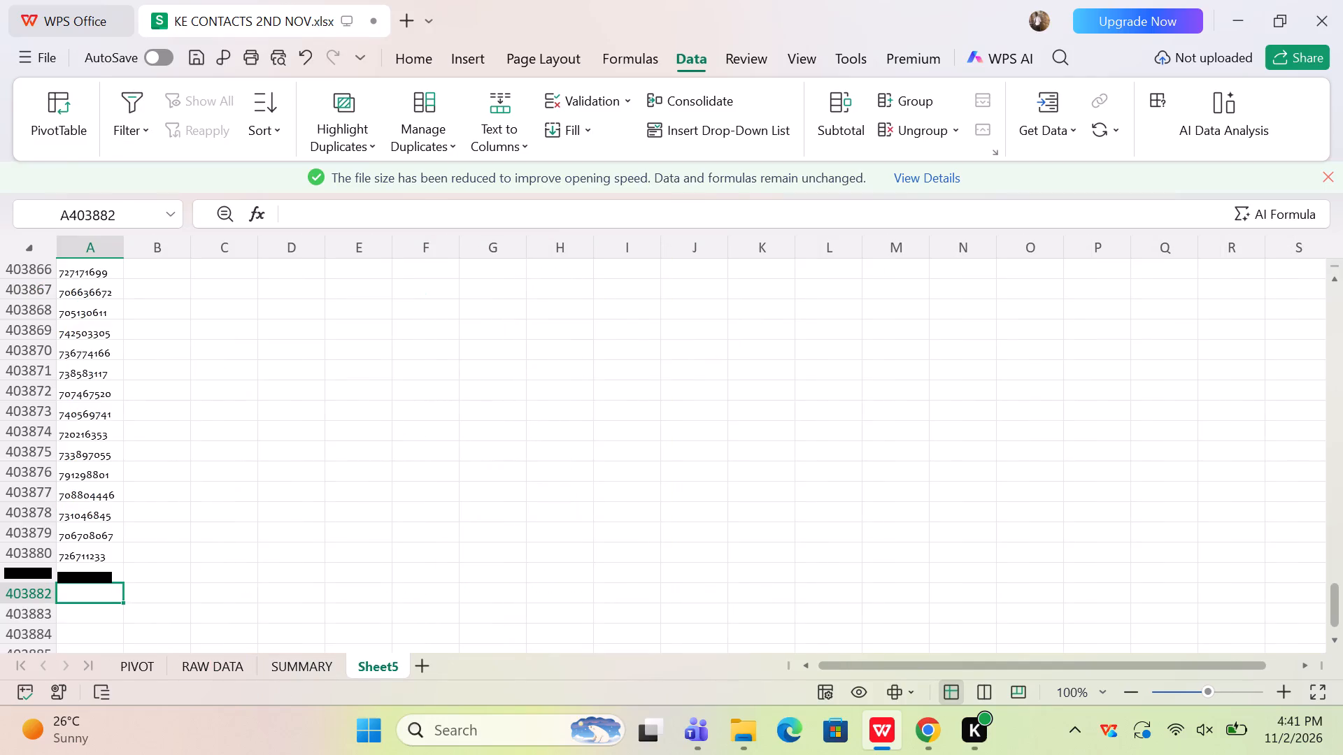
{"action": "key", "text": "ctrl+v"}
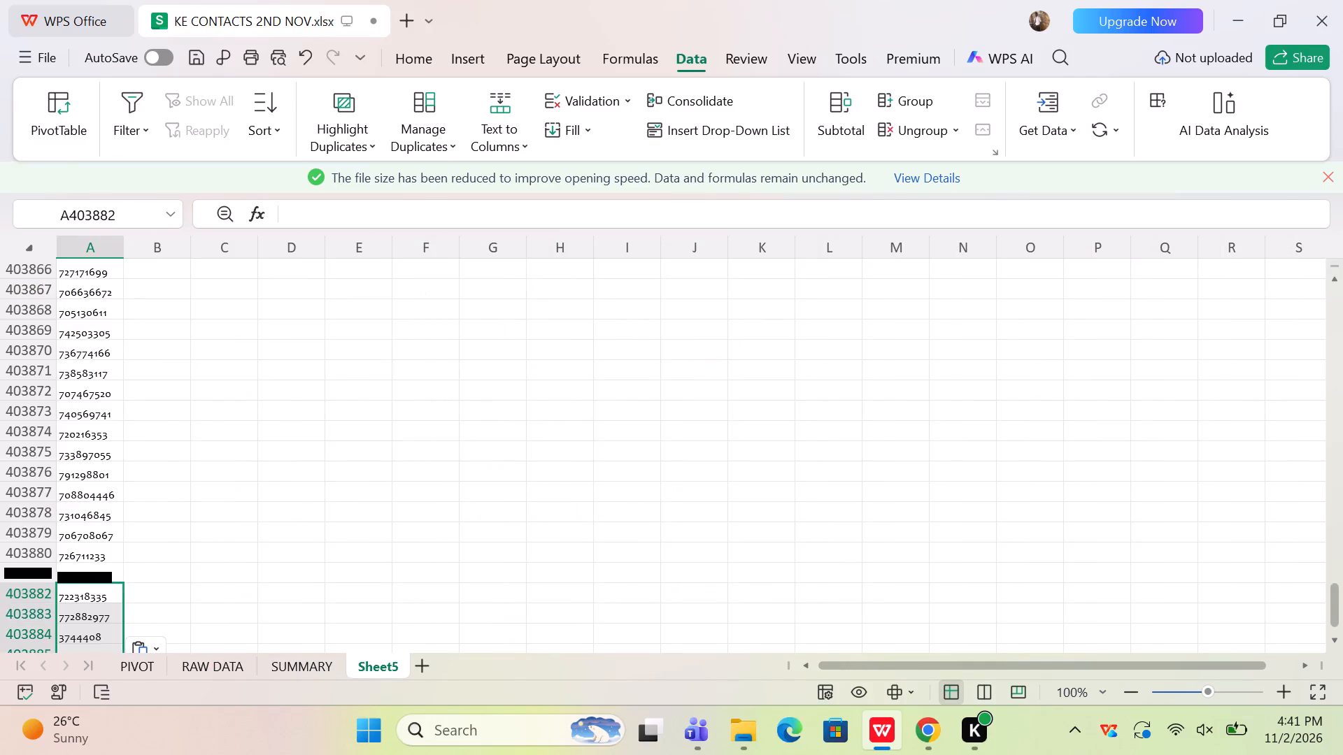
Go to the end of the newly pasted contacts in Sheet5 and select the first empty cell below, A408486.
{"action": "left_click", "coordinate": [86, 596]}
{"action": "key", "text": "ctrl+shift+Down"}
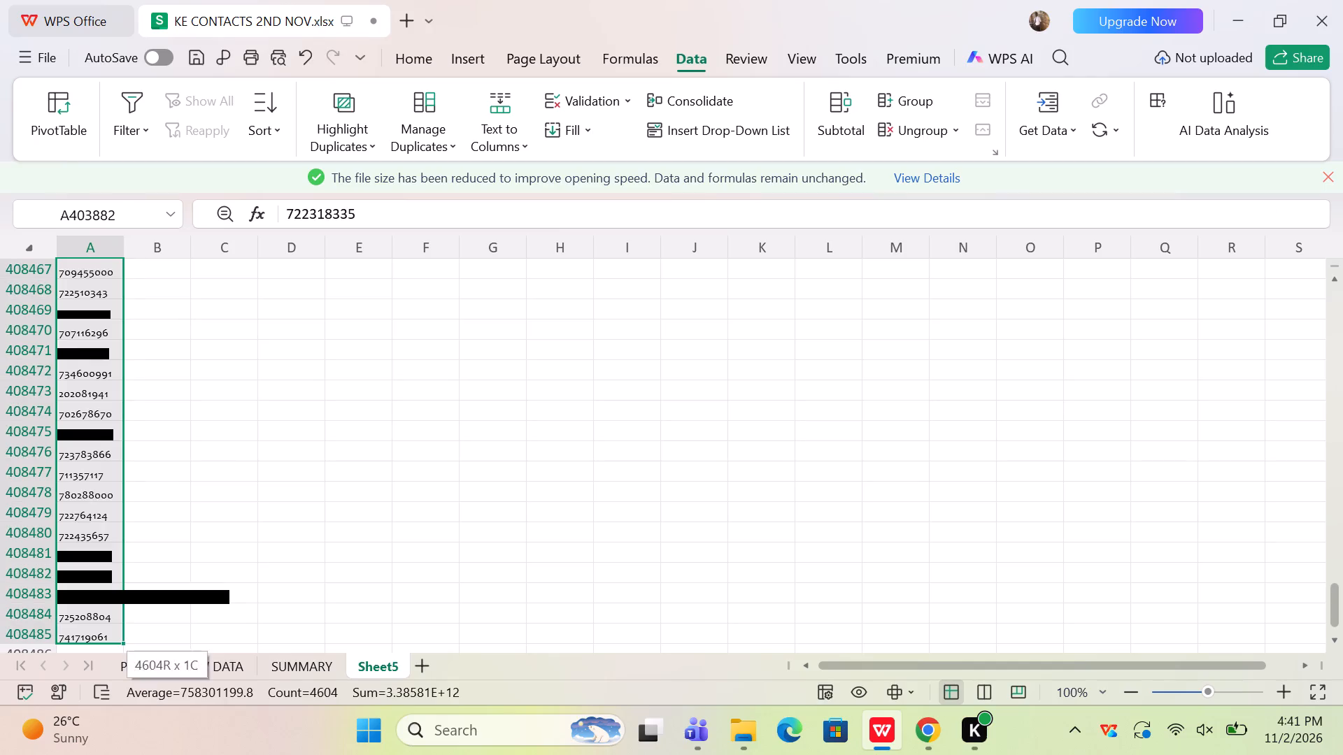
{"action": "left_click", "coordinate": [101, 631]}
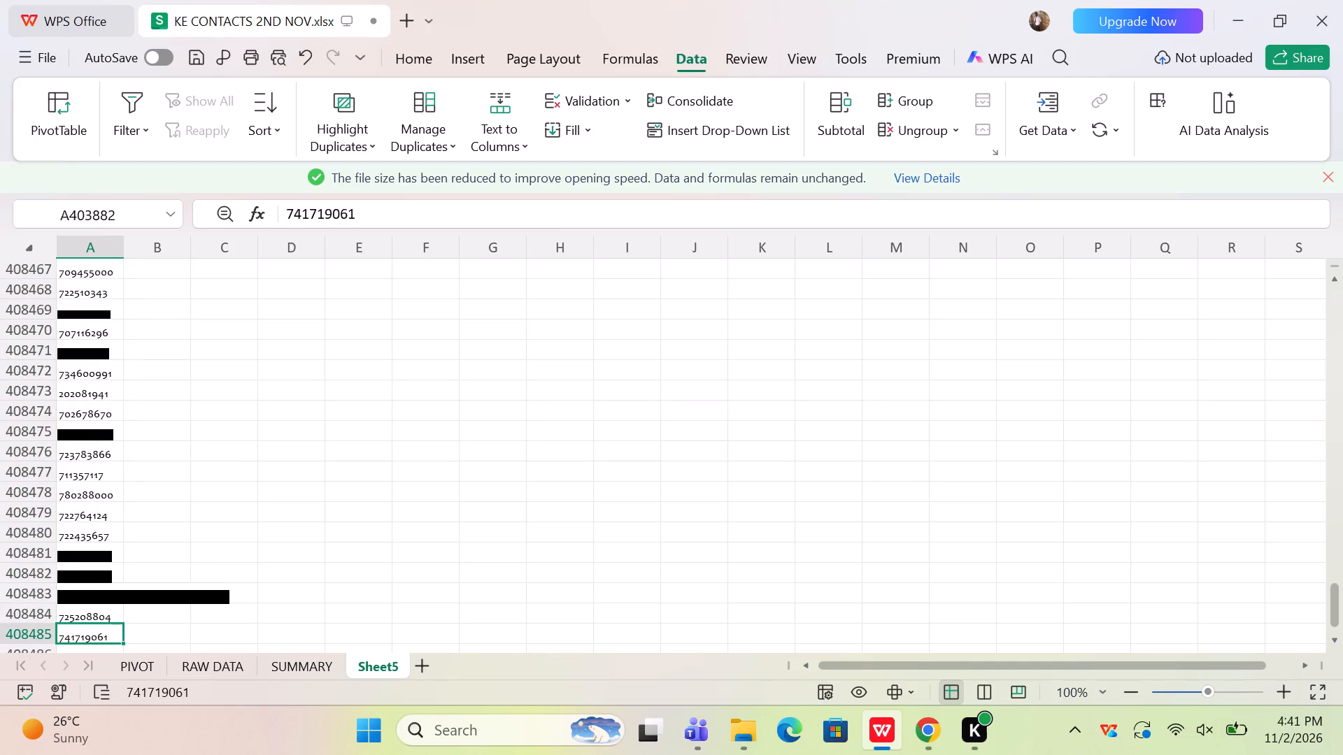
{"action": "key", "text": "Down"}
{"action": "key", "text": "Down"}
{"action": "key", "text": "Down"}
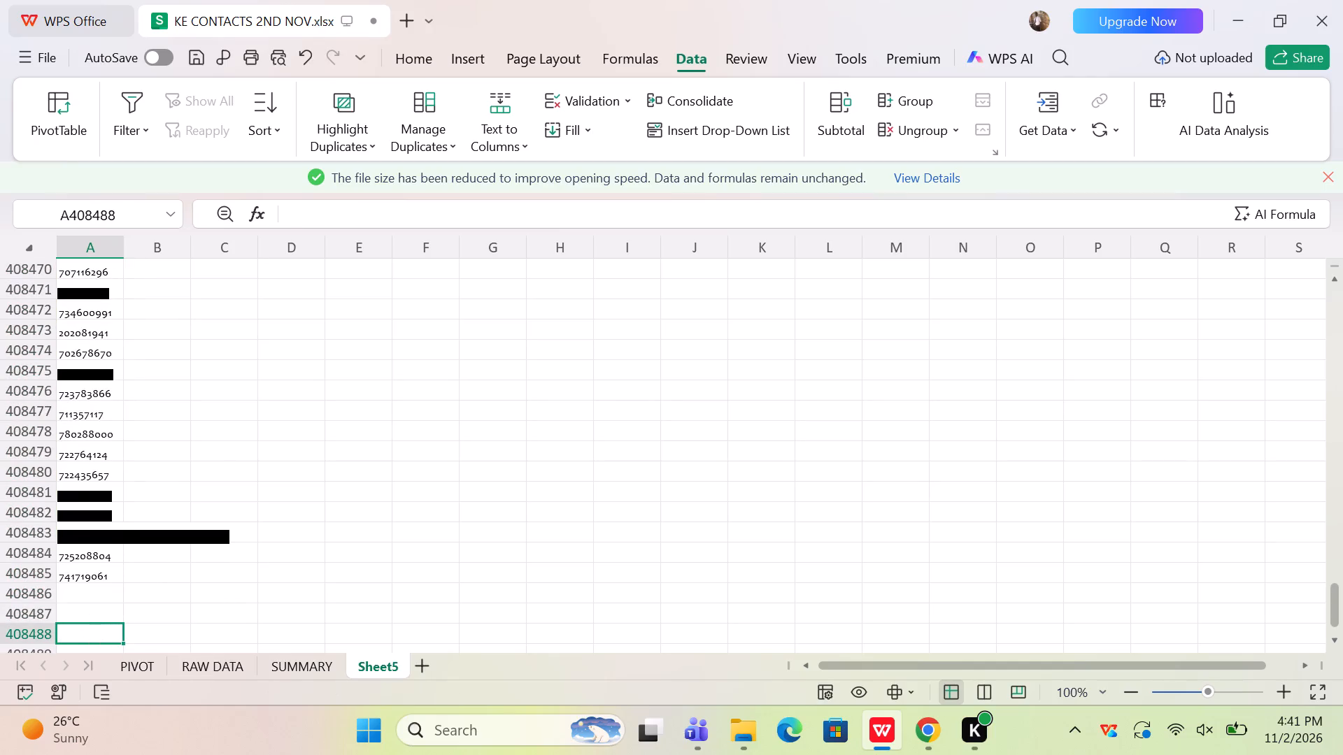
{"action": "left_click", "coordinate": [82, 594]}
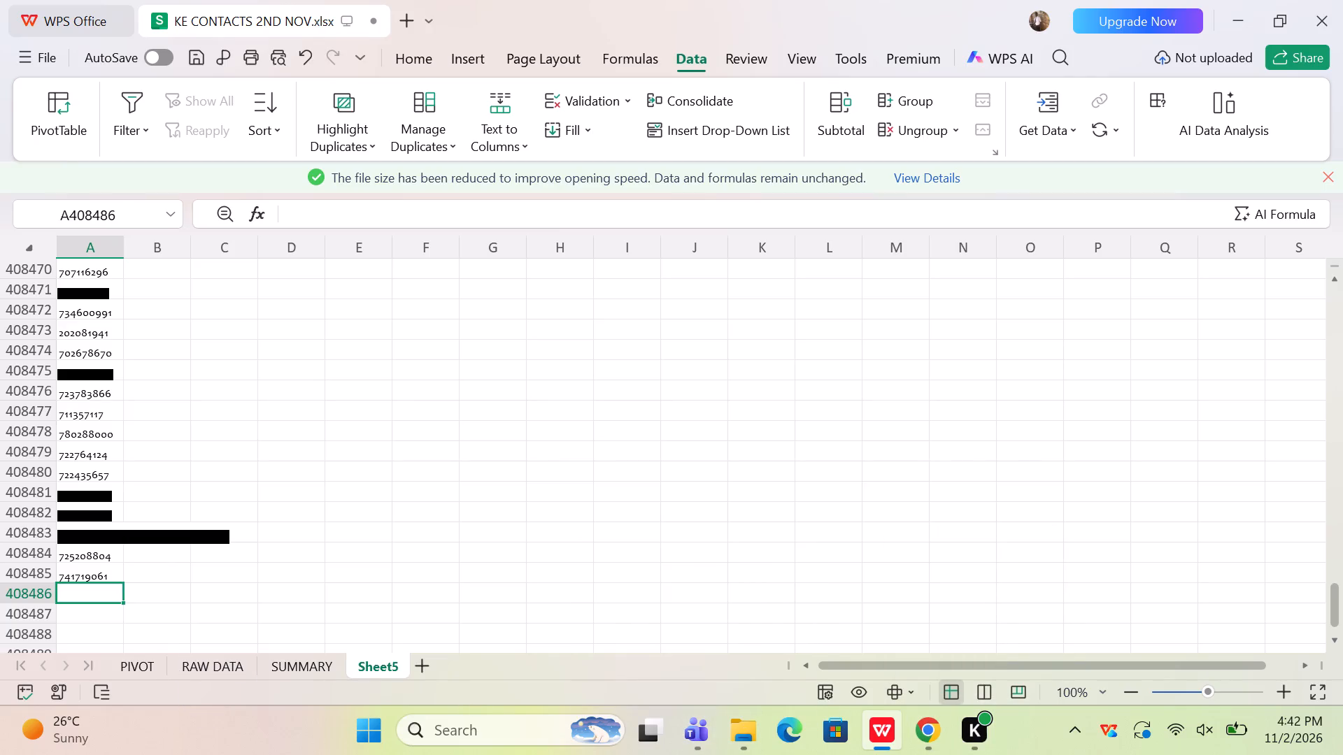
Return to RAW DATA and remove its filter.
{"action": "left_click", "coordinate": [234, 660]}
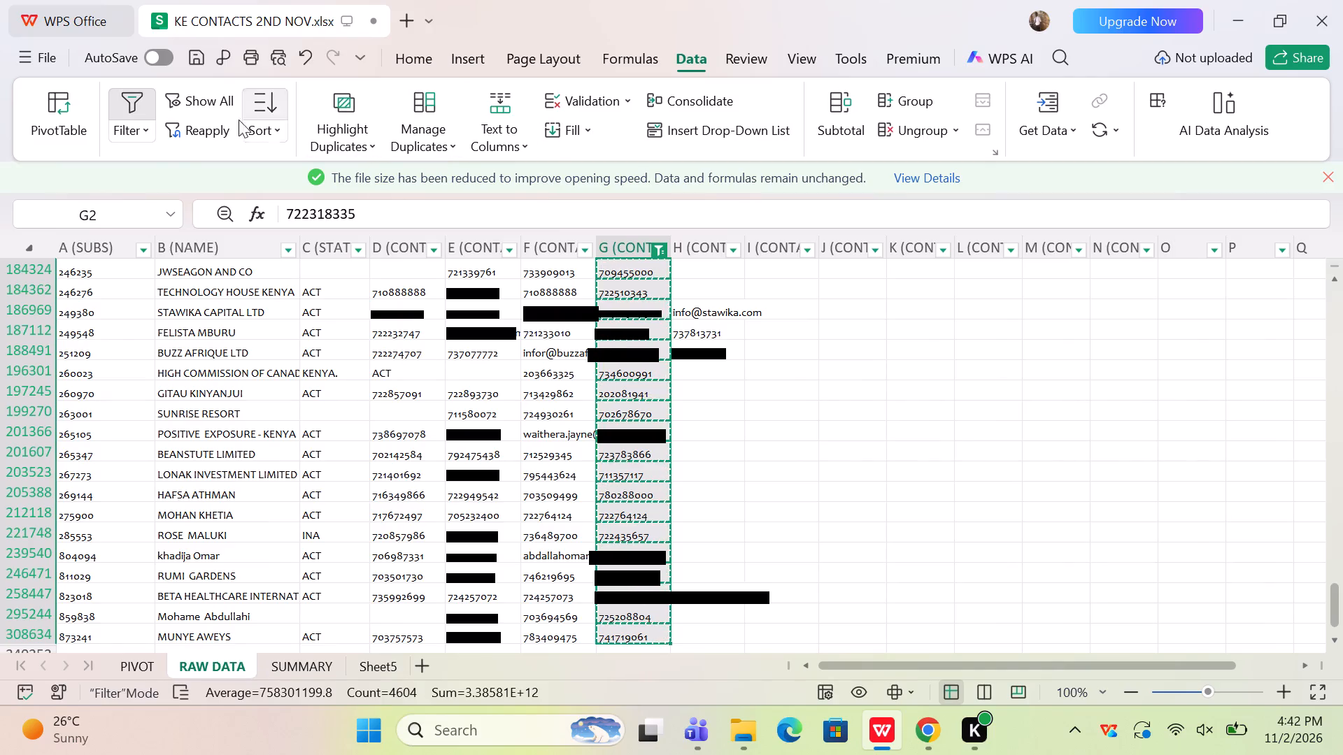
{"action": "left_click", "coordinate": [143, 130]}
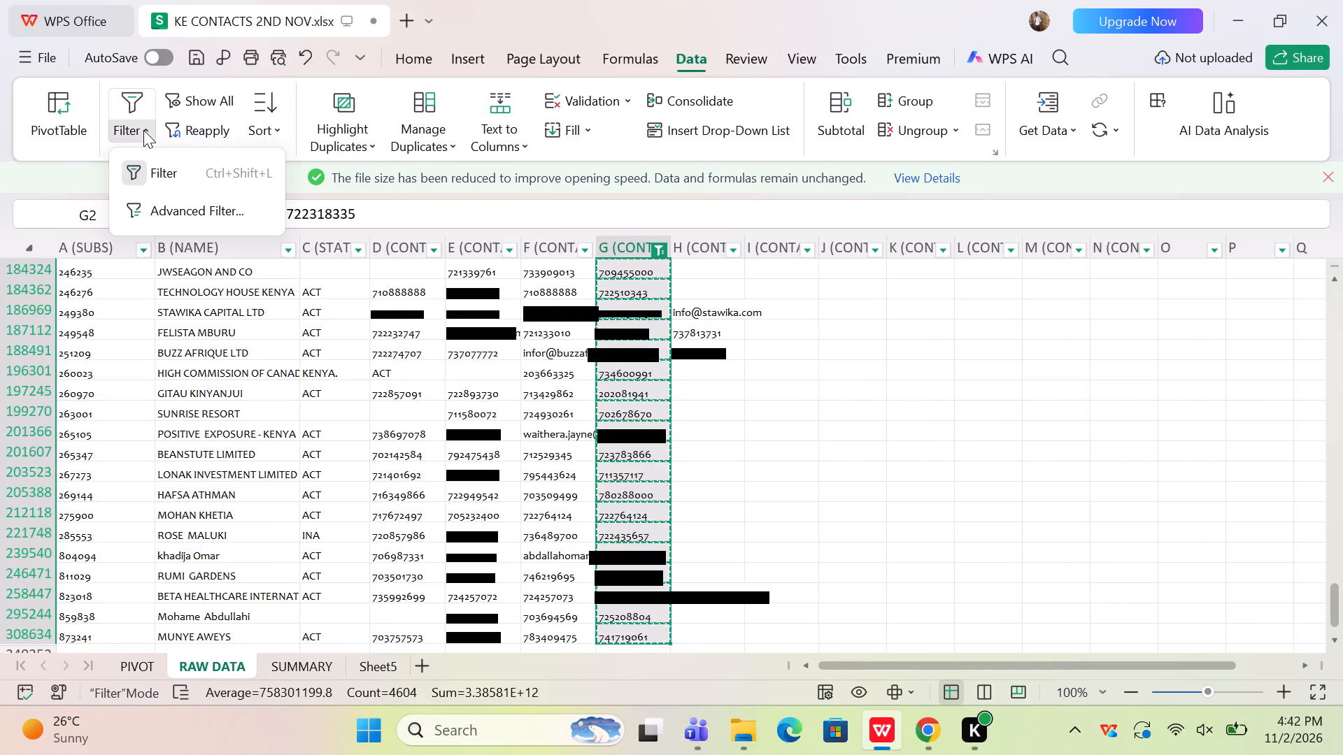
{"action": "left_click", "coordinate": [213, 166]}
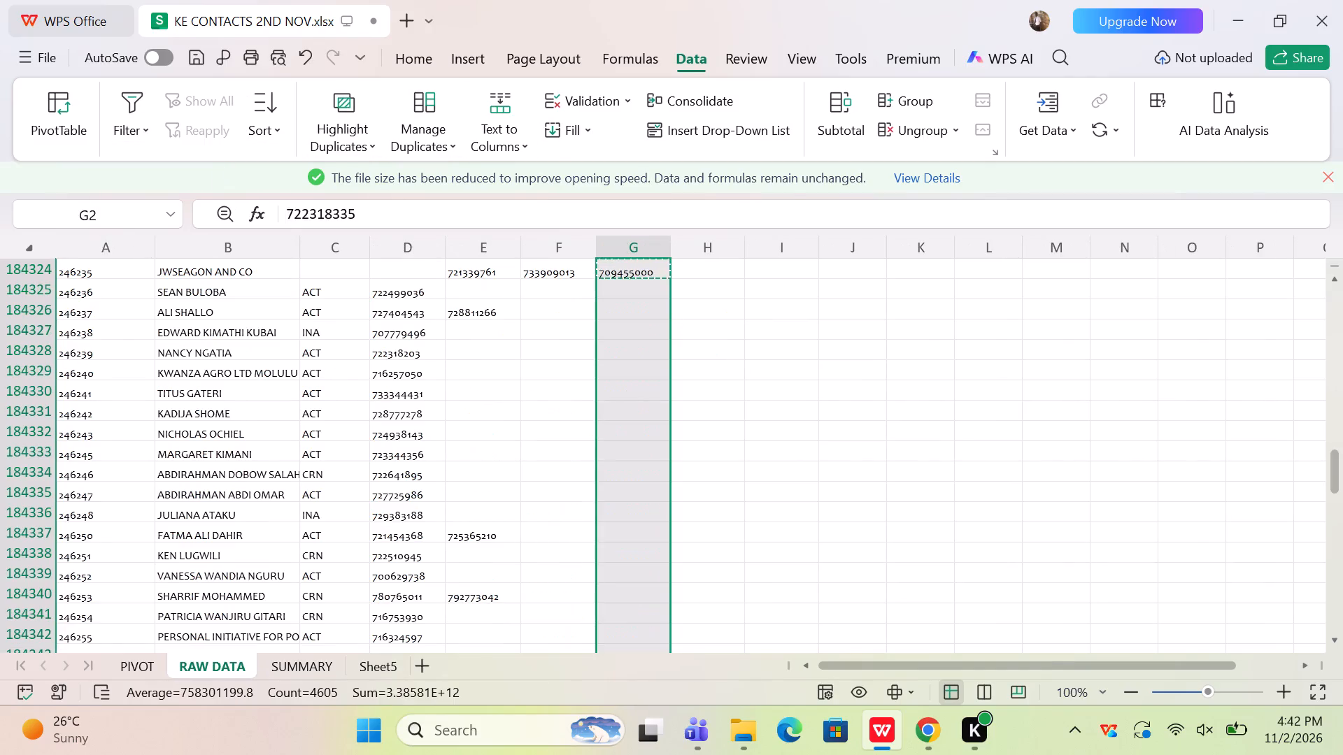
Filter the whole RAW DATA sheet again, excluding blanks from the CONTACTS values in column H.
{"action": "left_click", "coordinate": [22, 250]}
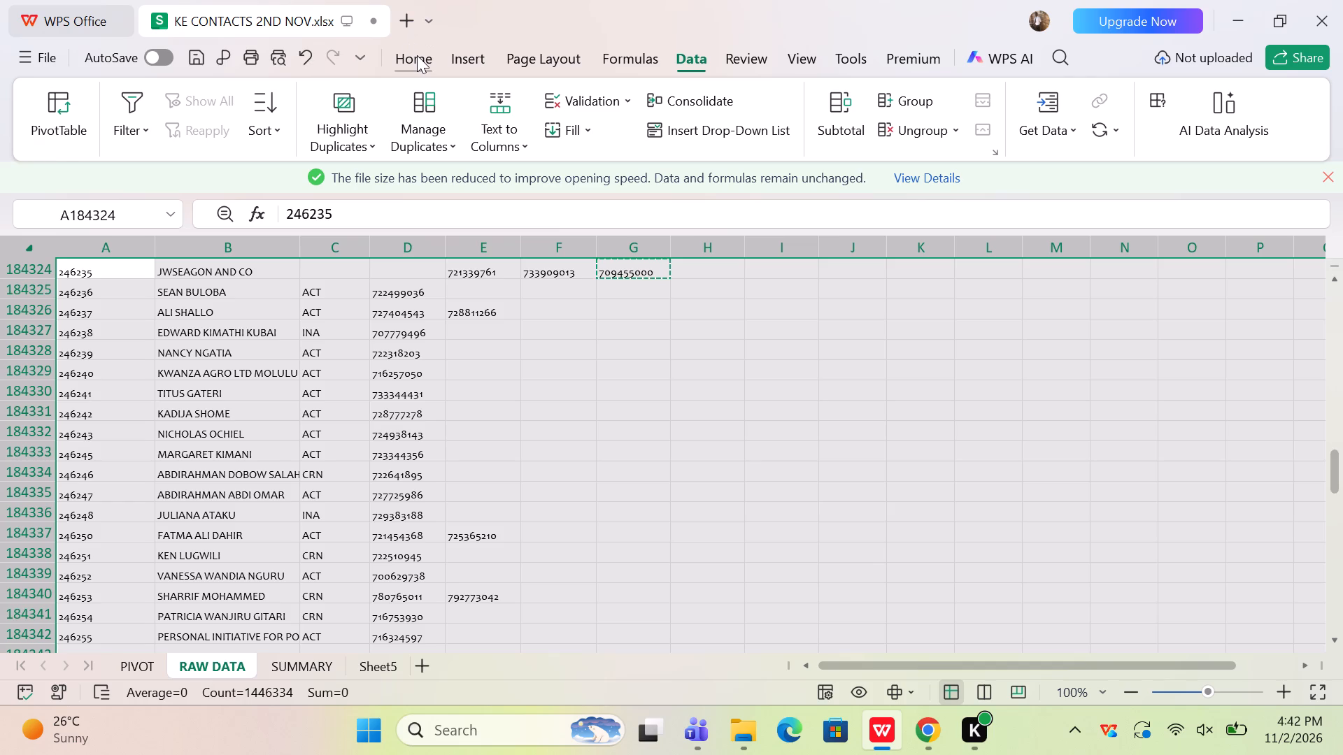
{"action": "left_click", "coordinate": [145, 128]}
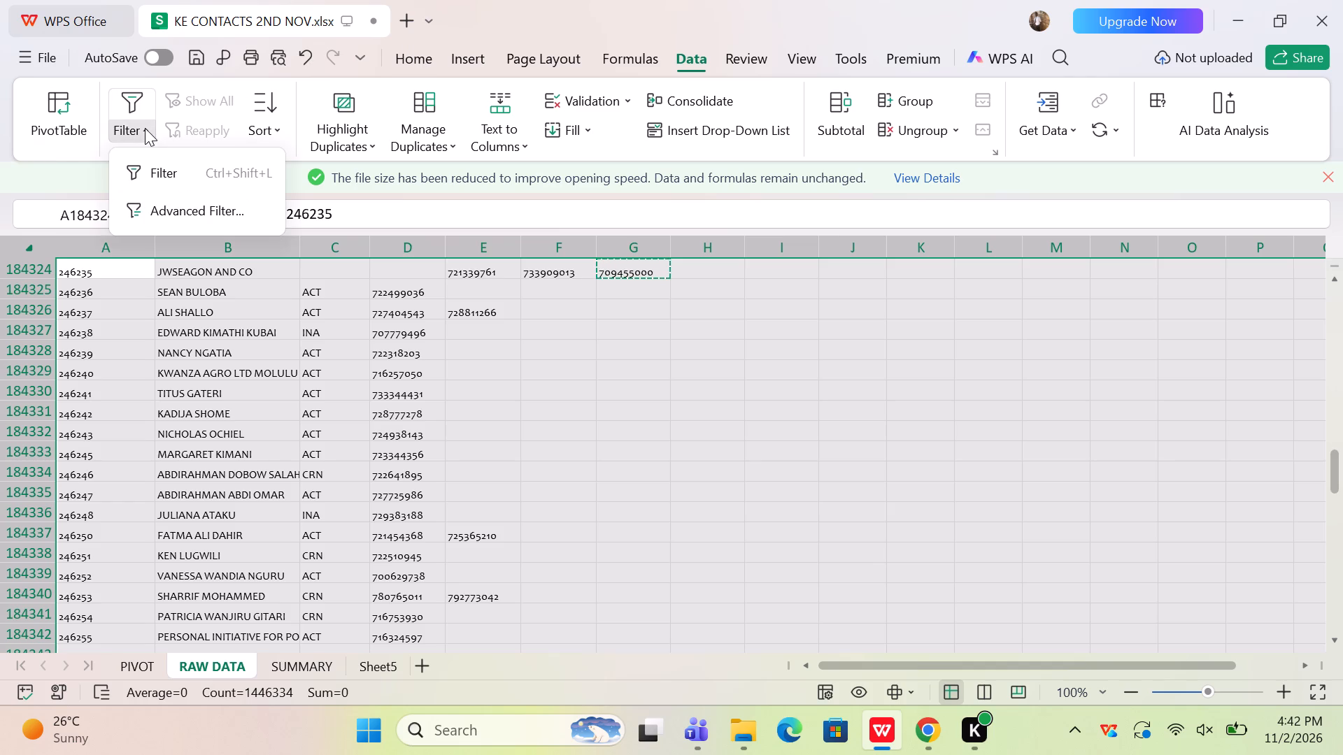
{"action": "left_click", "coordinate": [185, 180]}
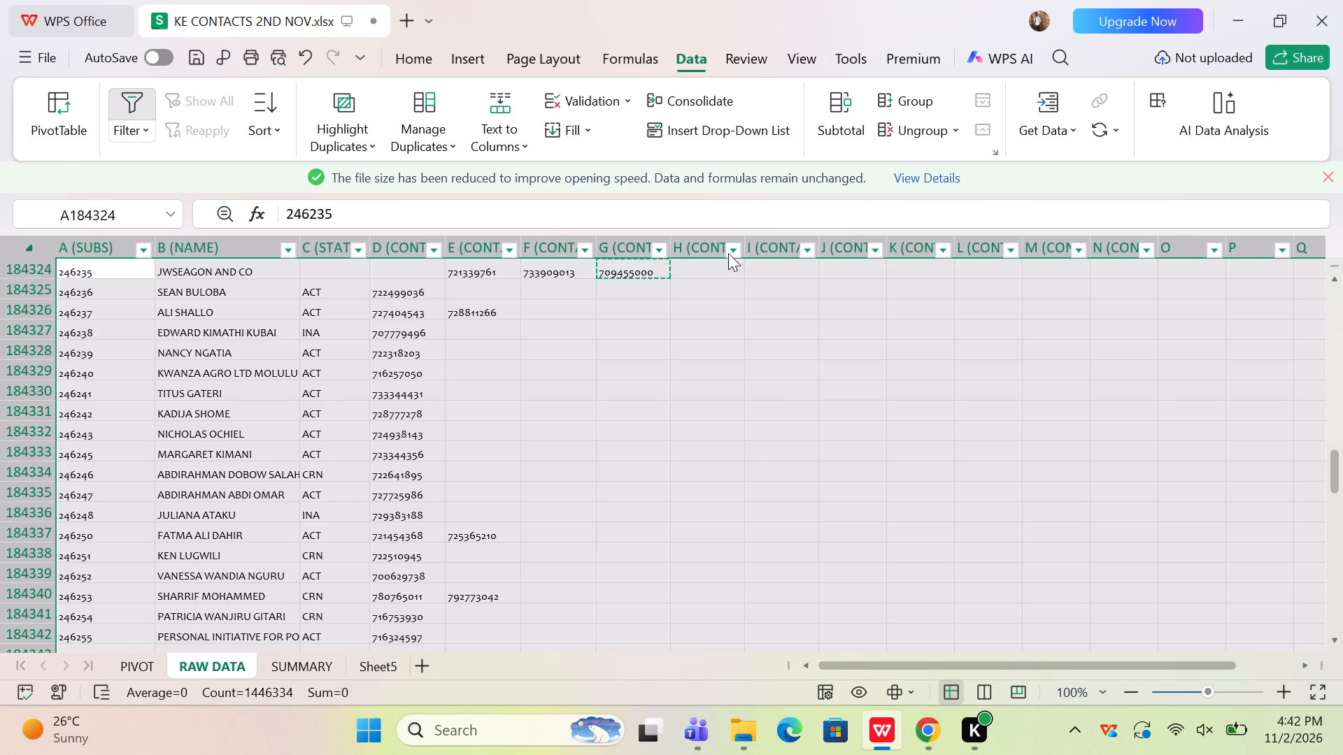
{"action": "left_click", "coordinate": [730, 253]}
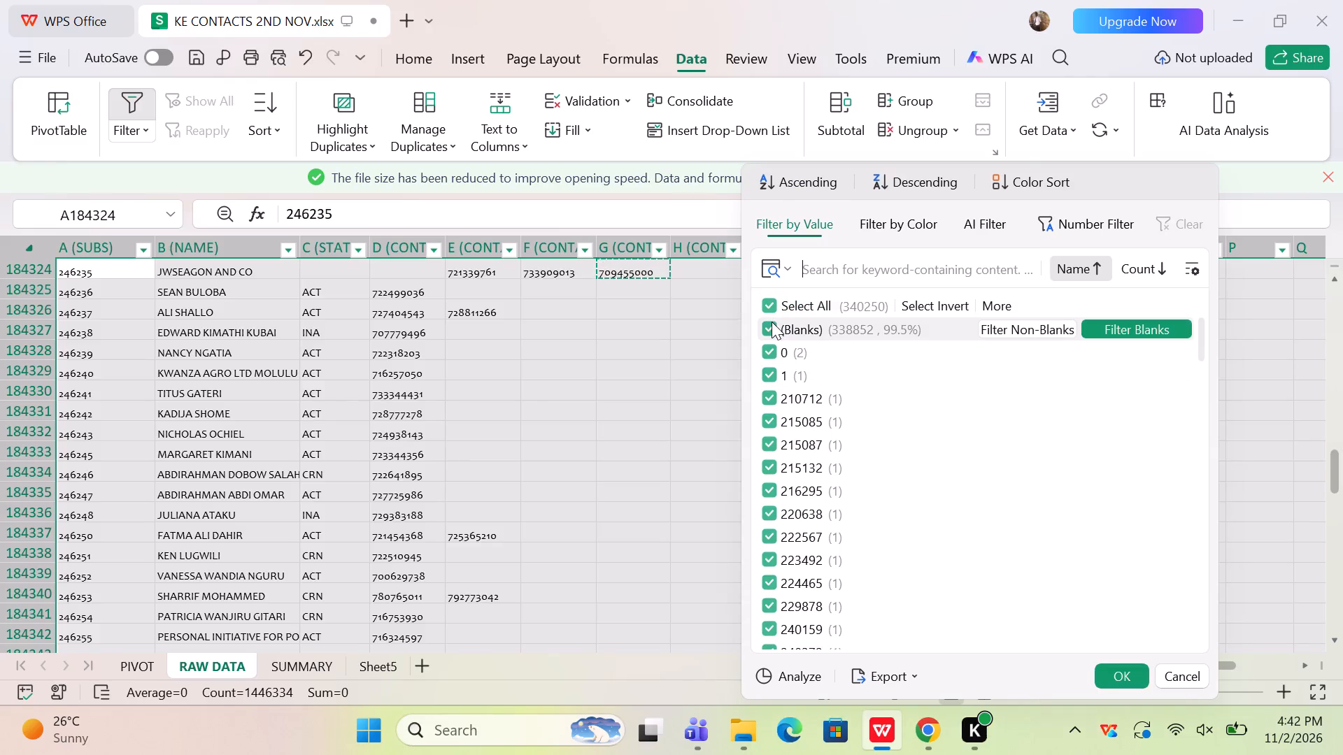
{"action": "left_click", "coordinate": [772, 322]}
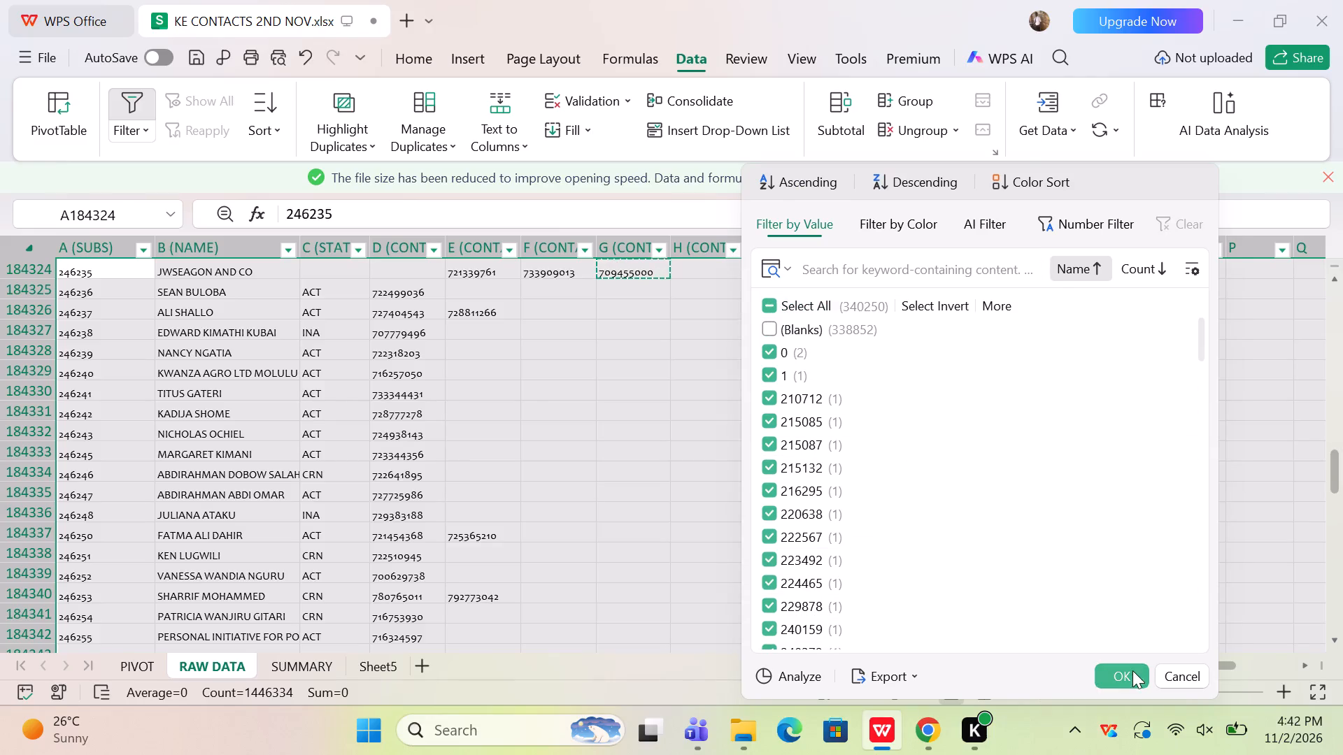
{"action": "left_click", "coordinate": [1132, 670]}
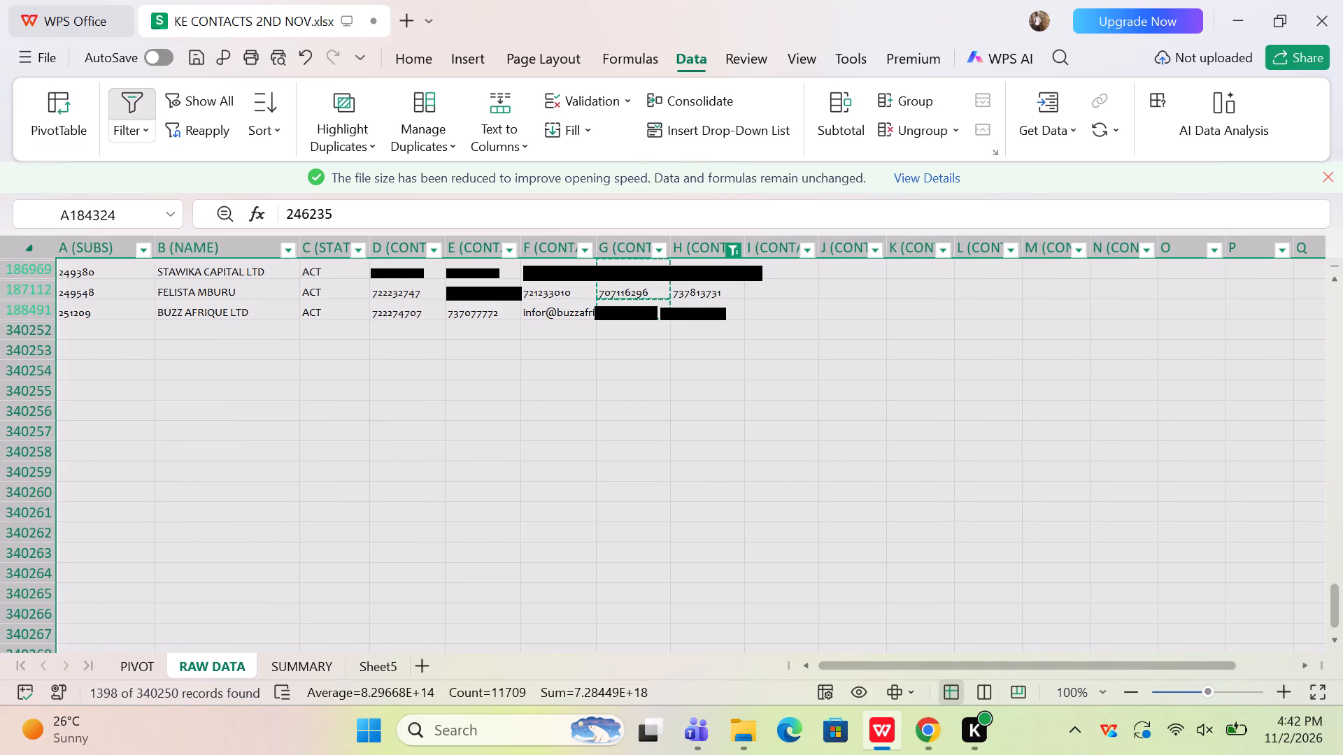
Copy the filtered column G cells from G186969 to G188491 and paste them into Sheet5 starting at A408486.
{"action": "left_click_drag", "start_coordinate": [626, 273], "coordinate": [637, 315]}
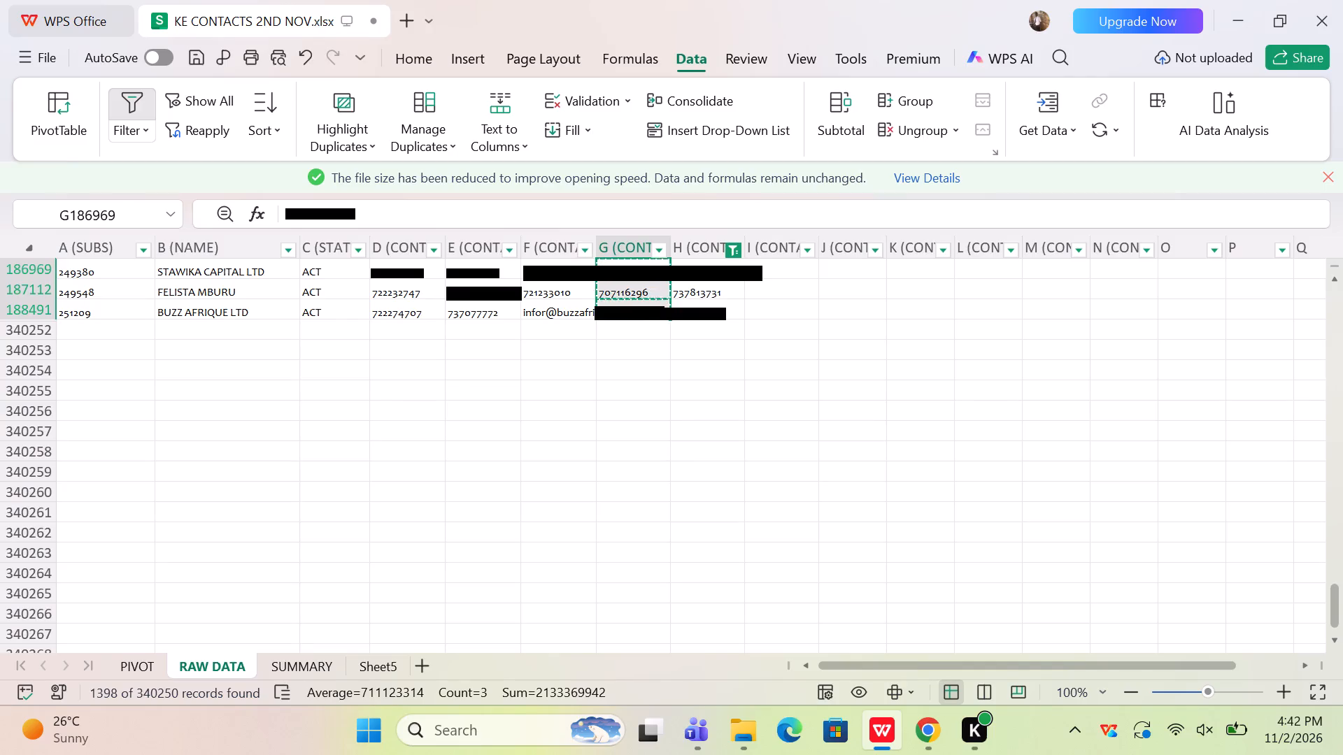
{"action": "key", "text": "ctrl+c"}
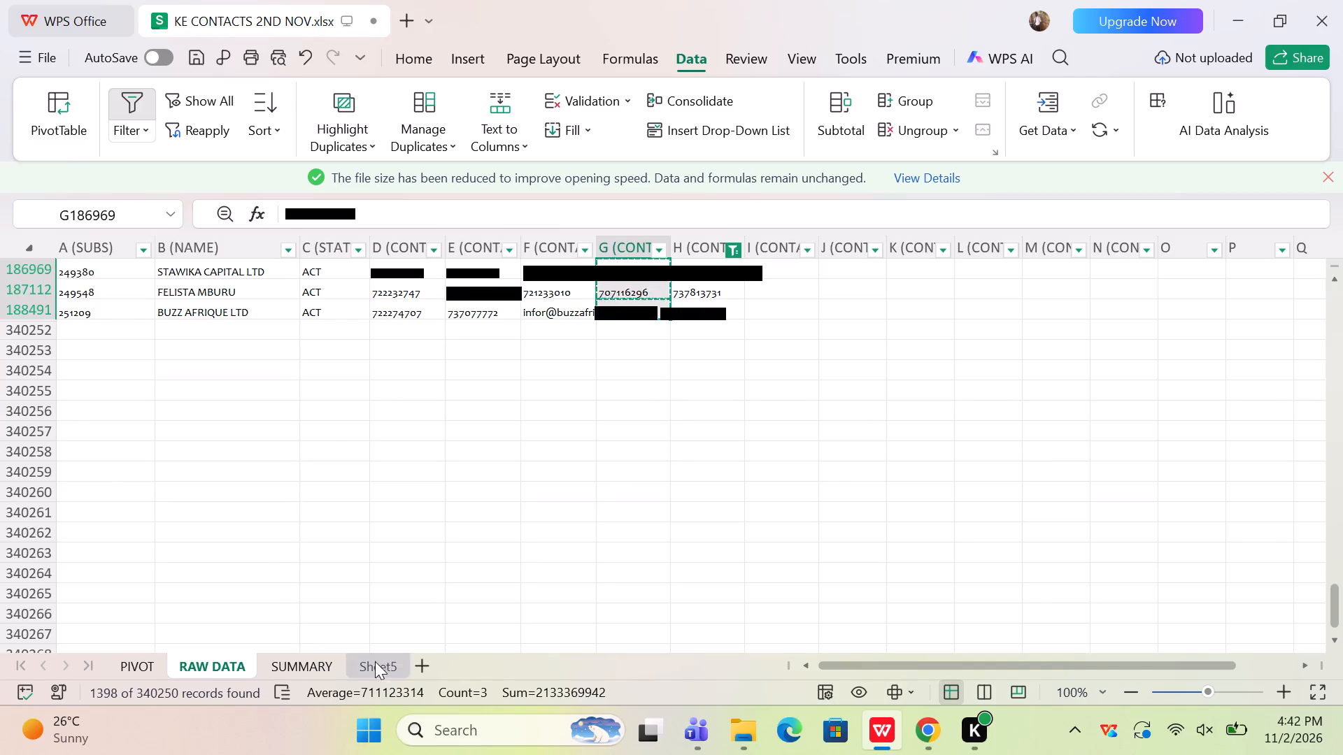
{"action": "left_click", "coordinate": [377, 664]}
{"action": "left_click", "coordinate": [83, 592]}
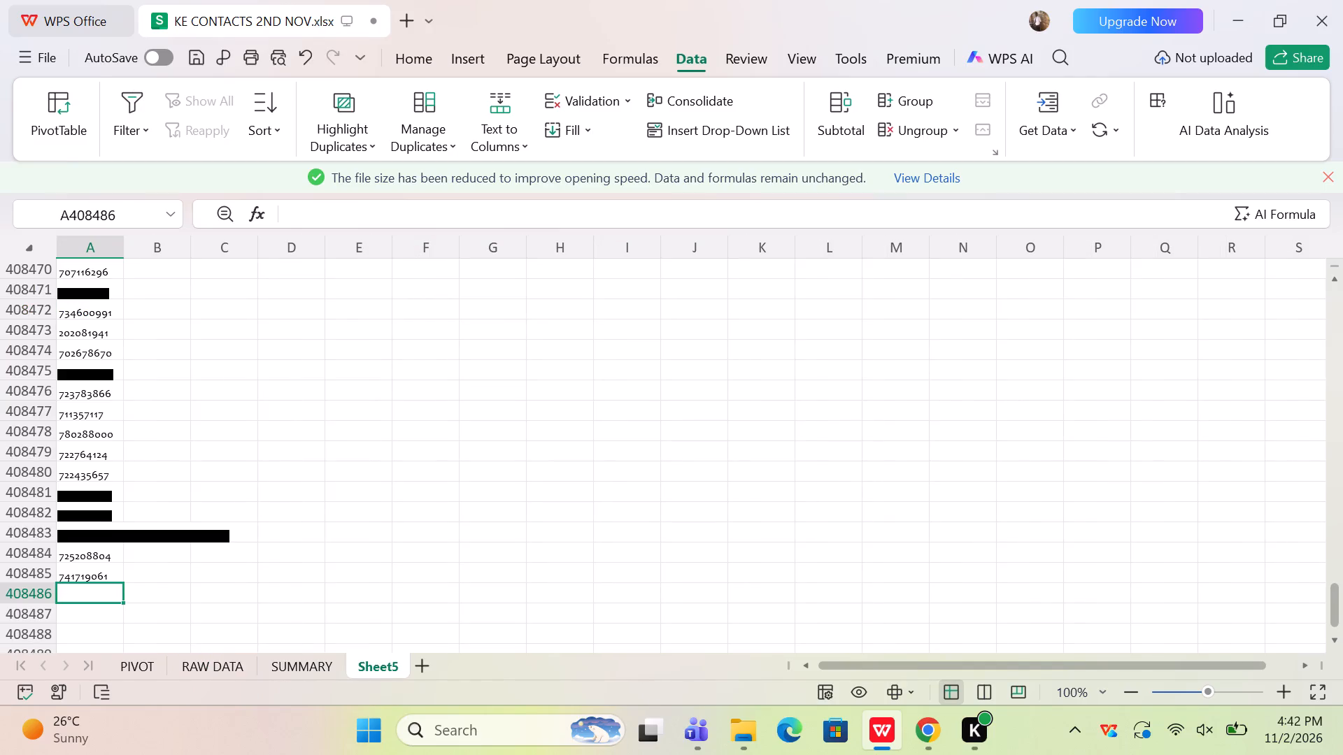
{"action": "key", "text": "ctrl+v"}
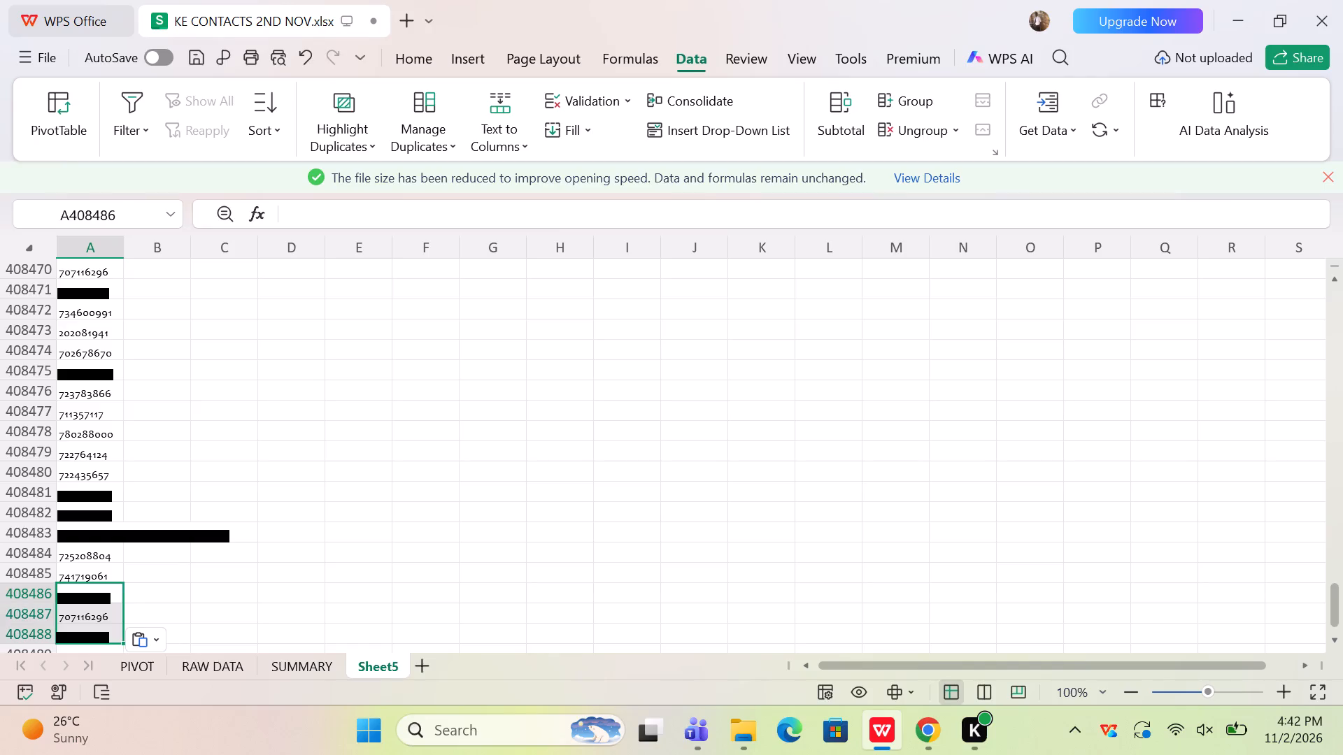
{"action": "left_click", "coordinate": [87, 631]}
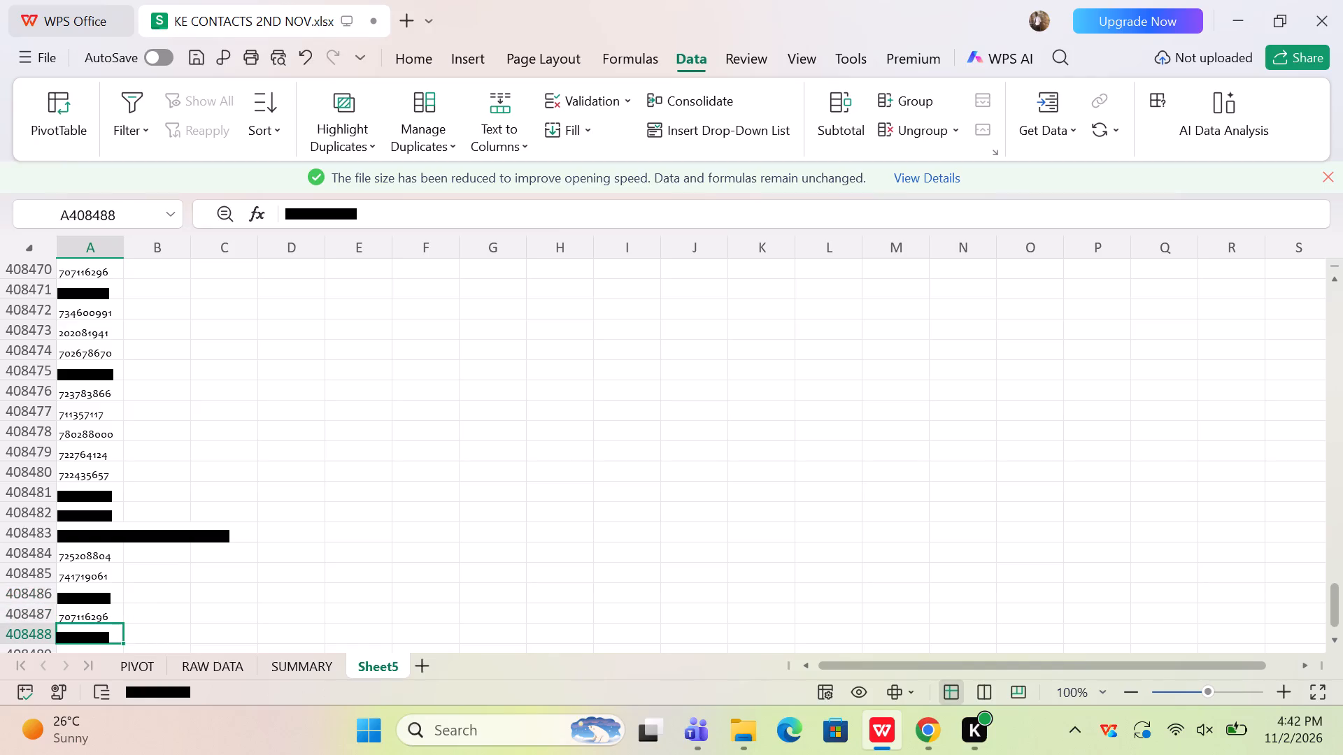
Remove the filter from RAW DATA and go back to Sheet5.
{"action": "left_click", "coordinate": [219, 665]}
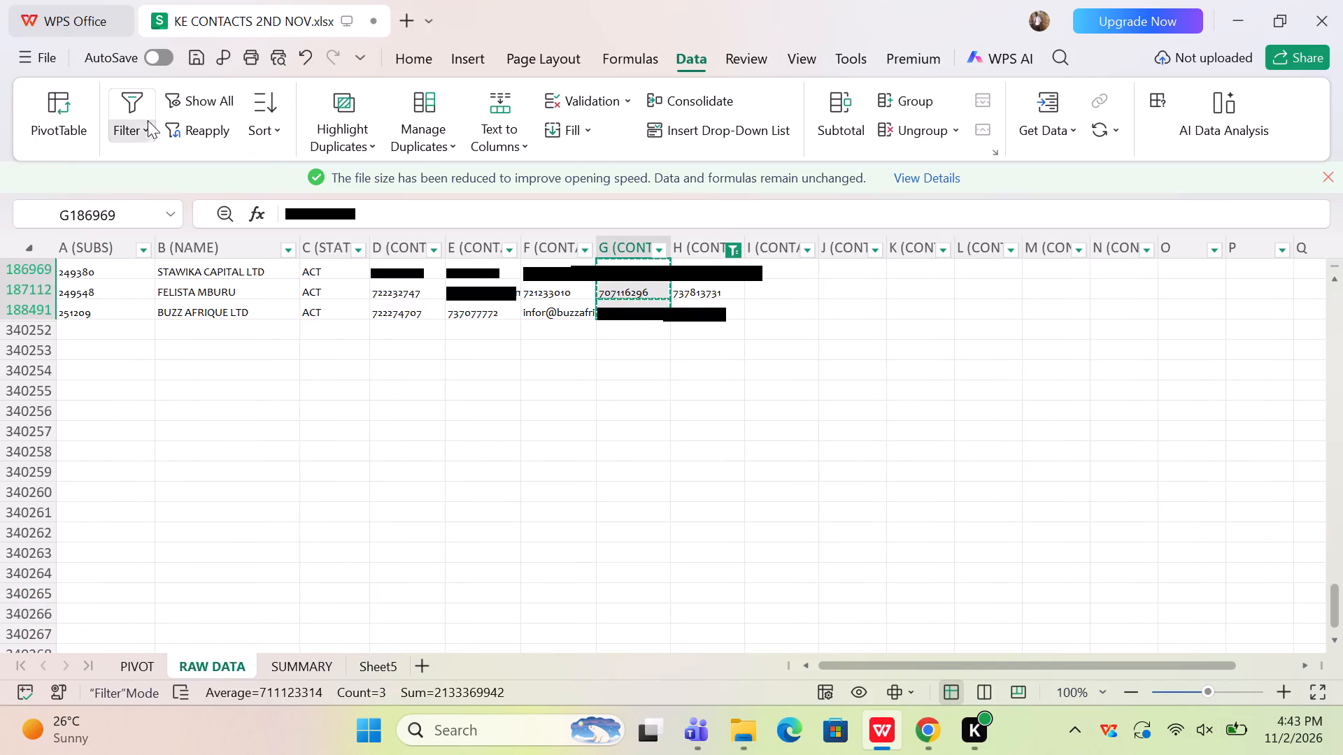
{"action": "left_click", "coordinate": [143, 127]}
{"action": "left_click", "coordinate": [183, 173]}
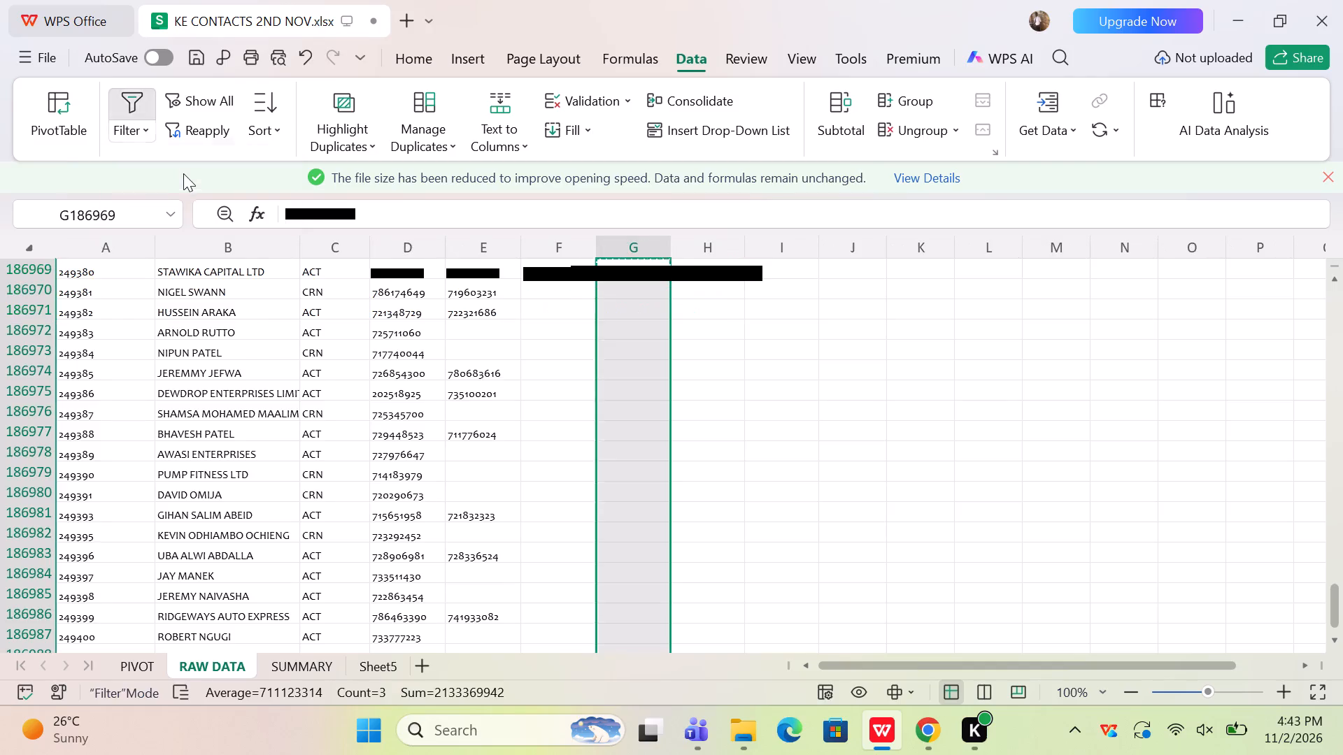
{"action": "left_click", "coordinate": [427, 422]}
{"action": "left_click", "coordinate": [369, 666]}
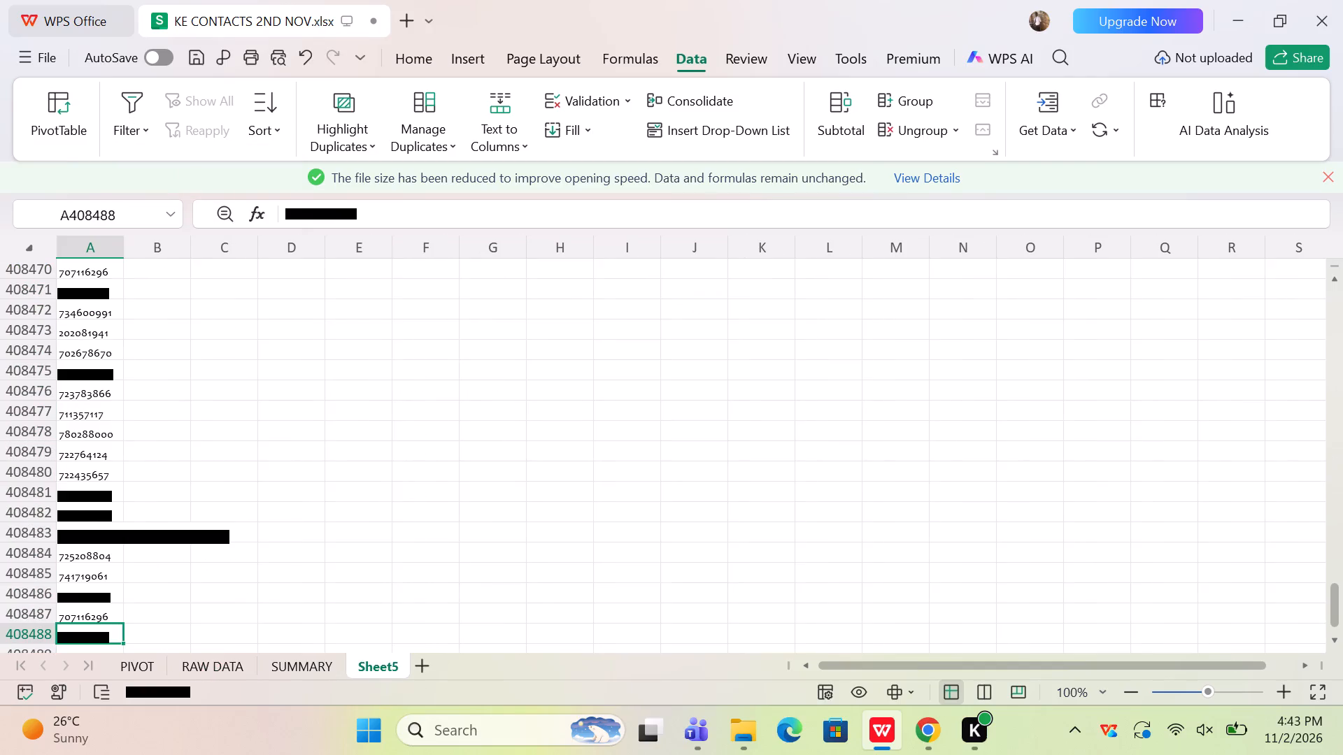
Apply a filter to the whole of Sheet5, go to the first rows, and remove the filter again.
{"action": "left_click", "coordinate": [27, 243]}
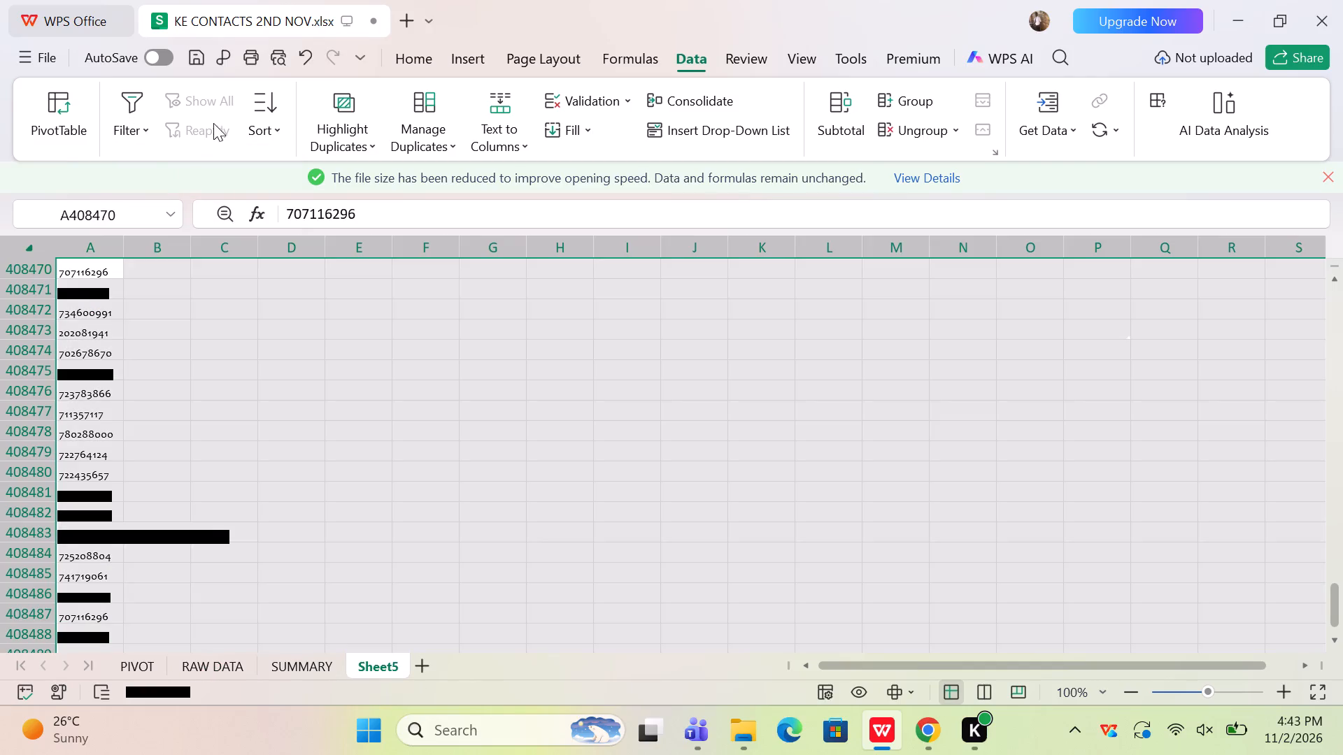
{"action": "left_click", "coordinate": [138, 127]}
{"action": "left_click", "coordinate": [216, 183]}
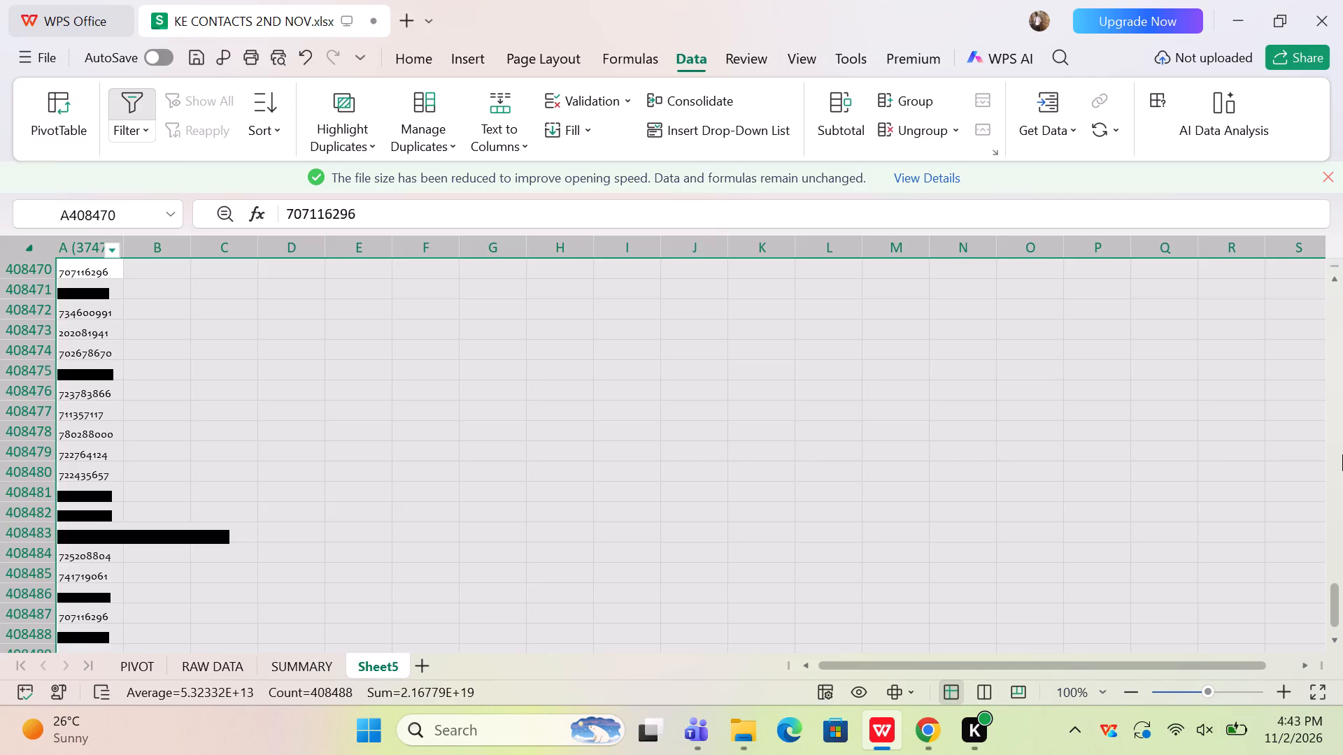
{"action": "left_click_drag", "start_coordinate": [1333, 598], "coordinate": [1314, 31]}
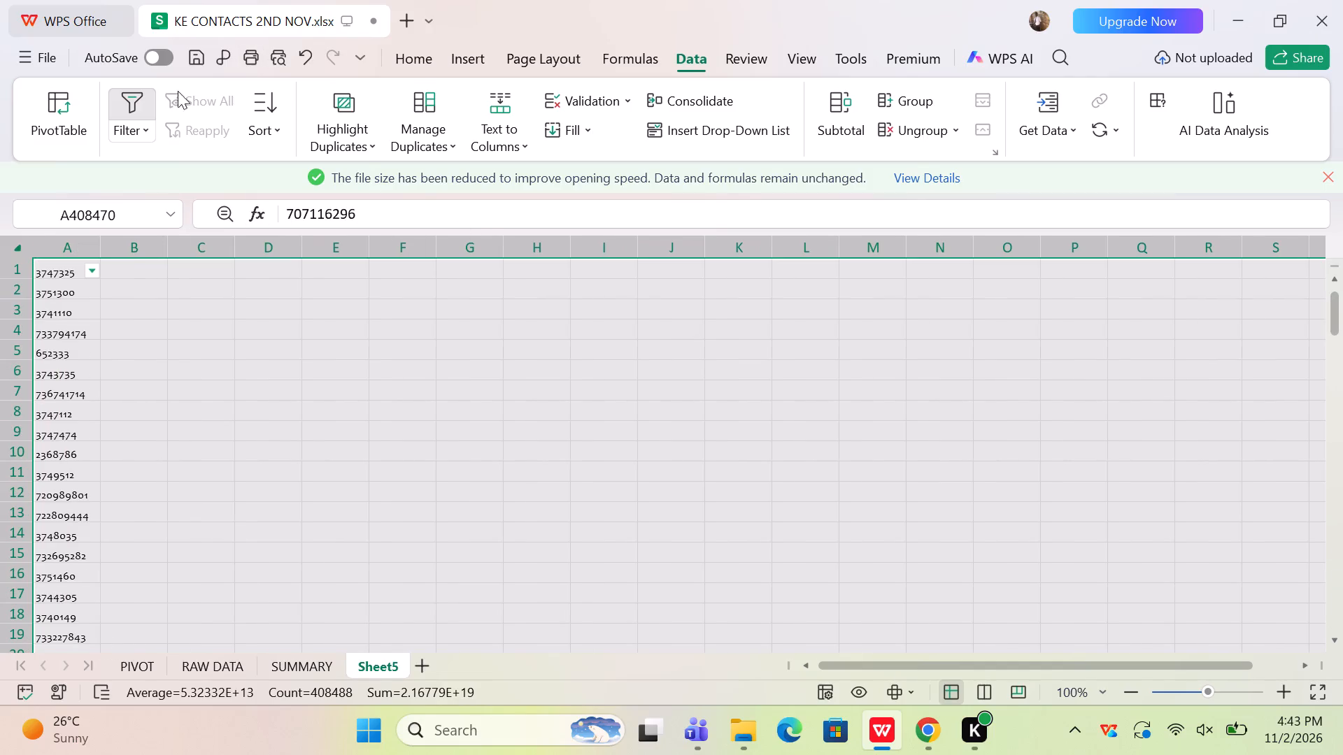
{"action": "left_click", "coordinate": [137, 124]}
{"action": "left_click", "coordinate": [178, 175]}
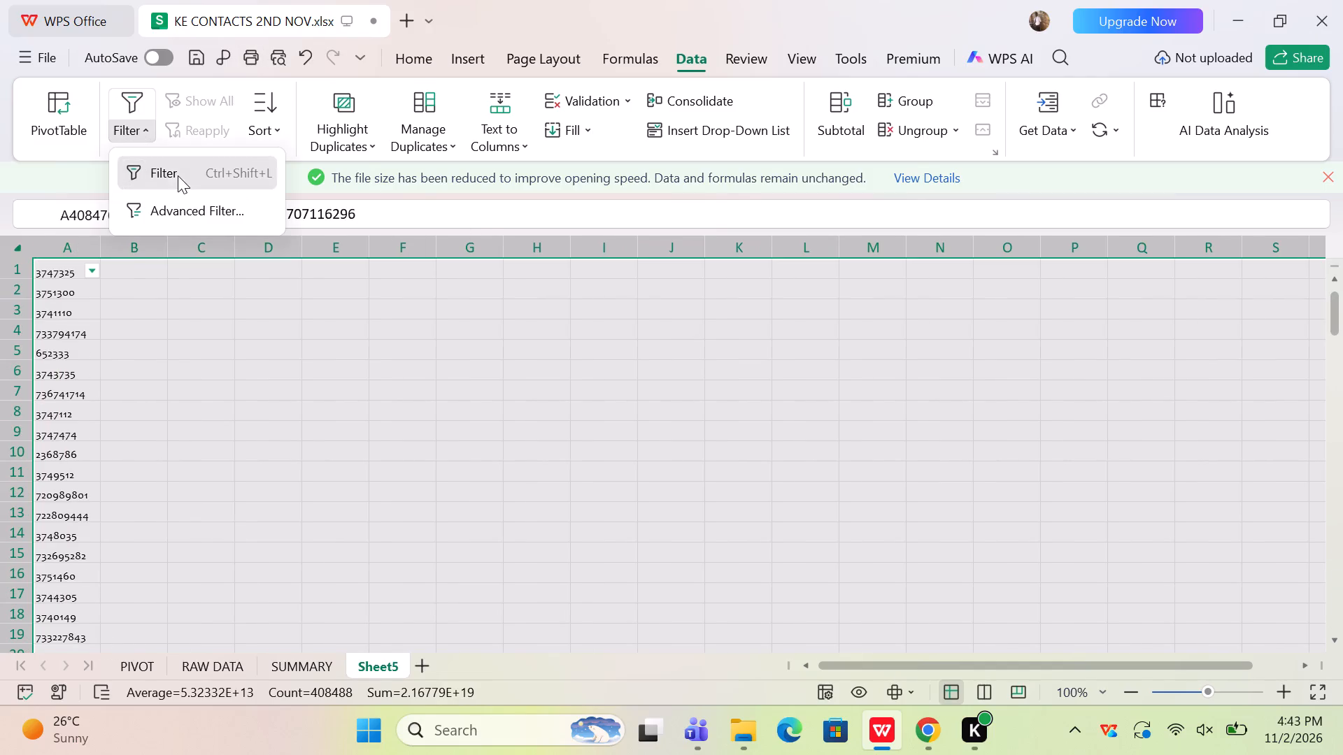
Insert one row above row 1 of Sheet5 and enter the header CONTACTS in A1.
{"action": "left_click", "coordinate": [17, 271]}
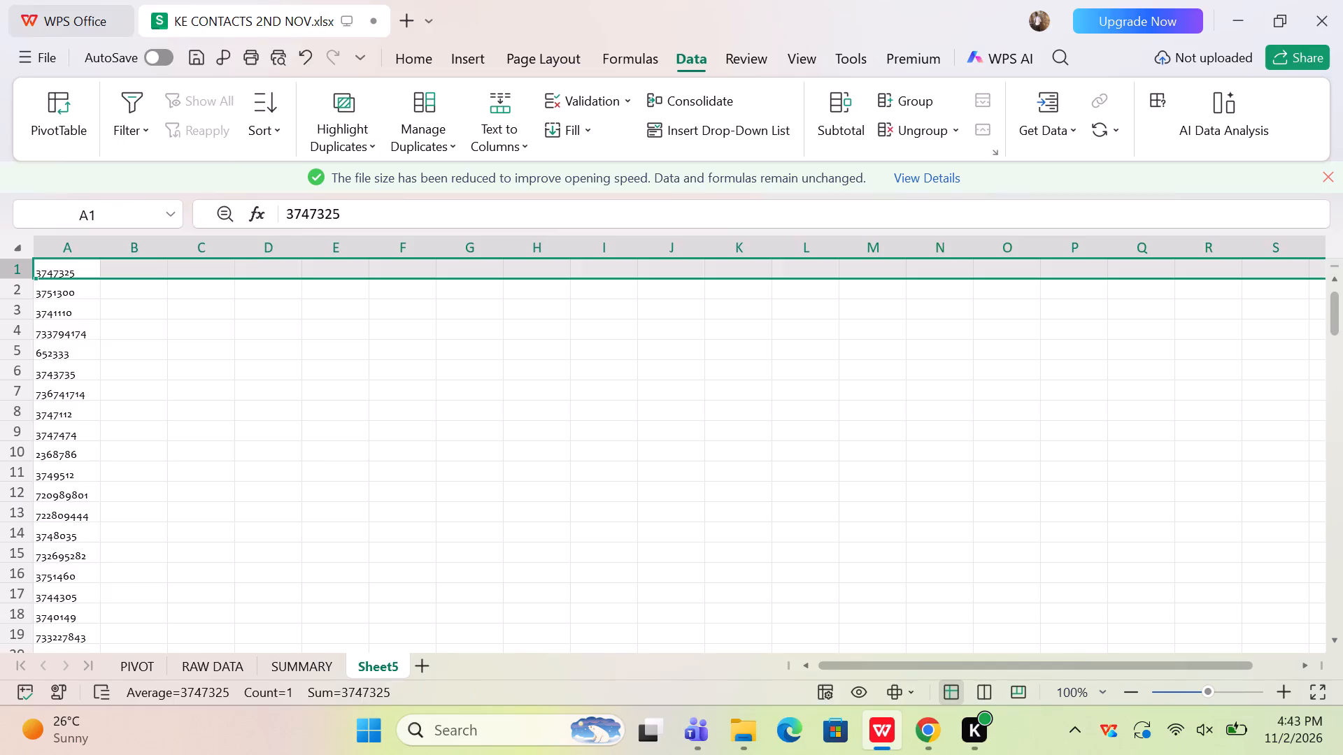
{"action": "right_click", "coordinate": [17, 271]}
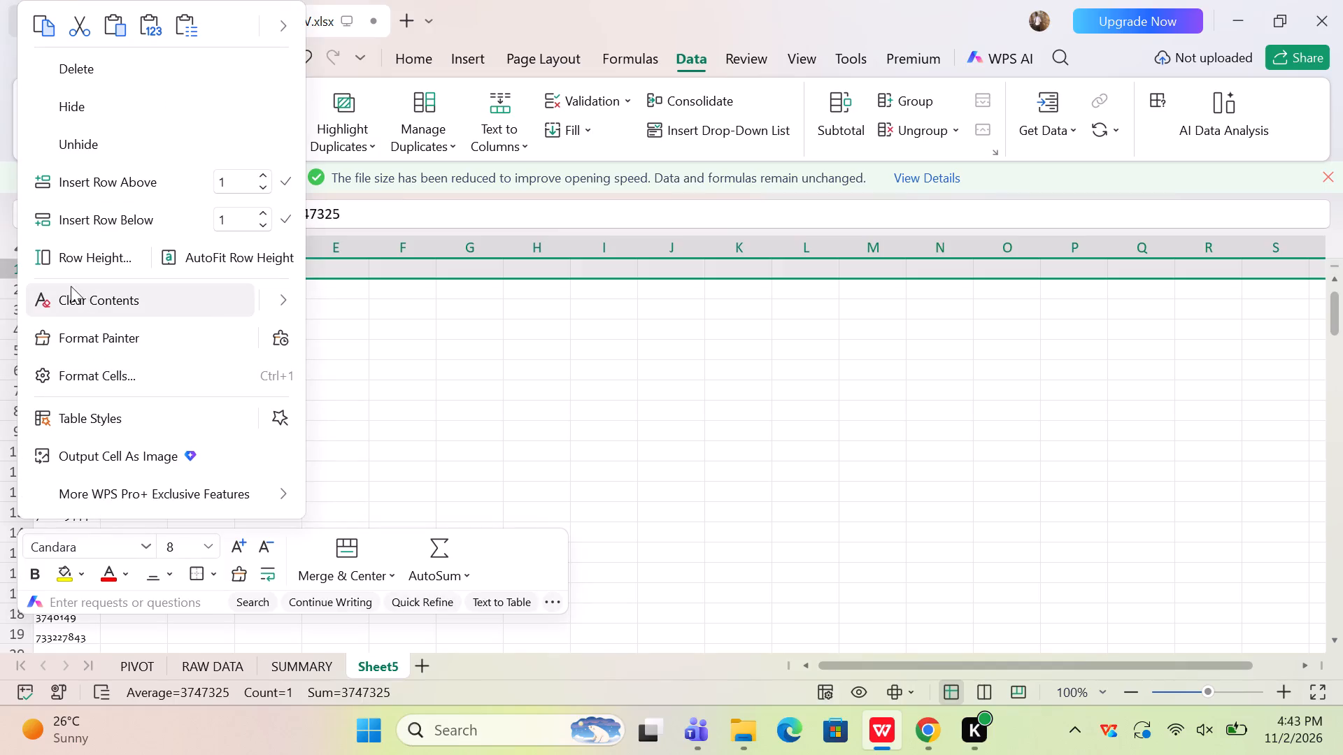
{"action": "left_click", "coordinate": [99, 183]}
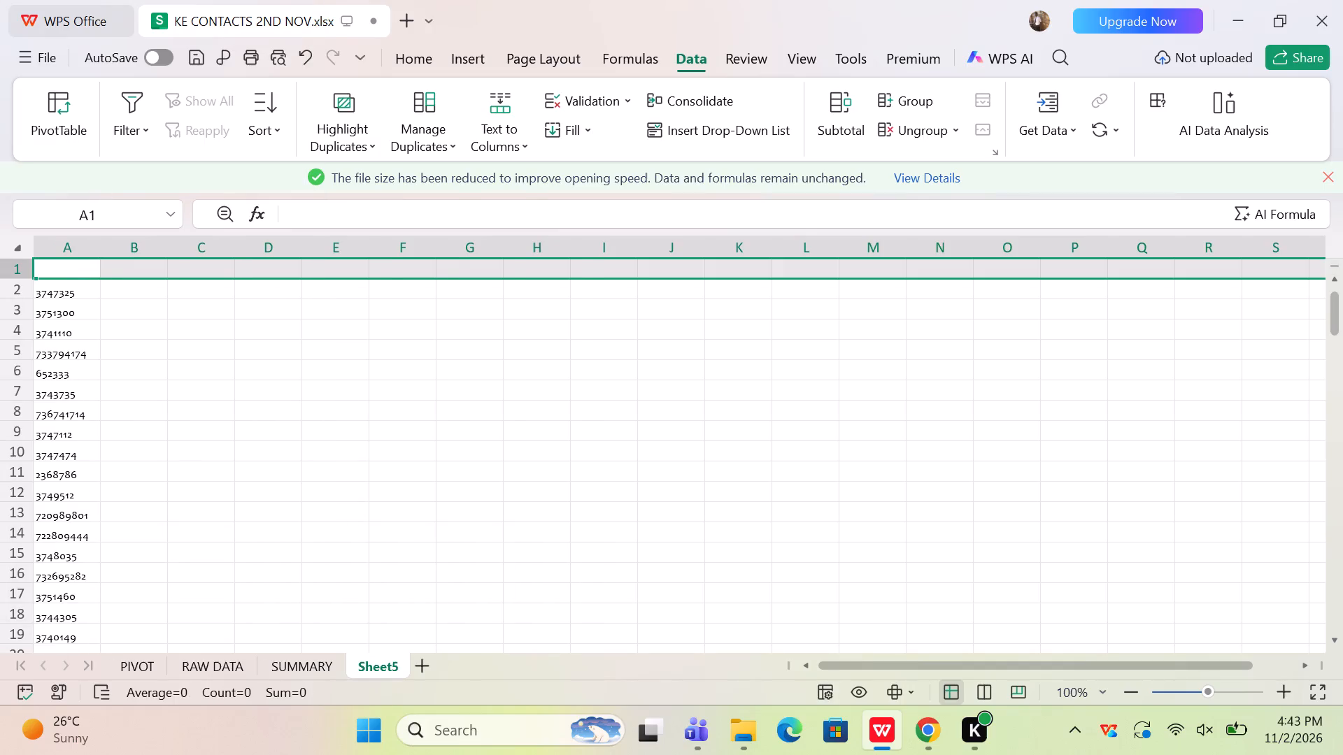
{"action": "left_click", "coordinate": [81, 271]}
{"action": "type", "text": "CONTACTS"}
{"action": "left_click", "coordinate": [263, 324]}
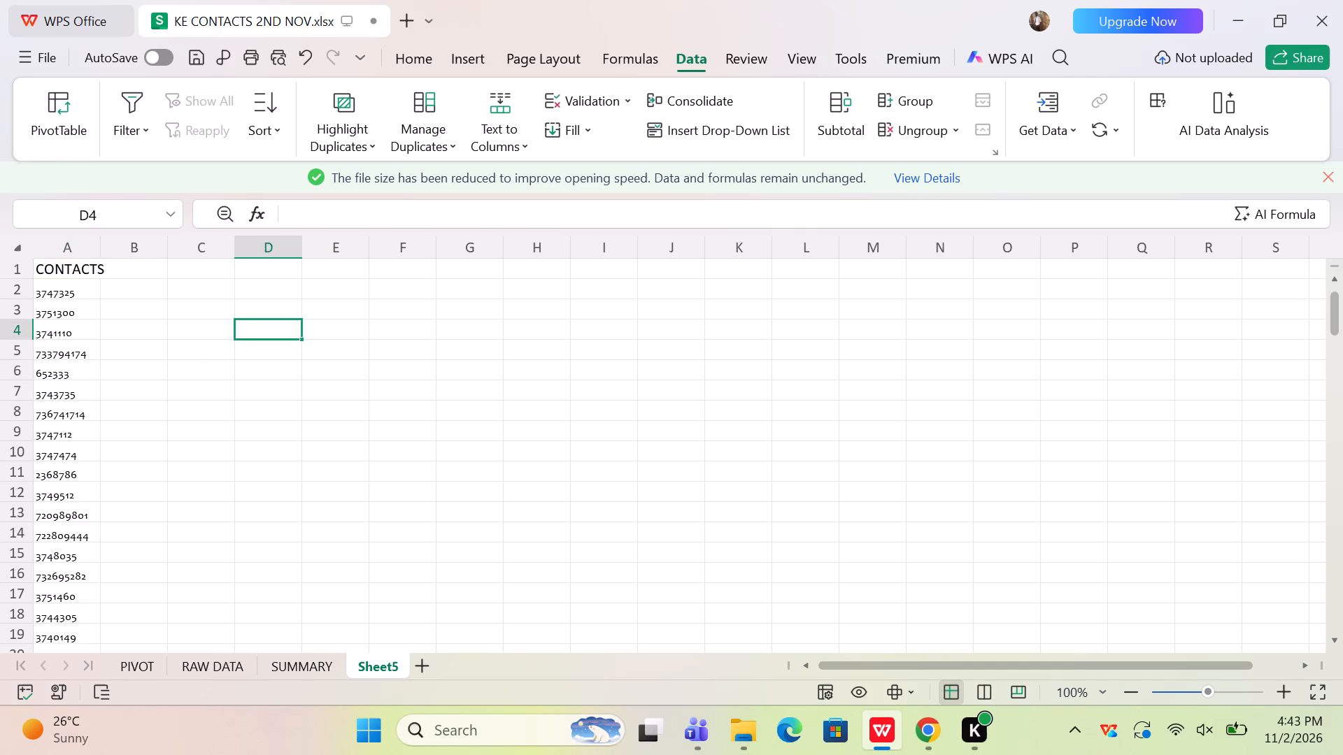
Autofit the width of column A in Sheet5 to its contents.
{"action": "left_click", "coordinate": [99, 257]}
{"action": "left_click", "coordinate": [73, 257]}
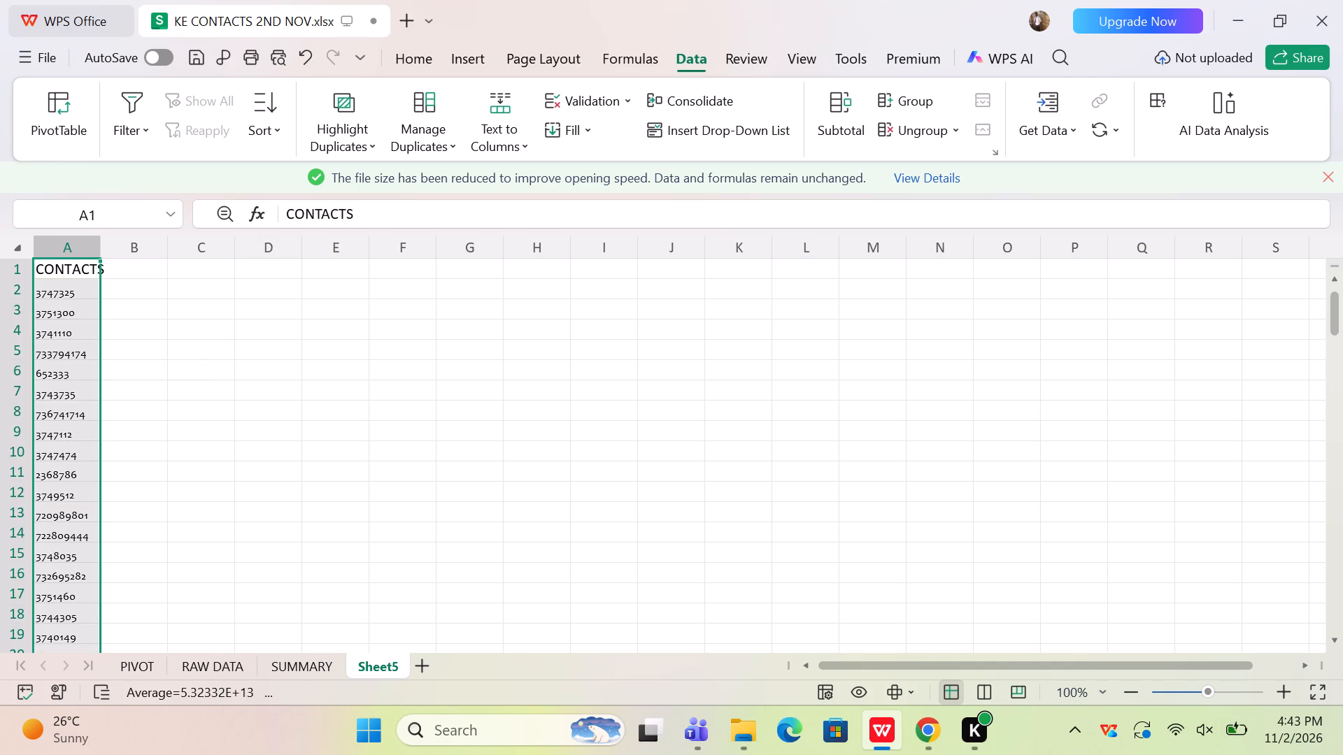
{"action": "double_click", "coordinate": [94, 257]}
{"action": "double_click", "coordinate": [105, 249]}
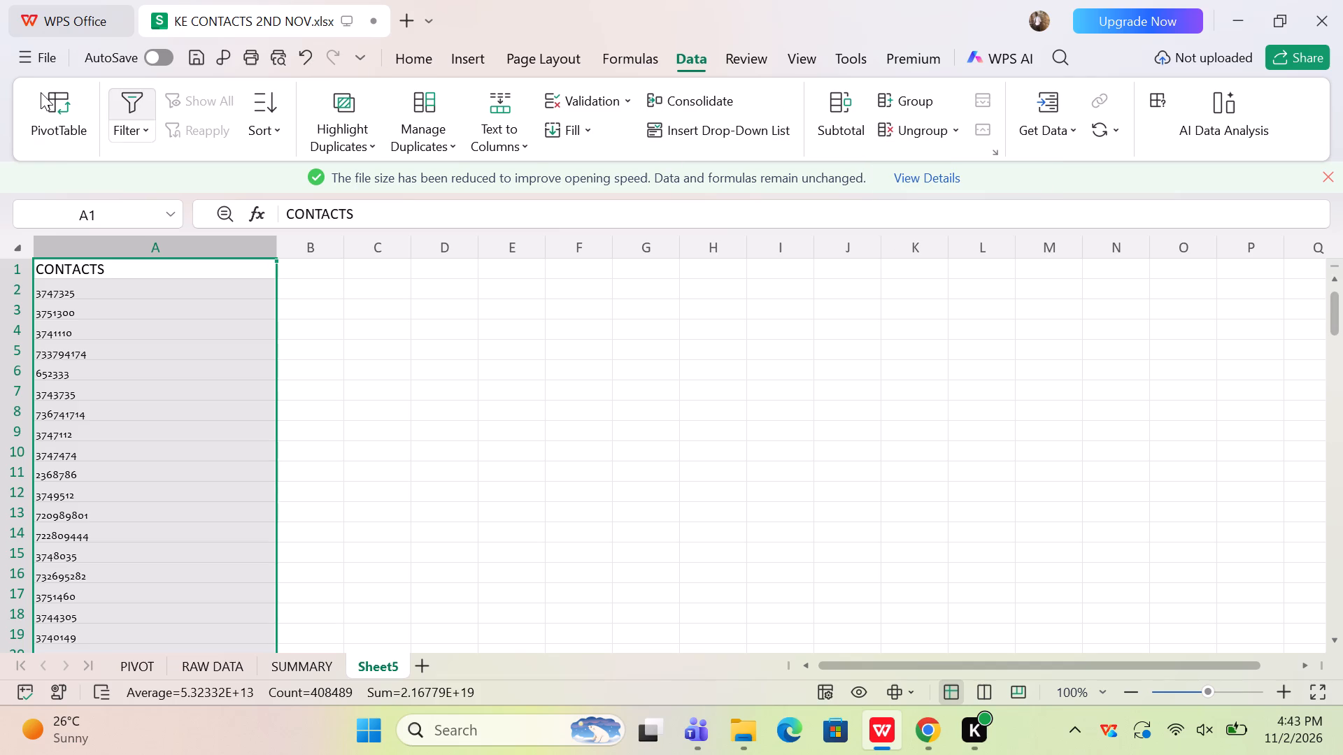
Add a filter to the CONTACTS column in Sheet5 and view its list of values without filtering any.
{"action": "left_click", "coordinate": [145, 131]}
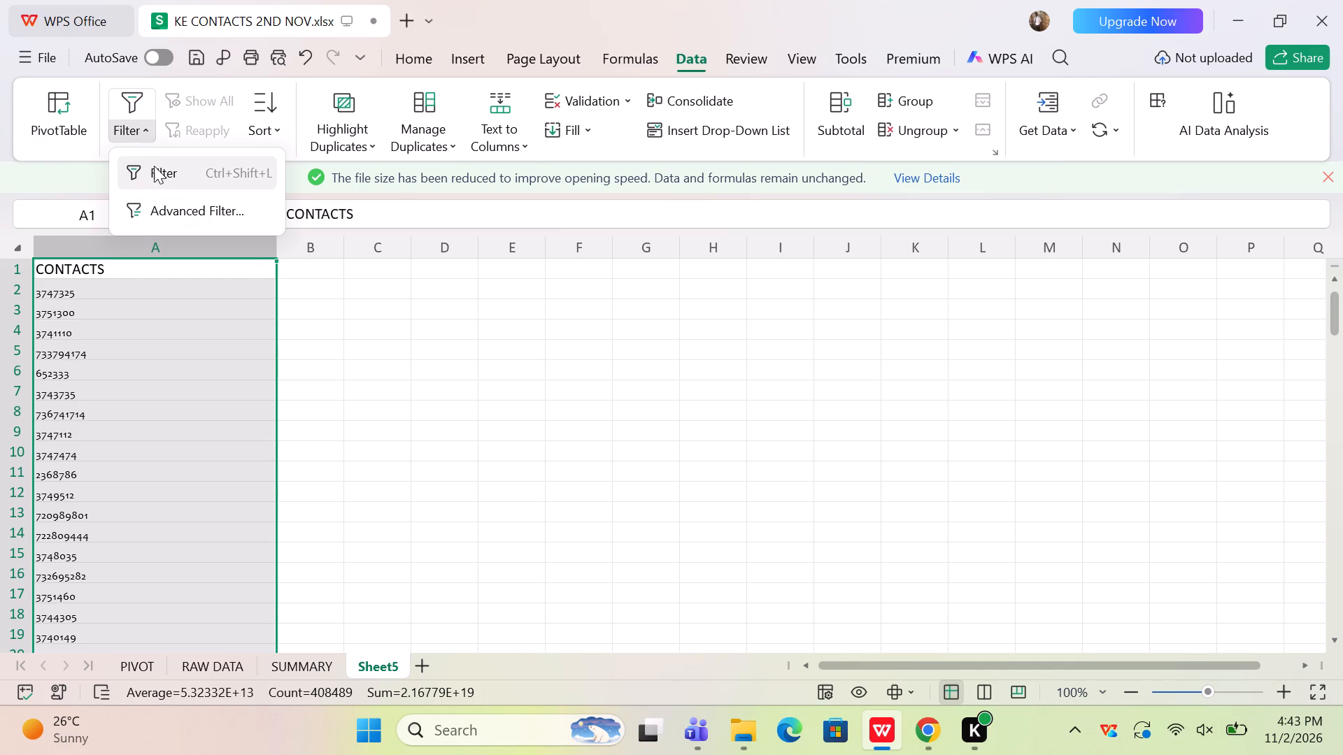
{"action": "left_click", "coordinate": [179, 177]}
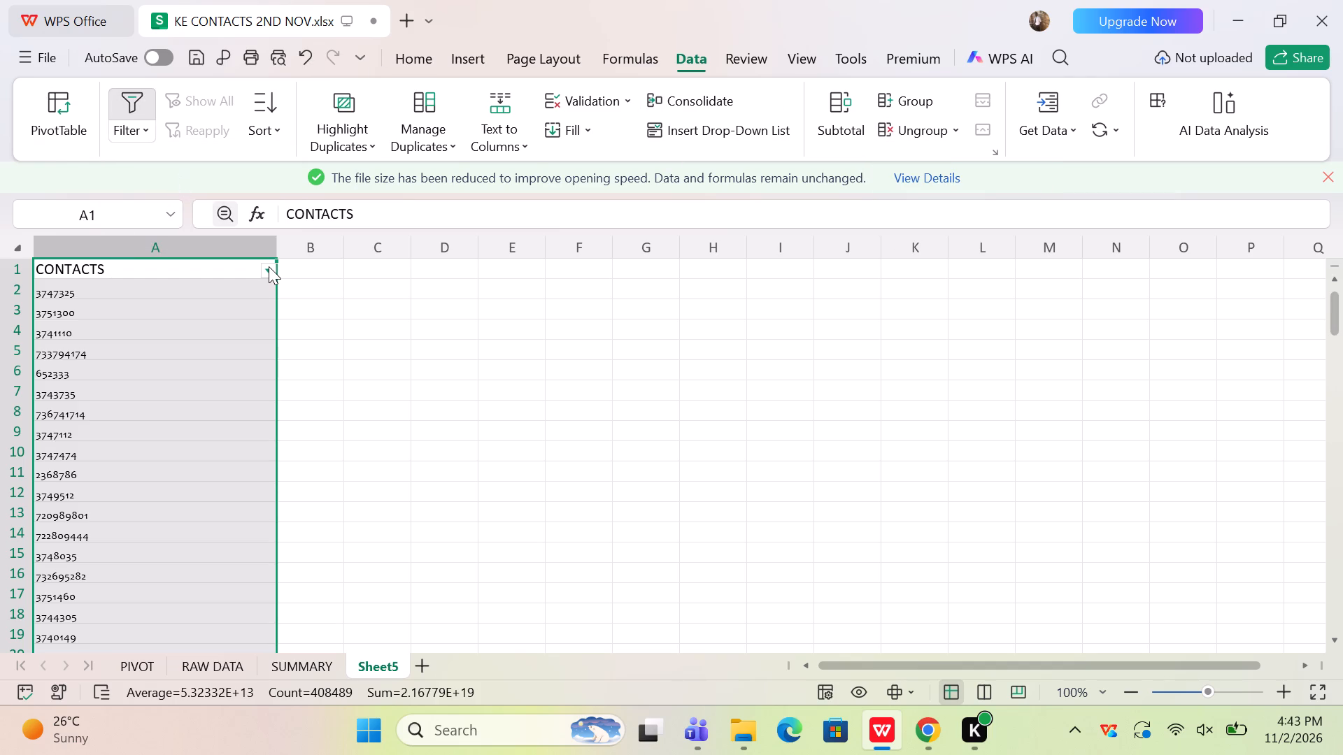
{"action": "left_click", "coordinate": [269, 266]}
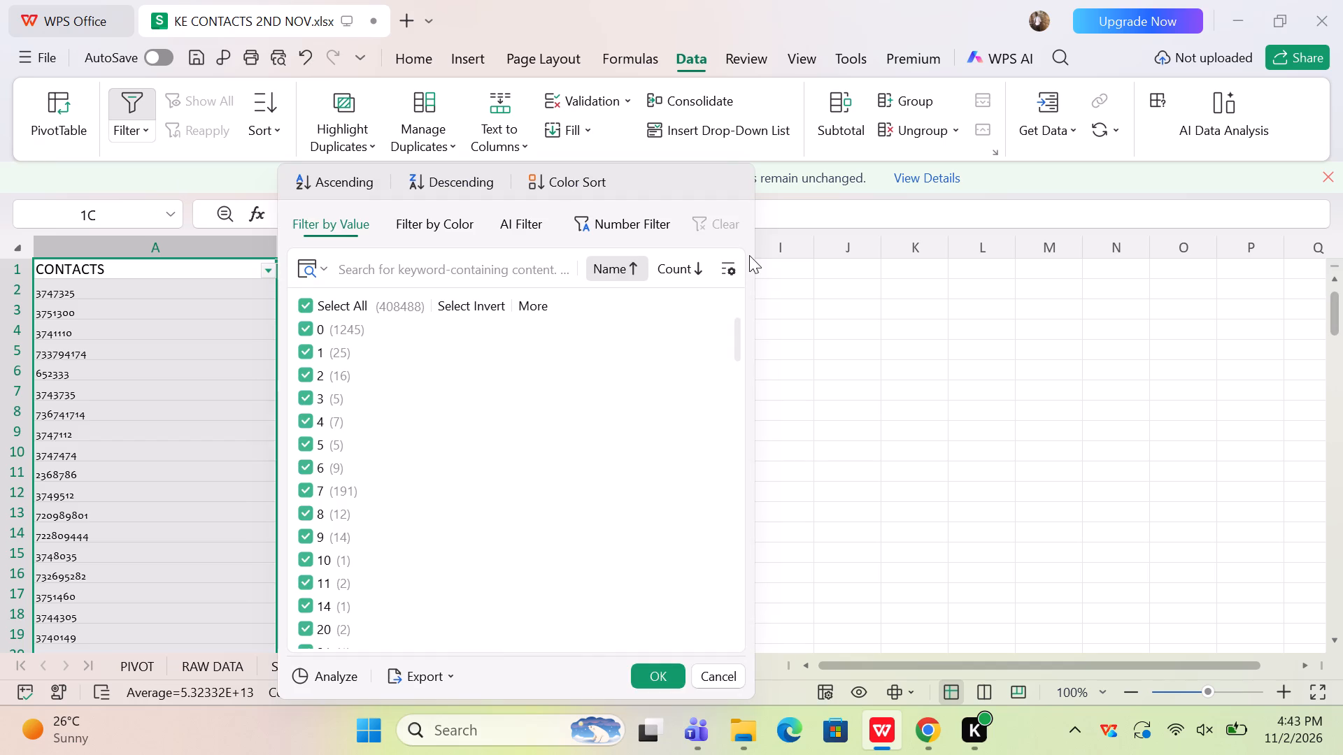
{"action": "left_click", "coordinate": [869, 343]}
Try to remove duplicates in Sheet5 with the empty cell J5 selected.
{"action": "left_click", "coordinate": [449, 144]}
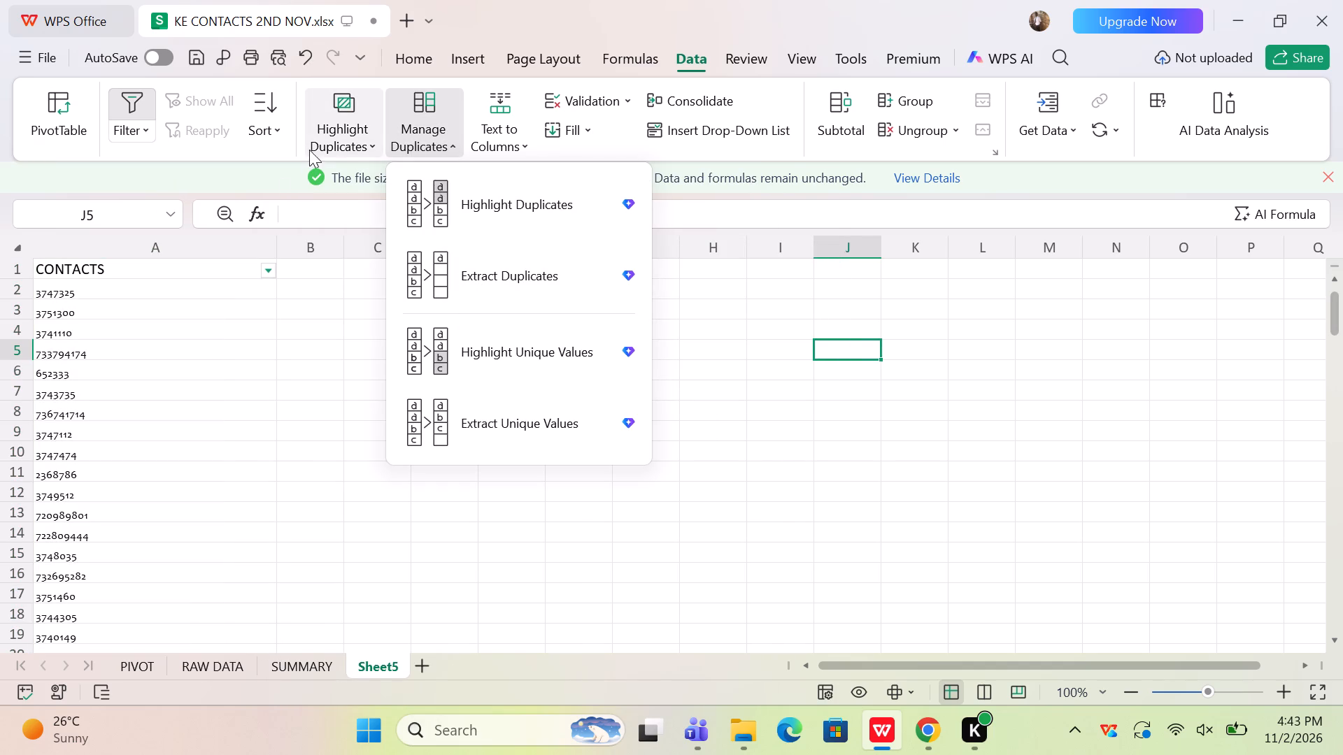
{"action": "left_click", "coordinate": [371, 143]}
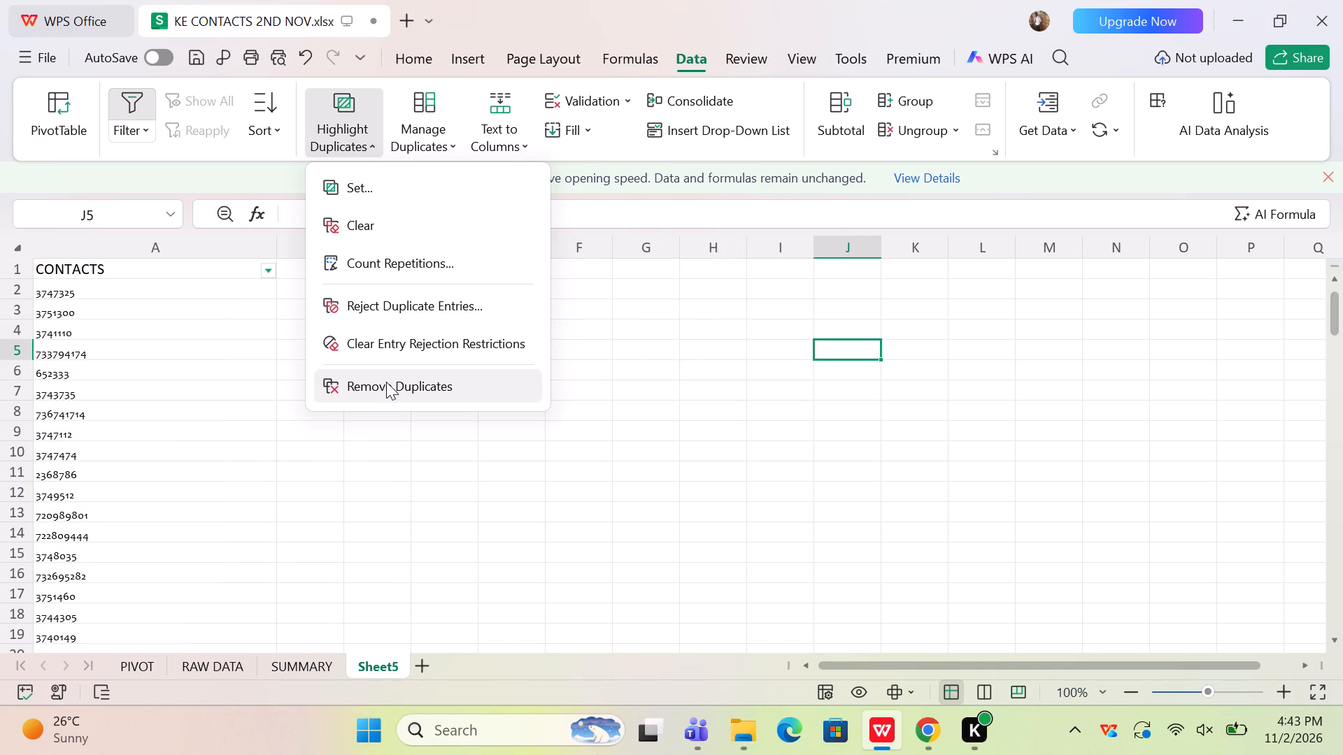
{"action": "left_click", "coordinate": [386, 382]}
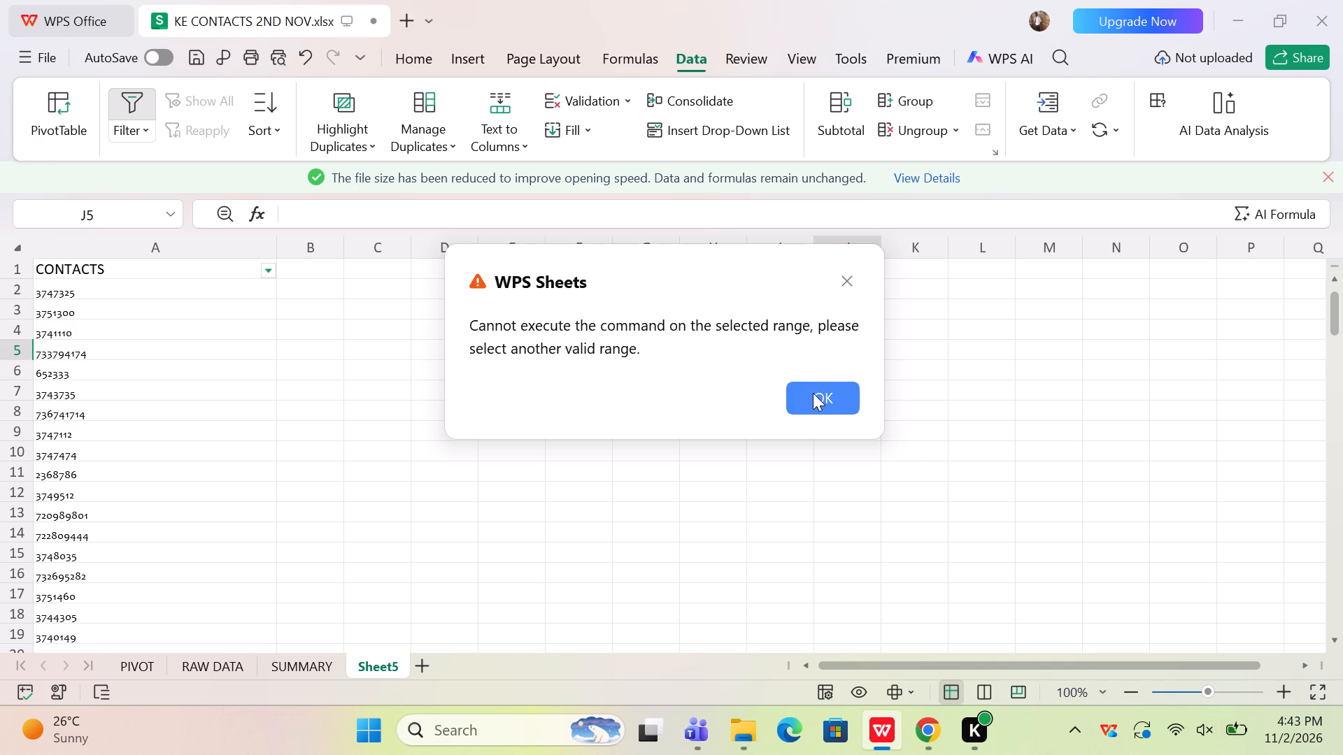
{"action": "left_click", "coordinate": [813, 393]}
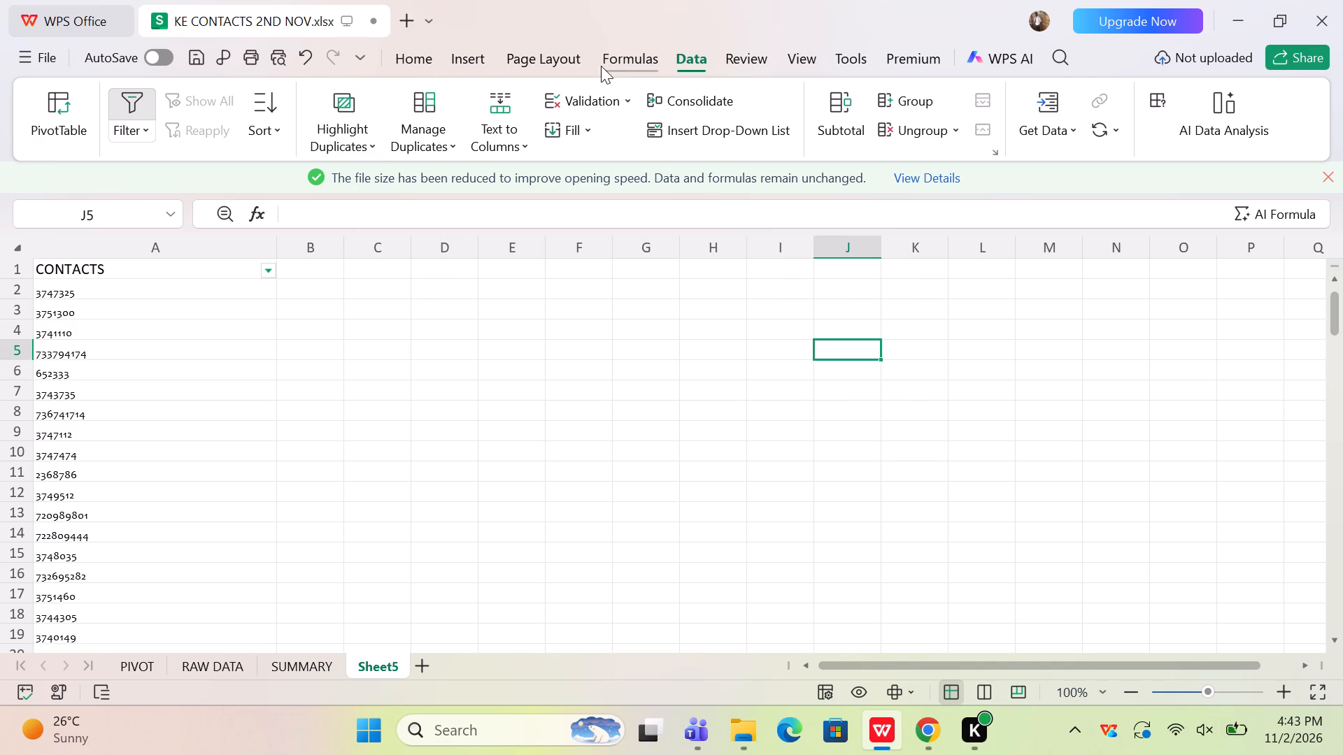
Remove the filter from the CONTACTS column in Sheet5.
{"action": "left_click", "coordinate": [138, 125]}
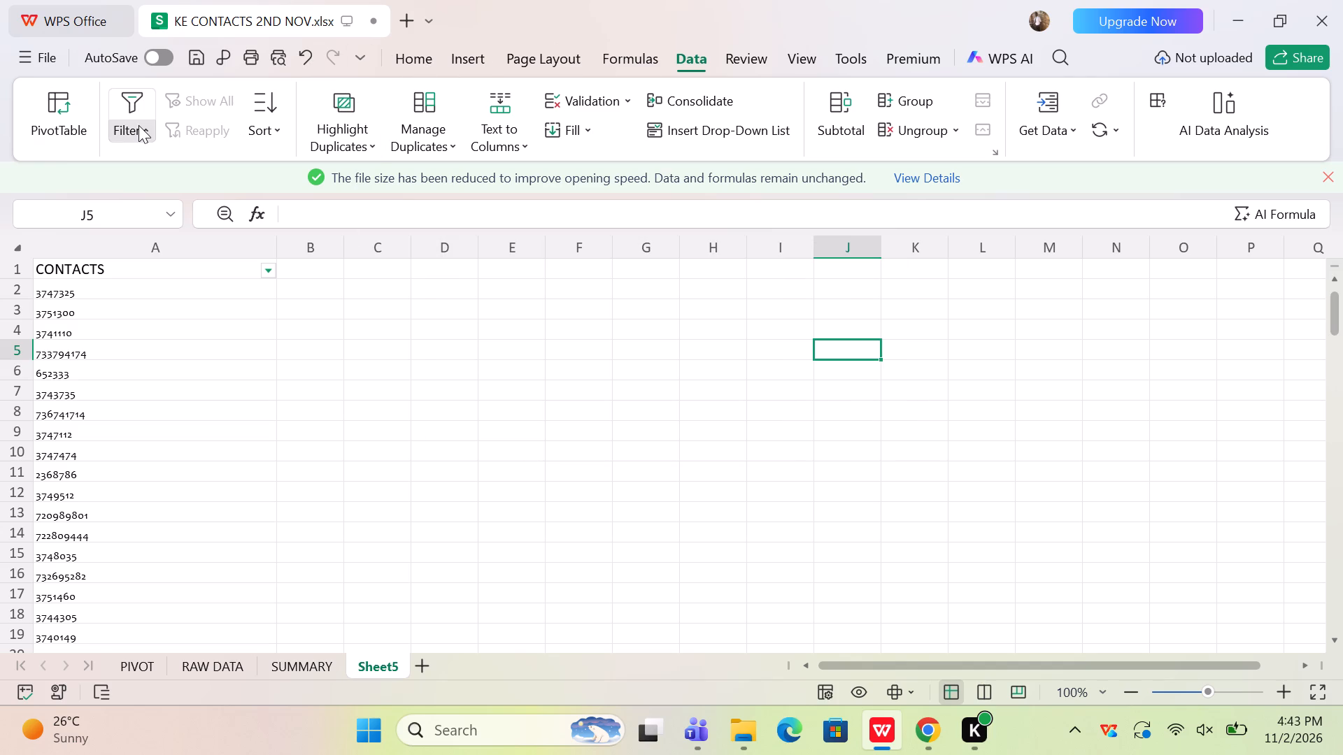
{"action": "left_click", "coordinate": [170, 163]}
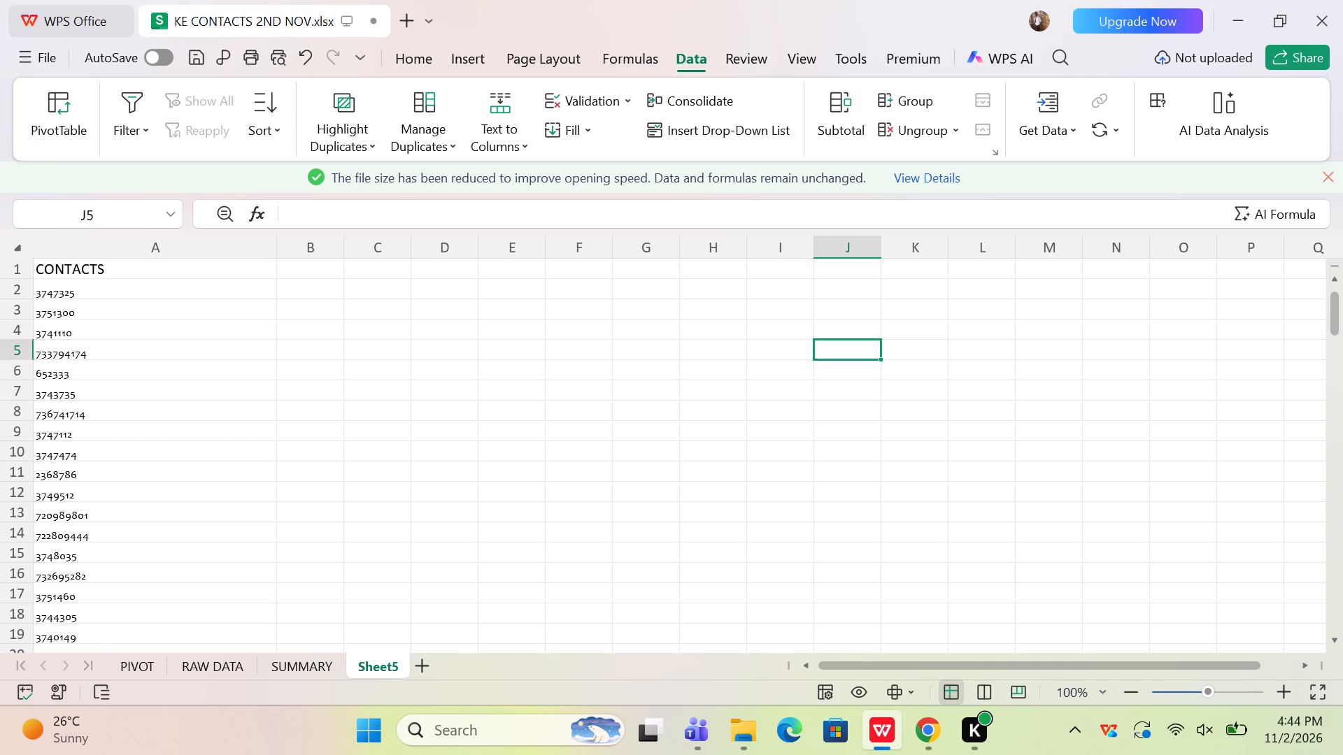
Remove the duplicates from the CONTACTS column in Sheet5, treating the first row as a header.
{"action": "left_click", "coordinate": [85, 256]}
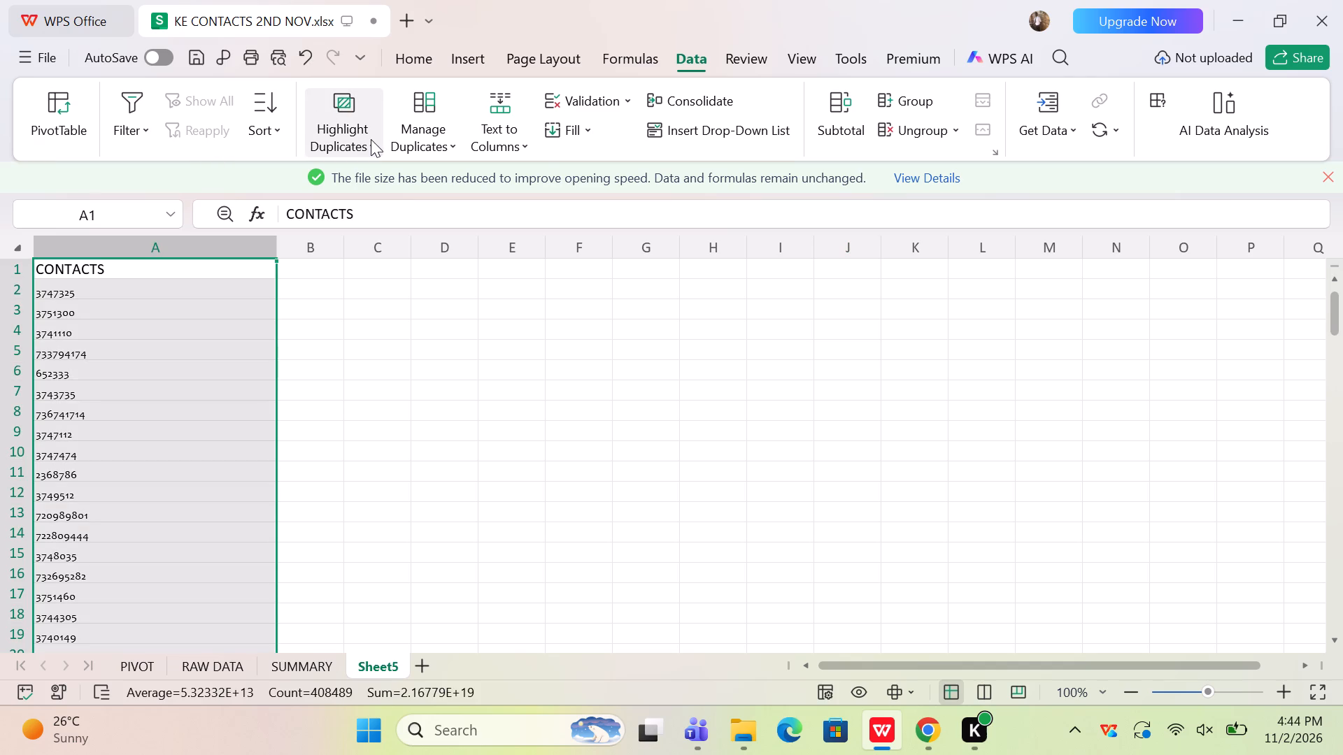
{"action": "left_click", "coordinate": [371, 140]}
{"action": "left_click", "coordinate": [358, 386]}
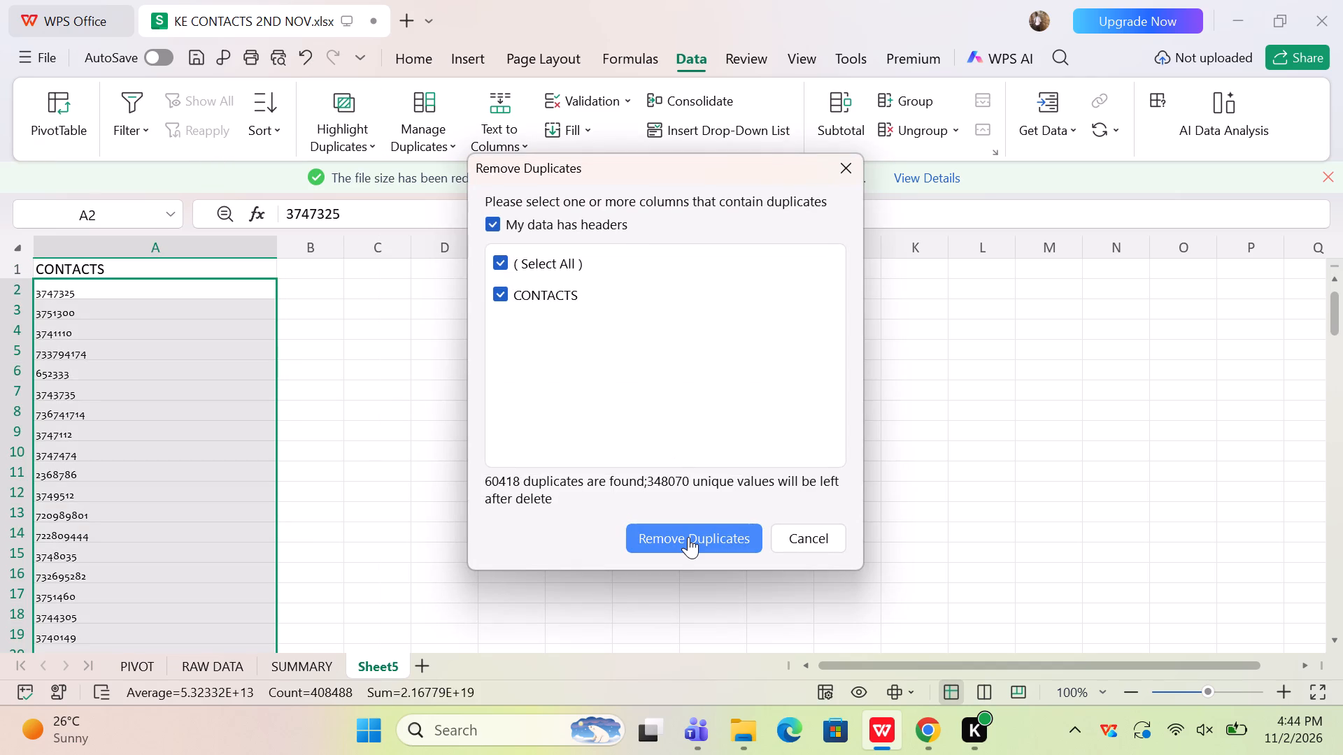
{"action": "left_click", "coordinate": [688, 537]}
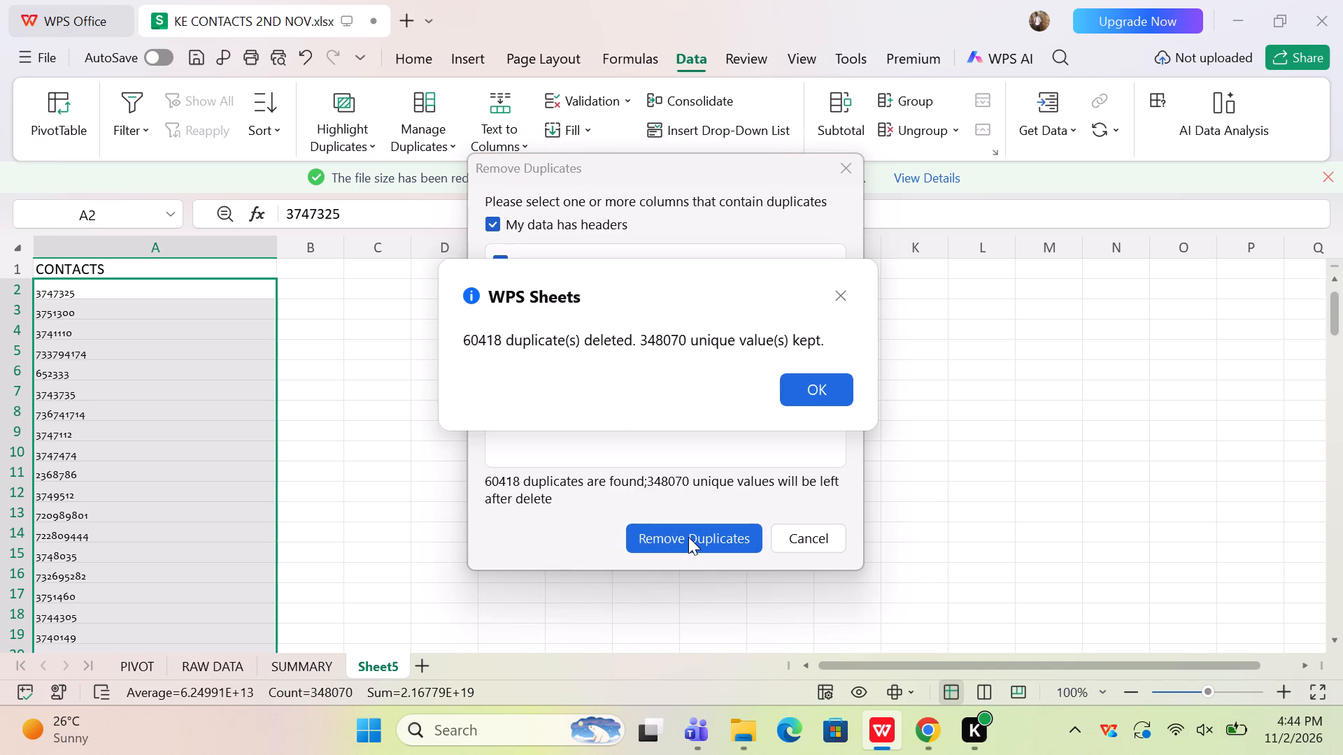
{"action": "left_click", "coordinate": [822, 394]}
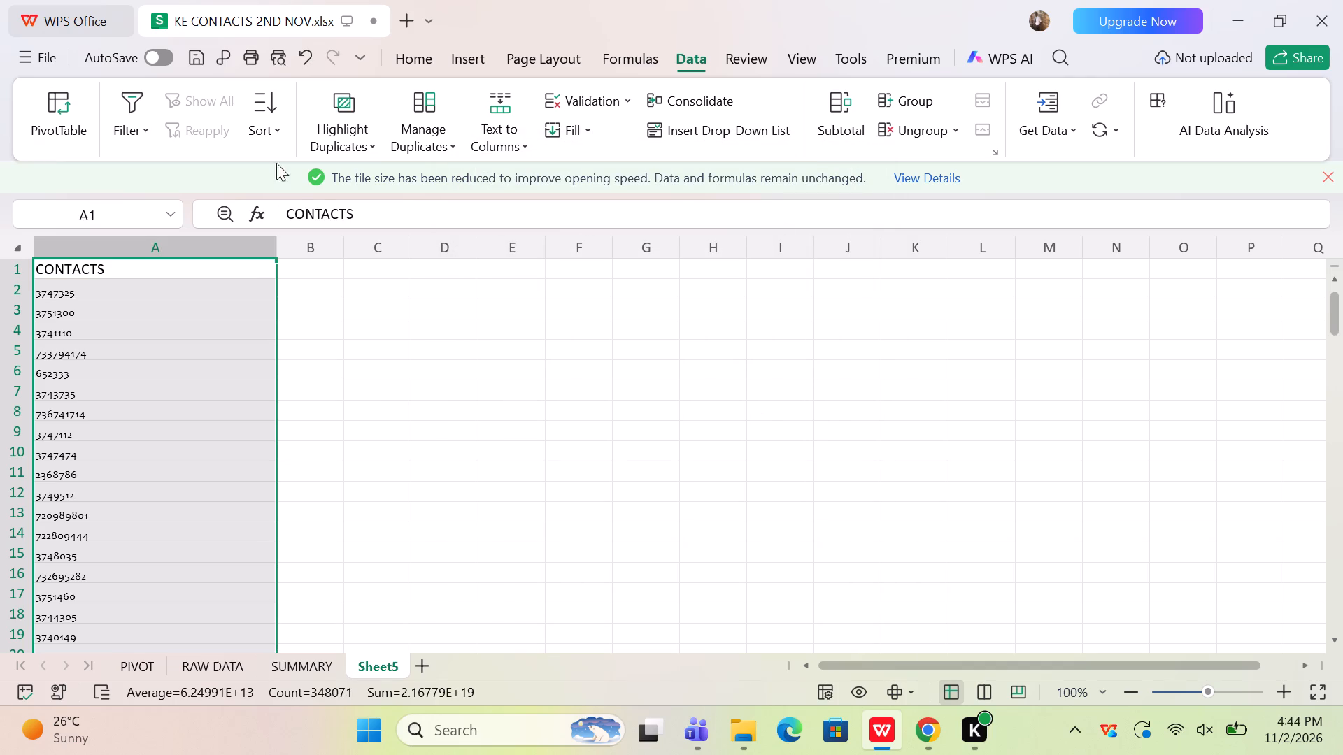
Sort the CONTACTS column in Sheet5 from smallest to largest.
{"action": "left_click", "coordinate": [273, 128]}
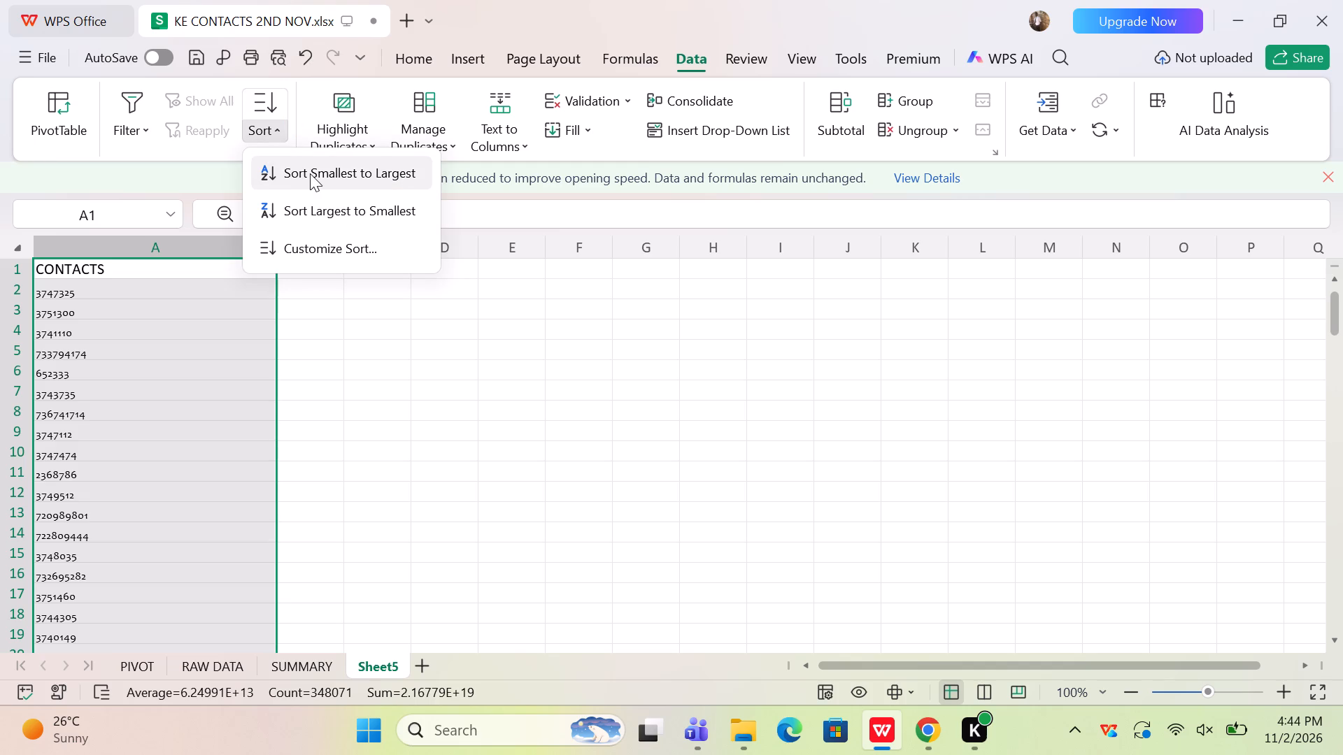
{"action": "left_click", "coordinate": [313, 173]}
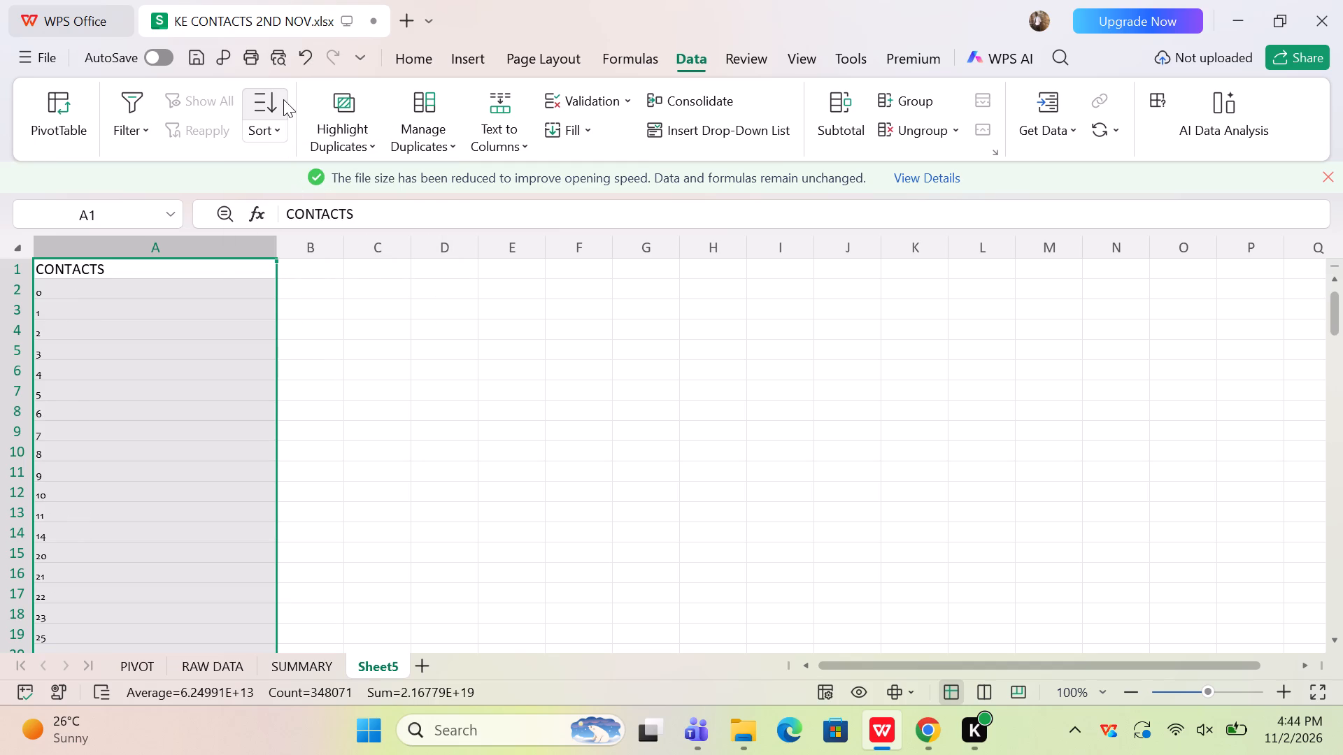
{"action": "left_click", "coordinate": [342, 331]}
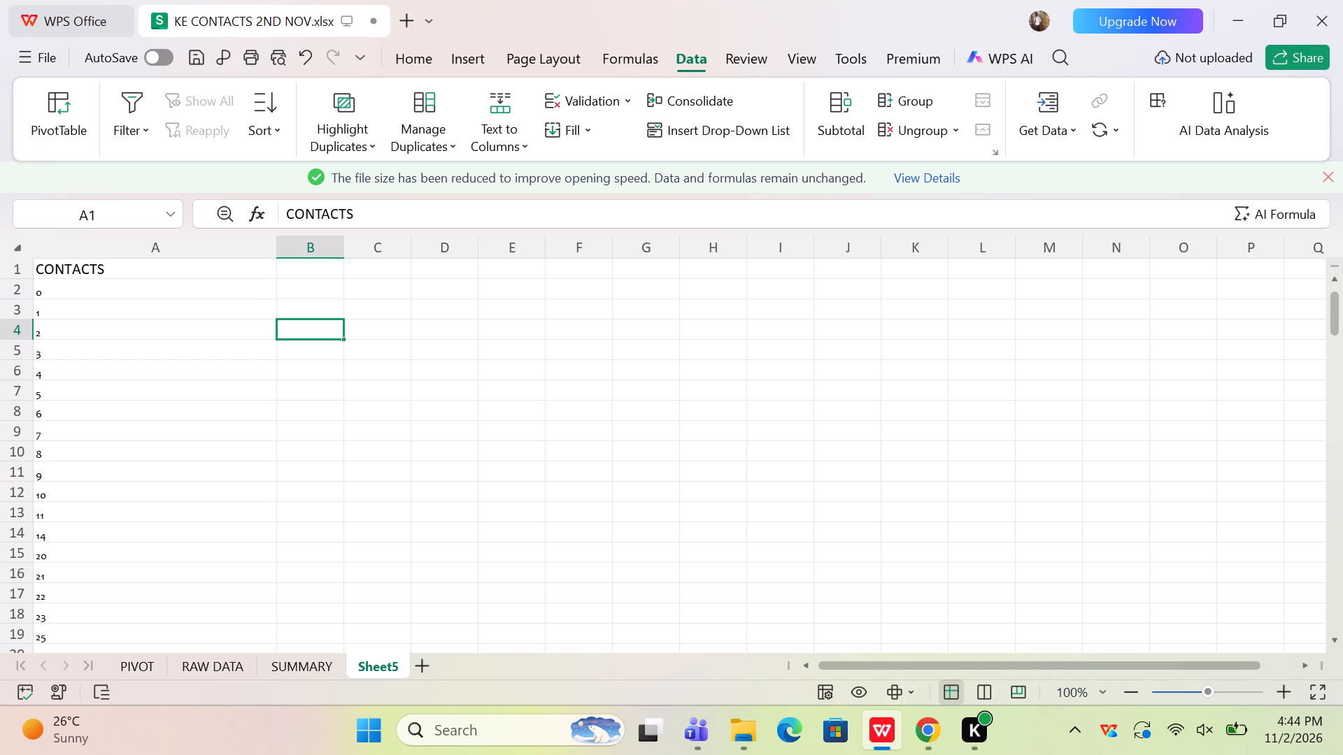
Delete rows 2 to 11331 of Sheet5, which hold the lowest contact numbers directly below the header.
{"action": "left_click_drag", "start_coordinate": [11, 286], "coordinate": [103, 754]}
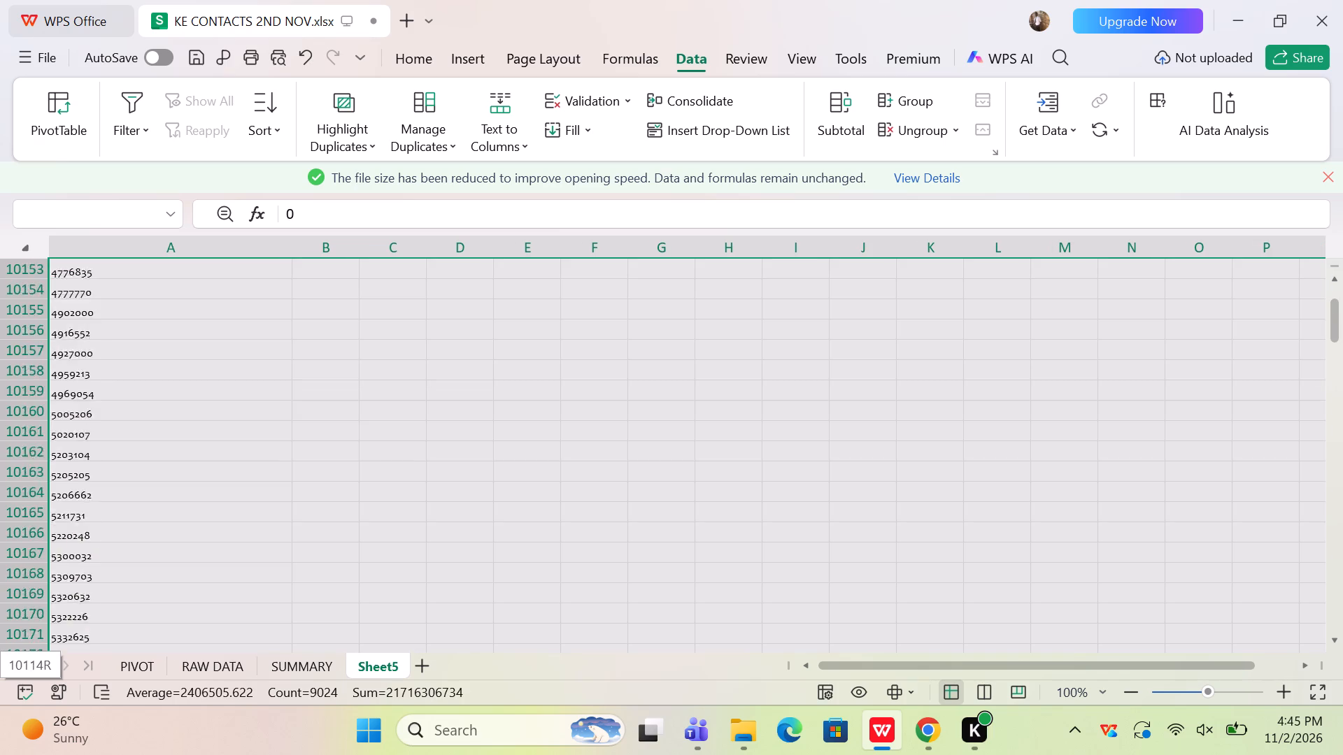
{"action": "left_click_drag", "start_coordinate": [103, 754], "coordinate": [135, 591]}
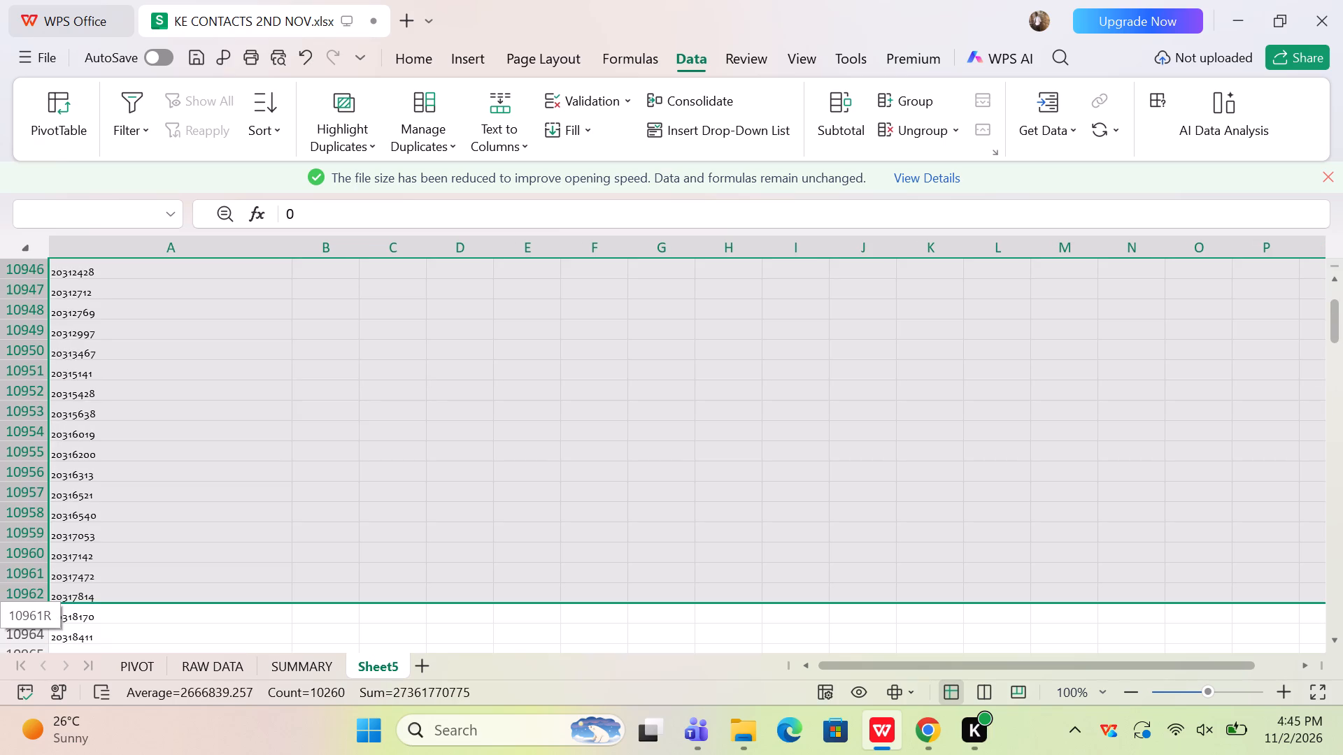
{"action": "left_click_drag", "start_coordinate": [135, 591], "coordinate": [189, 754]}
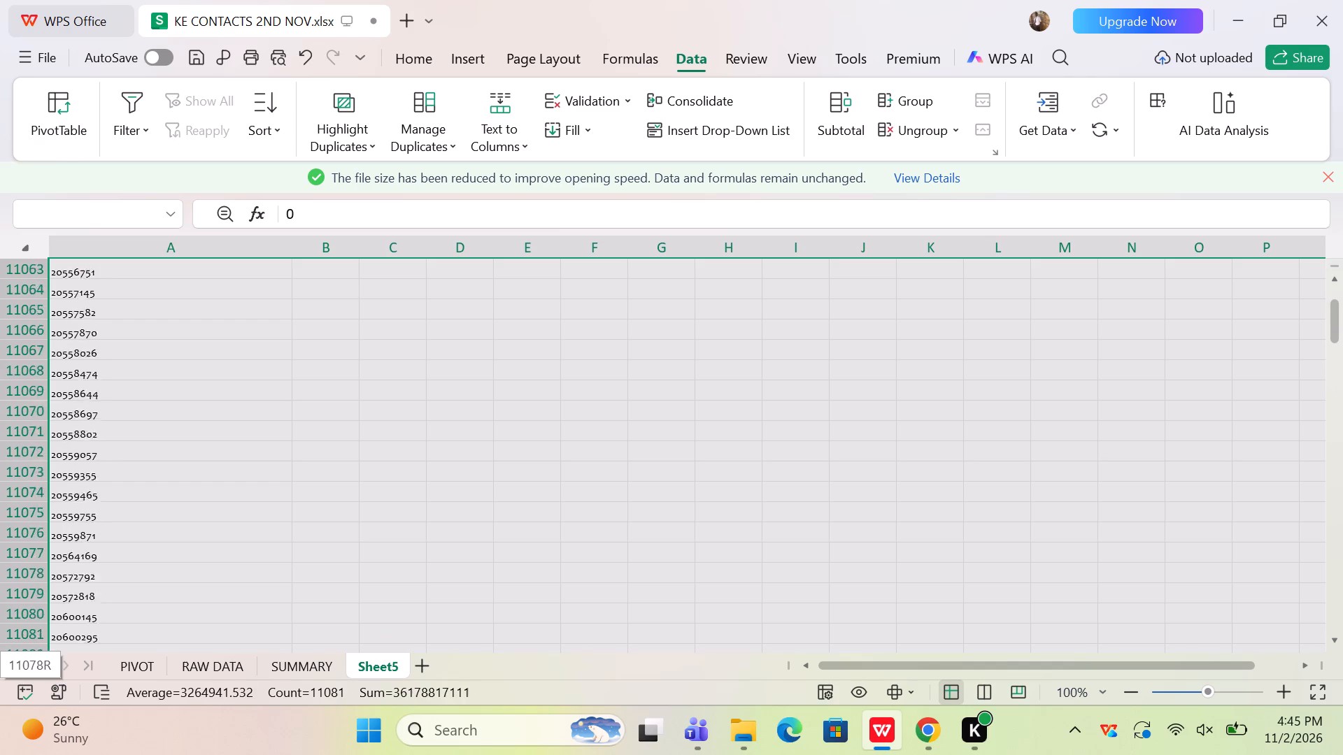
{"action": "left_click_drag", "start_coordinate": [189, 754], "coordinate": [189, 740]}
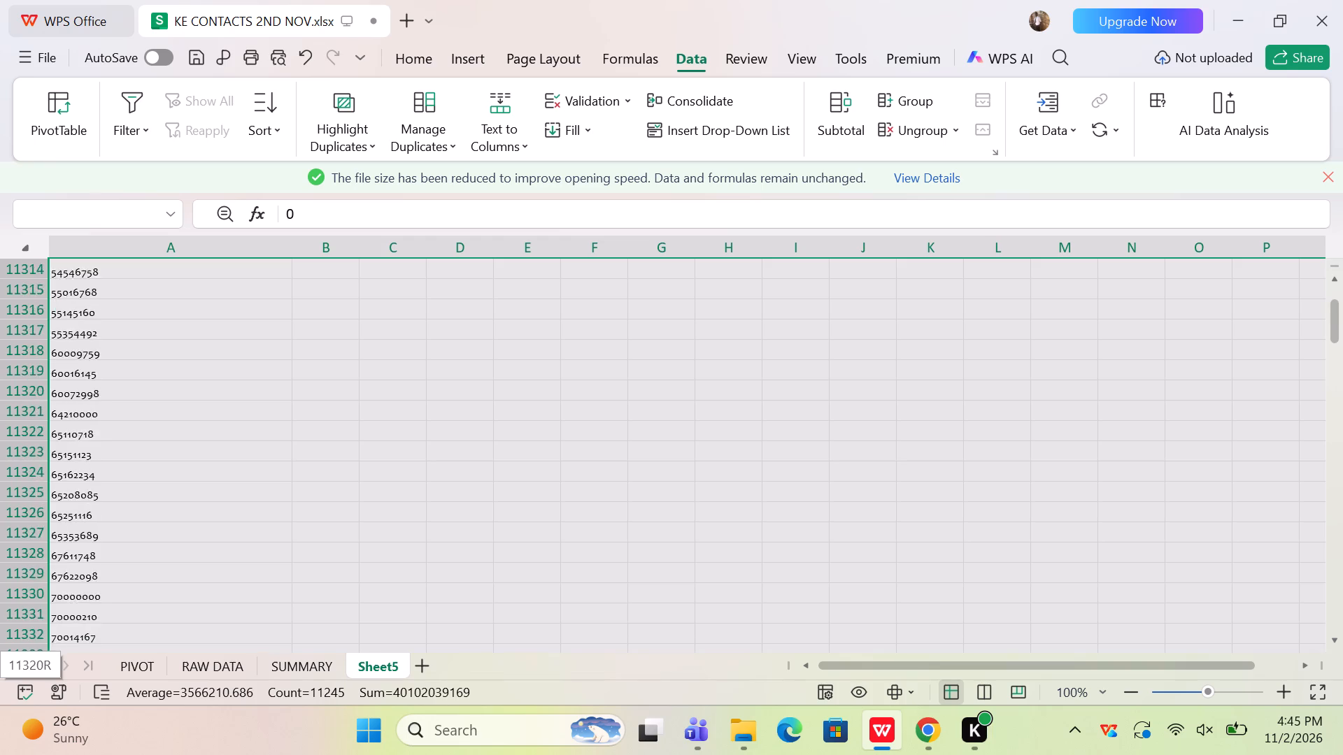
{"action": "left_click_drag", "start_coordinate": [189, 740], "coordinate": [345, 321]}
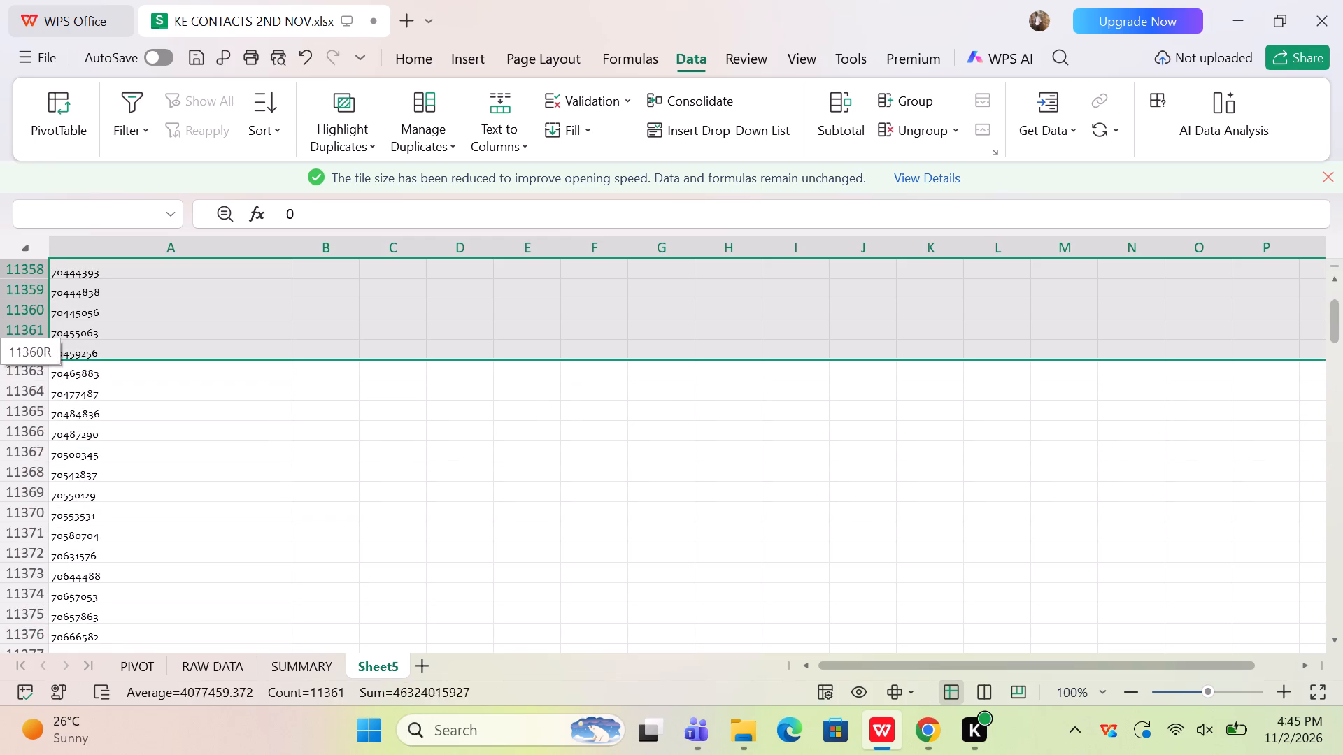
{"action": "left_click_drag", "start_coordinate": [345, 321], "coordinate": [366, 278]}
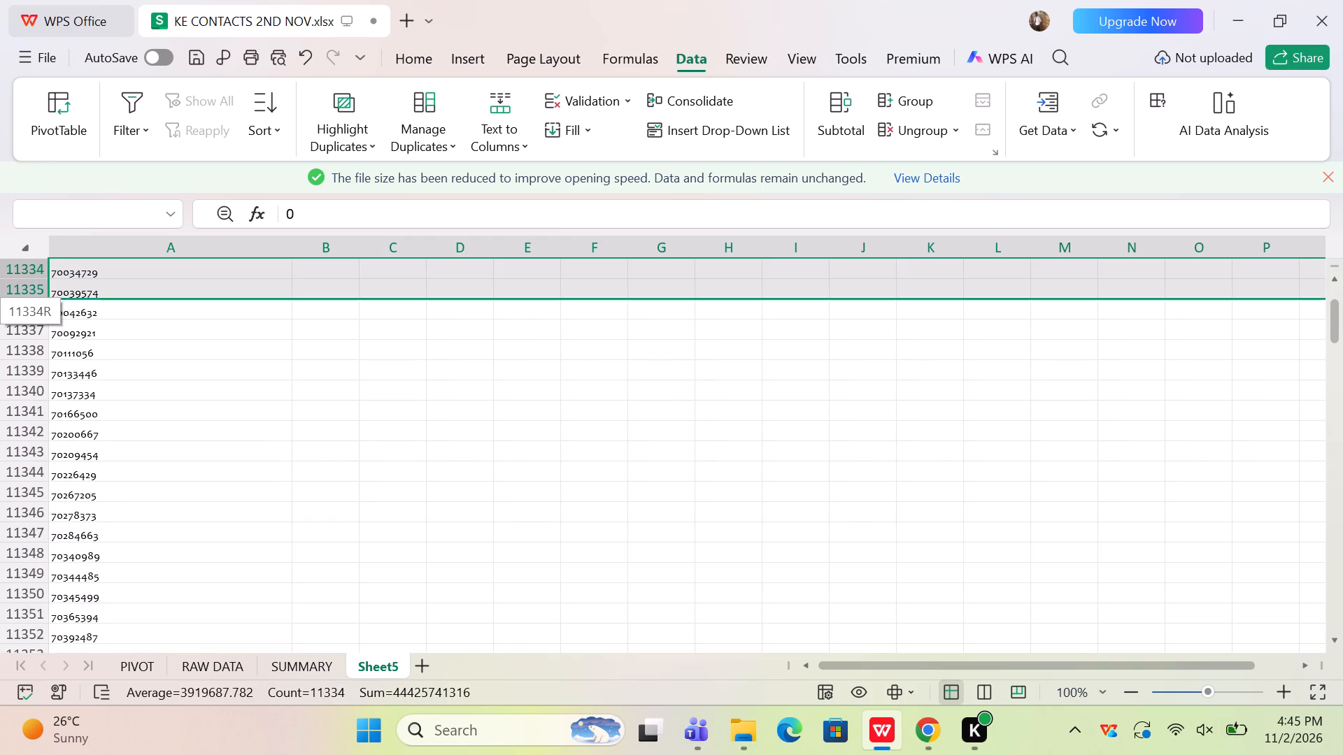
{"action": "left_click_drag", "start_coordinate": [366, 278], "coordinate": [349, 375]}
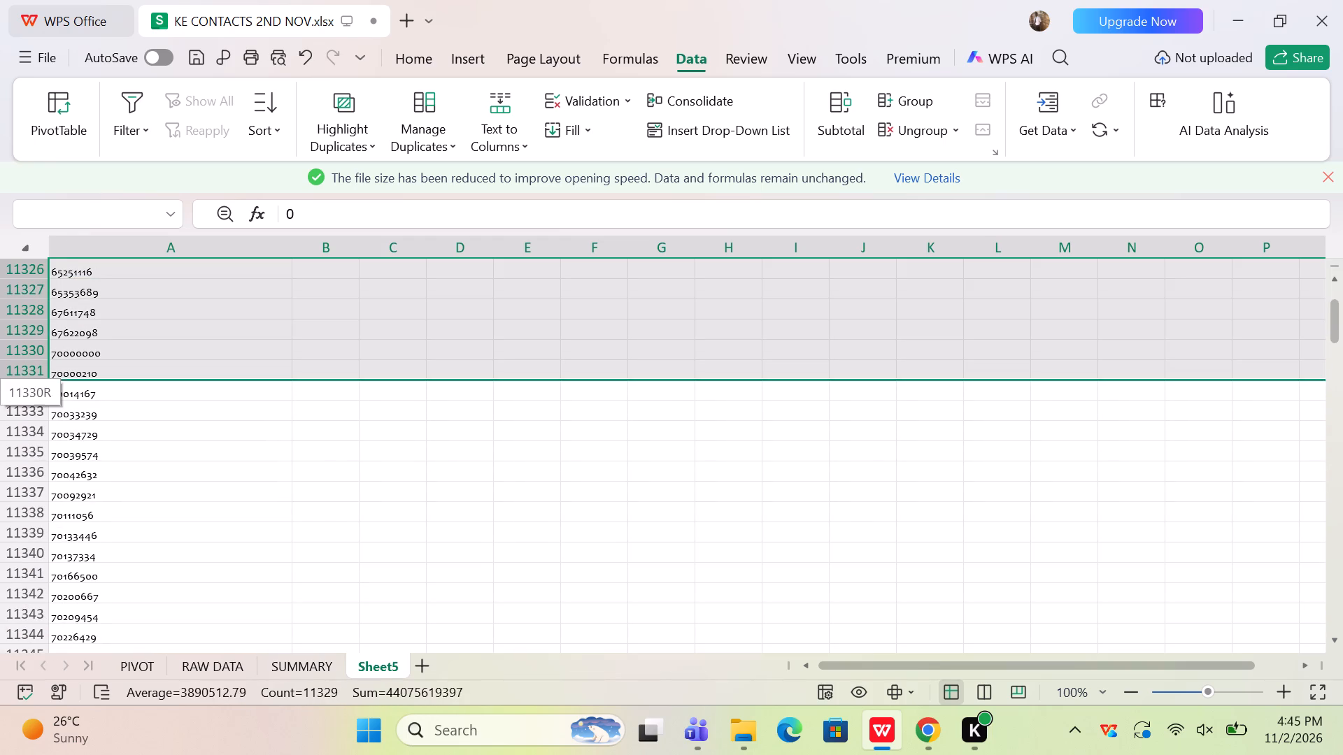
{"action": "left_click_drag", "start_coordinate": [349, 375], "coordinate": [370, 367]}
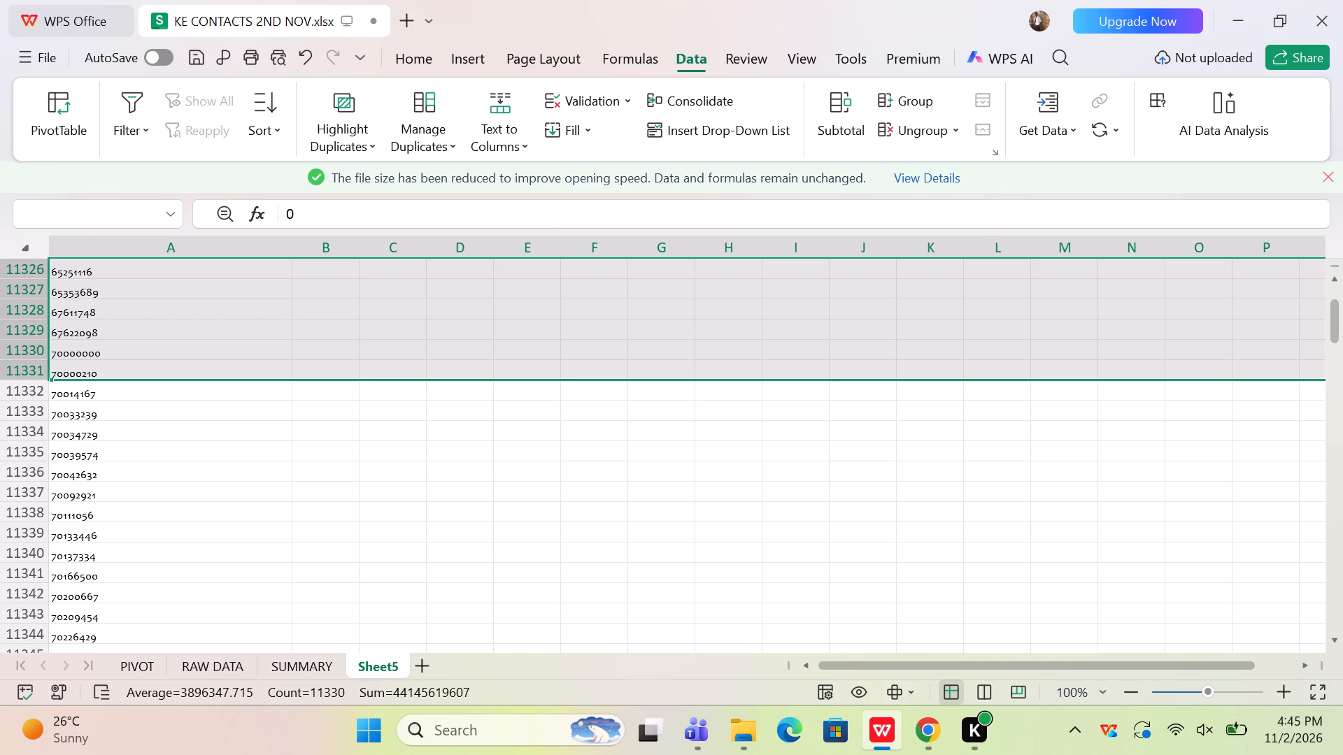
{"action": "right_click", "coordinate": [165, 314]}
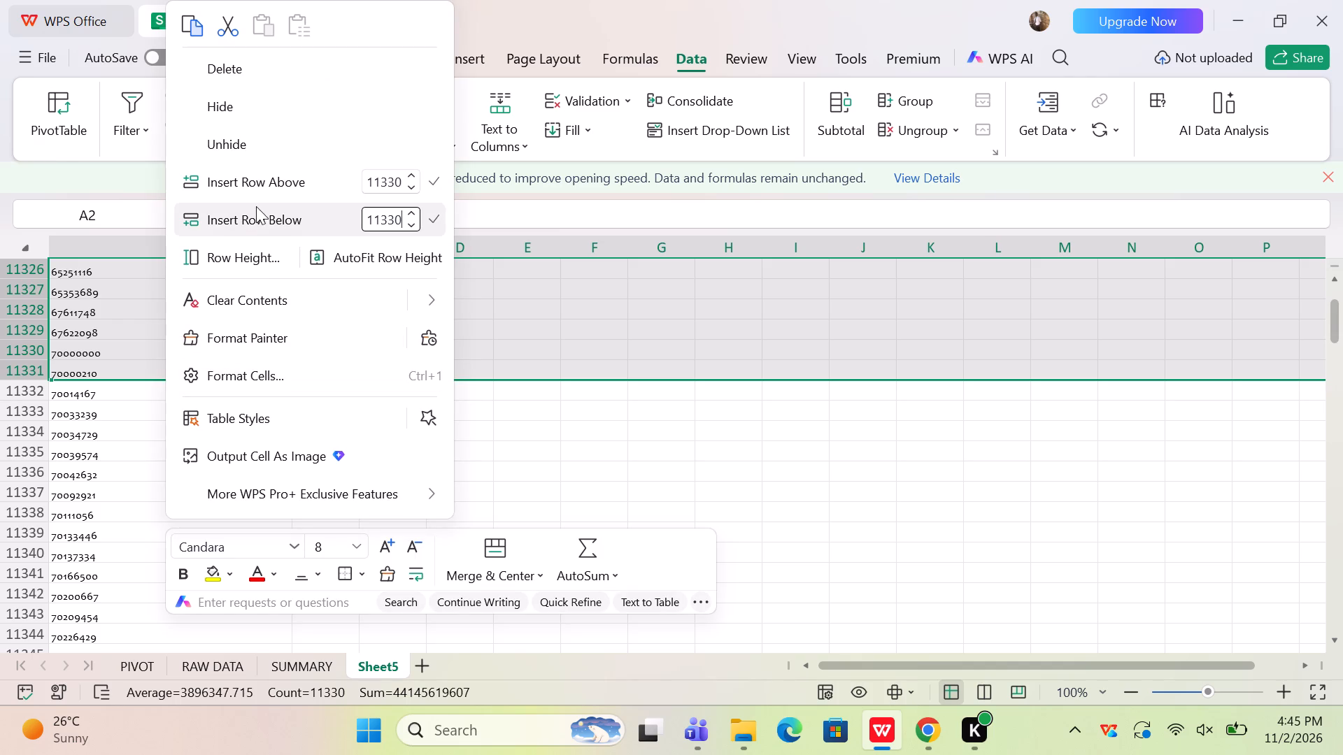
{"action": "left_click", "coordinate": [225, 71]}
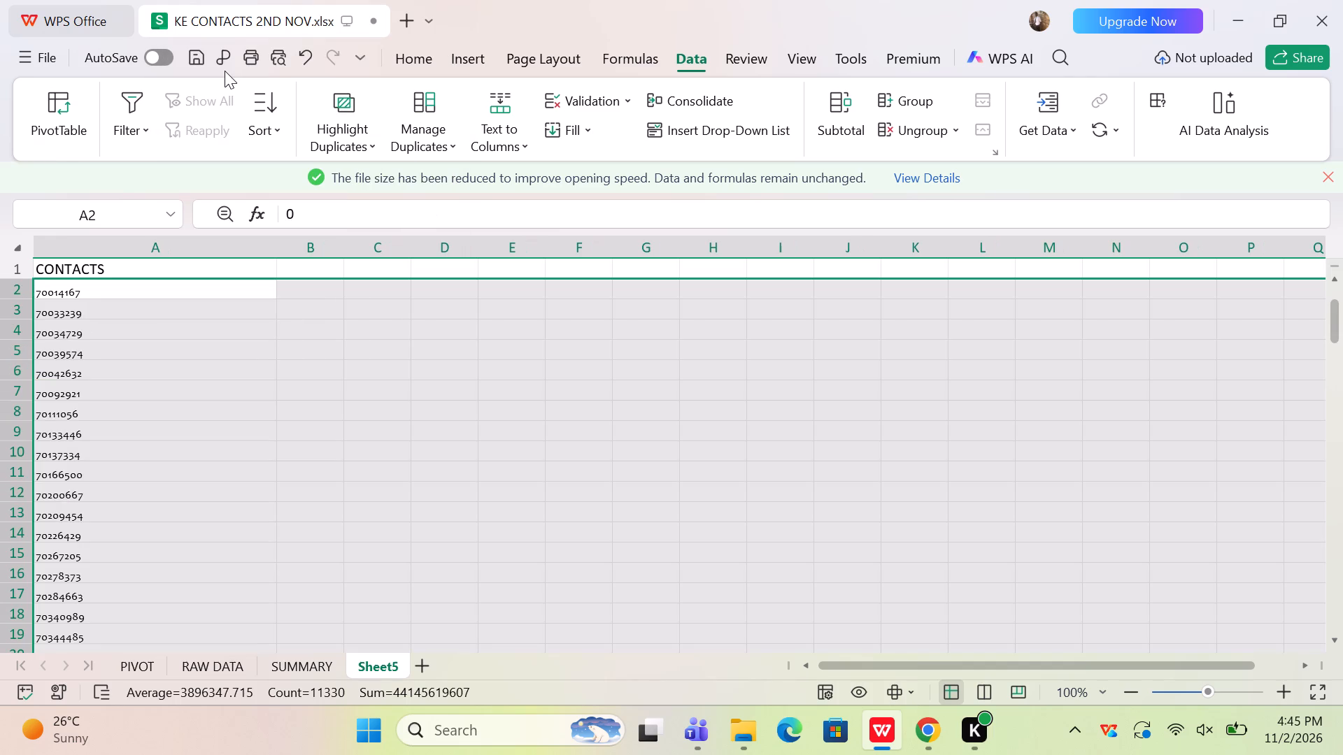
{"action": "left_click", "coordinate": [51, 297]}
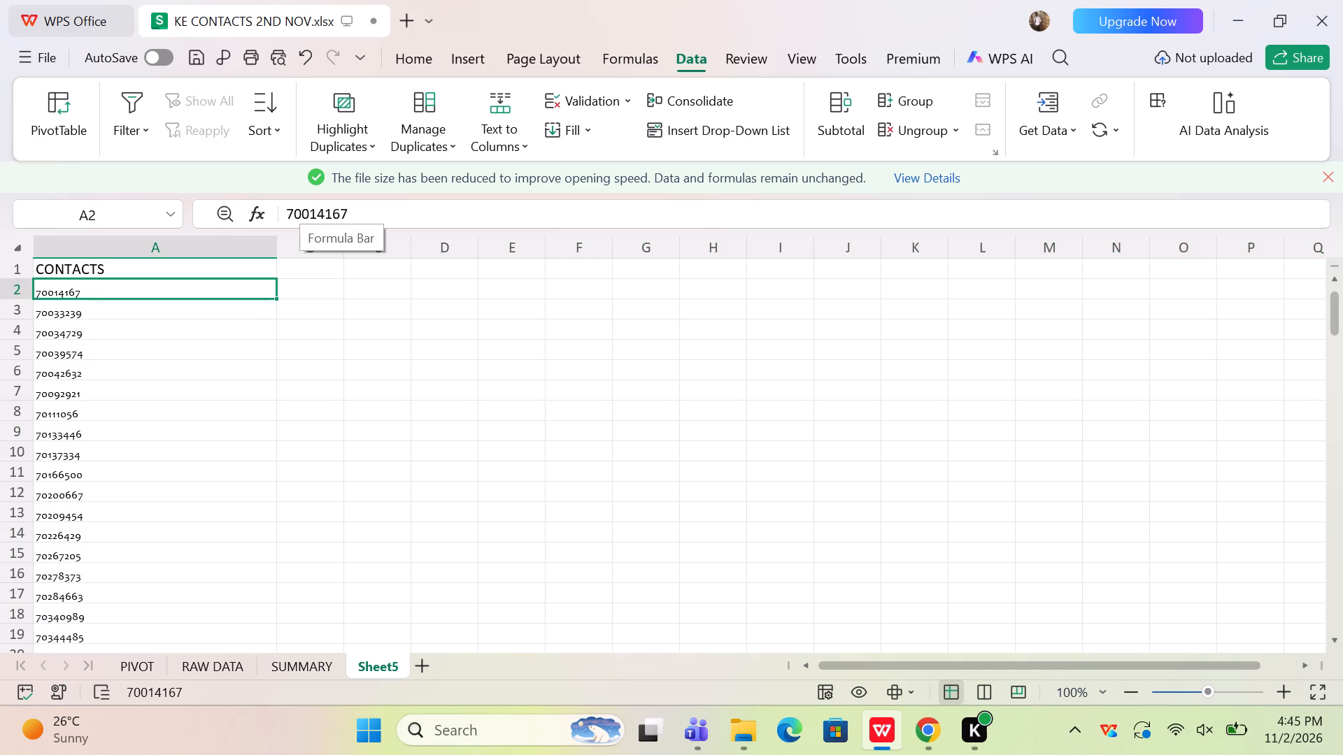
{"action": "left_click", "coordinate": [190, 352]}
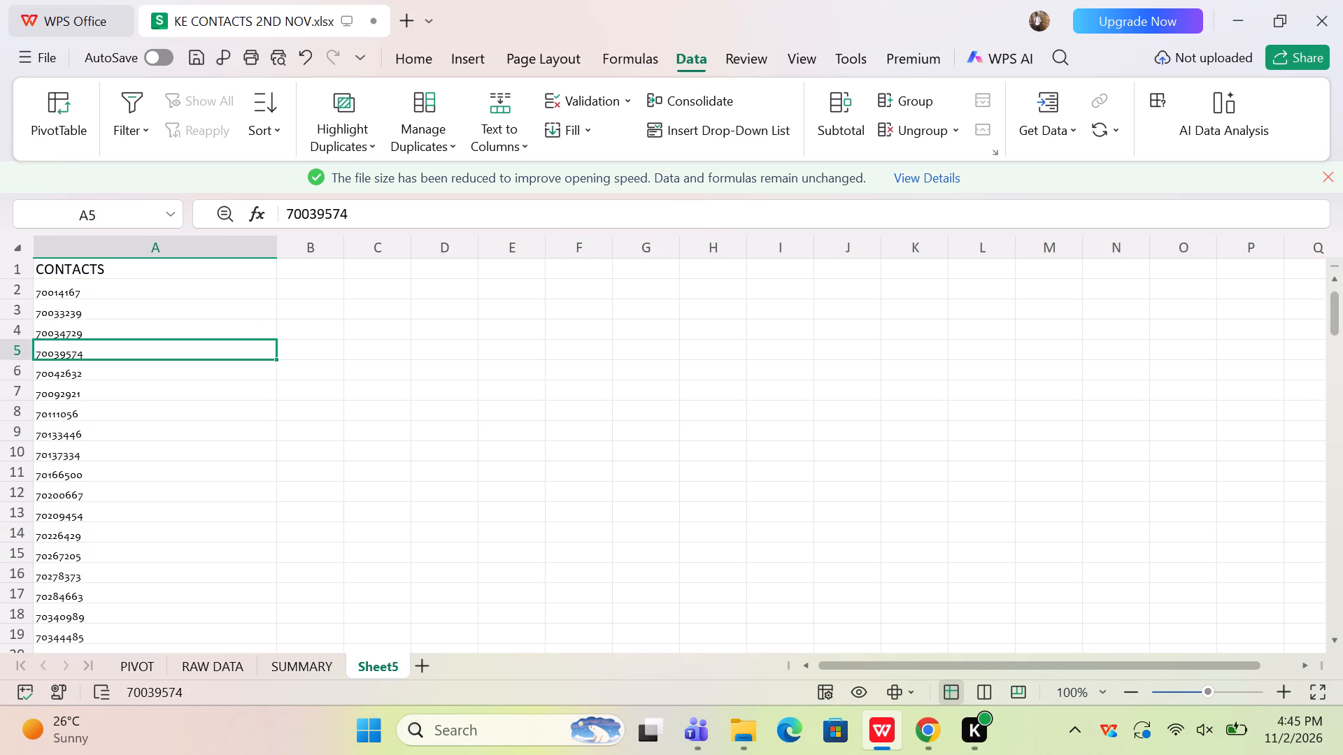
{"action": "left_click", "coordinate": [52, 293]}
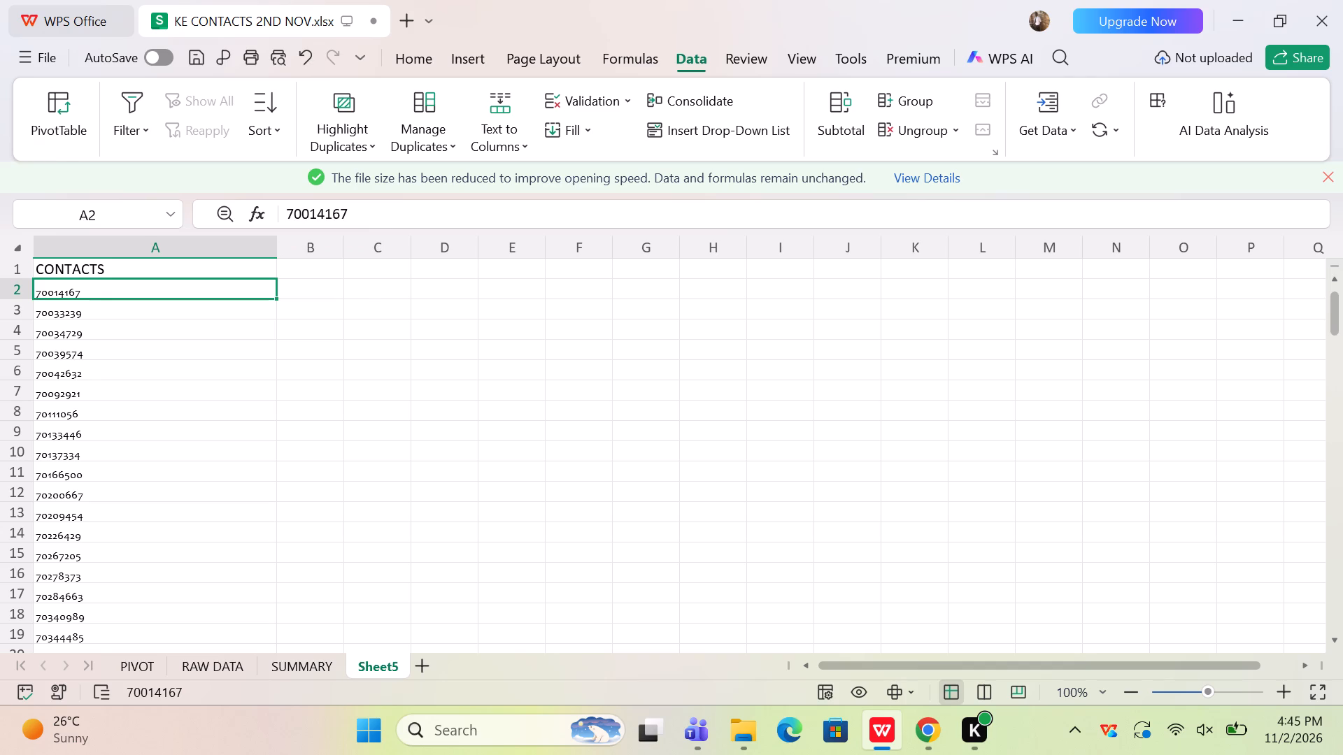
Delete rows 2 to 4601 of Sheet5, which hold the remaining too-low contact numbers directly below the header.
{"action": "left_click_drag", "start_coordinate": [15, 294], "coordinate": [61, 670]}
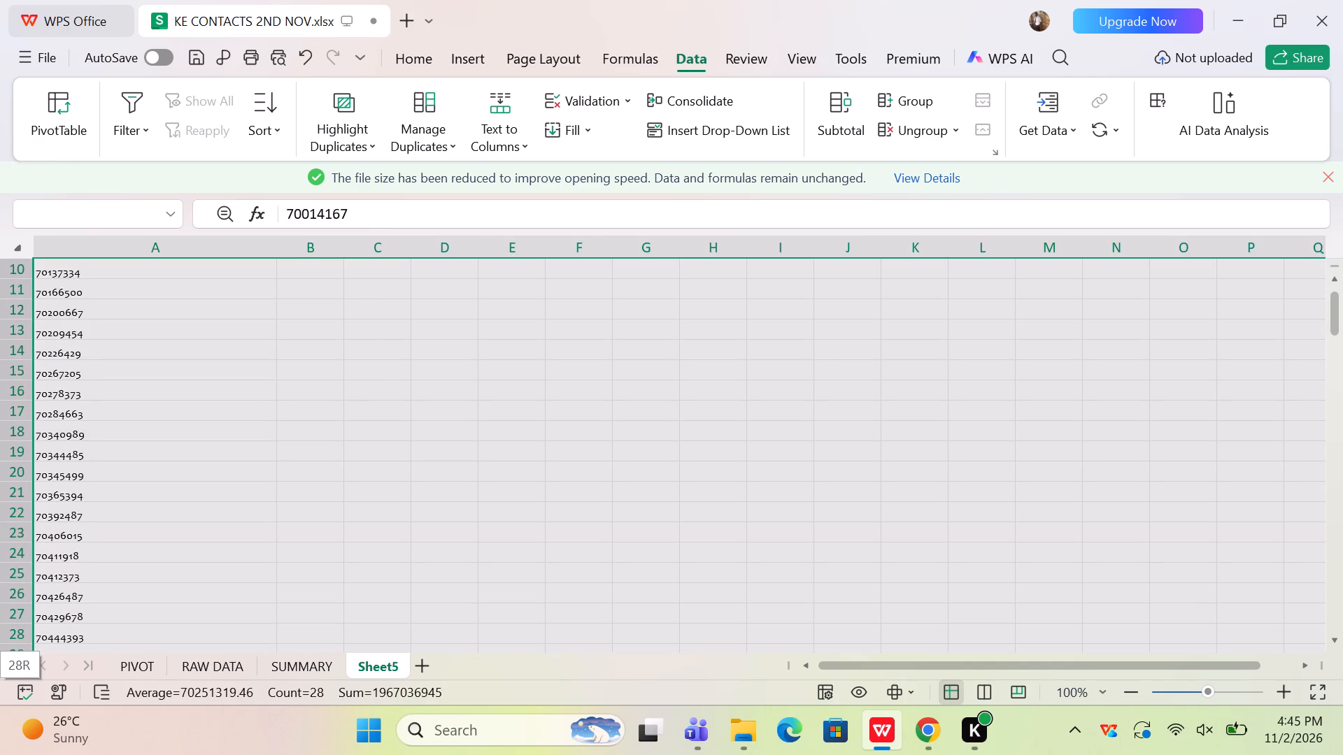
{"action": "left_click_drag", "start_coordinate": [61, 670], "coordinate": [67, 751]}
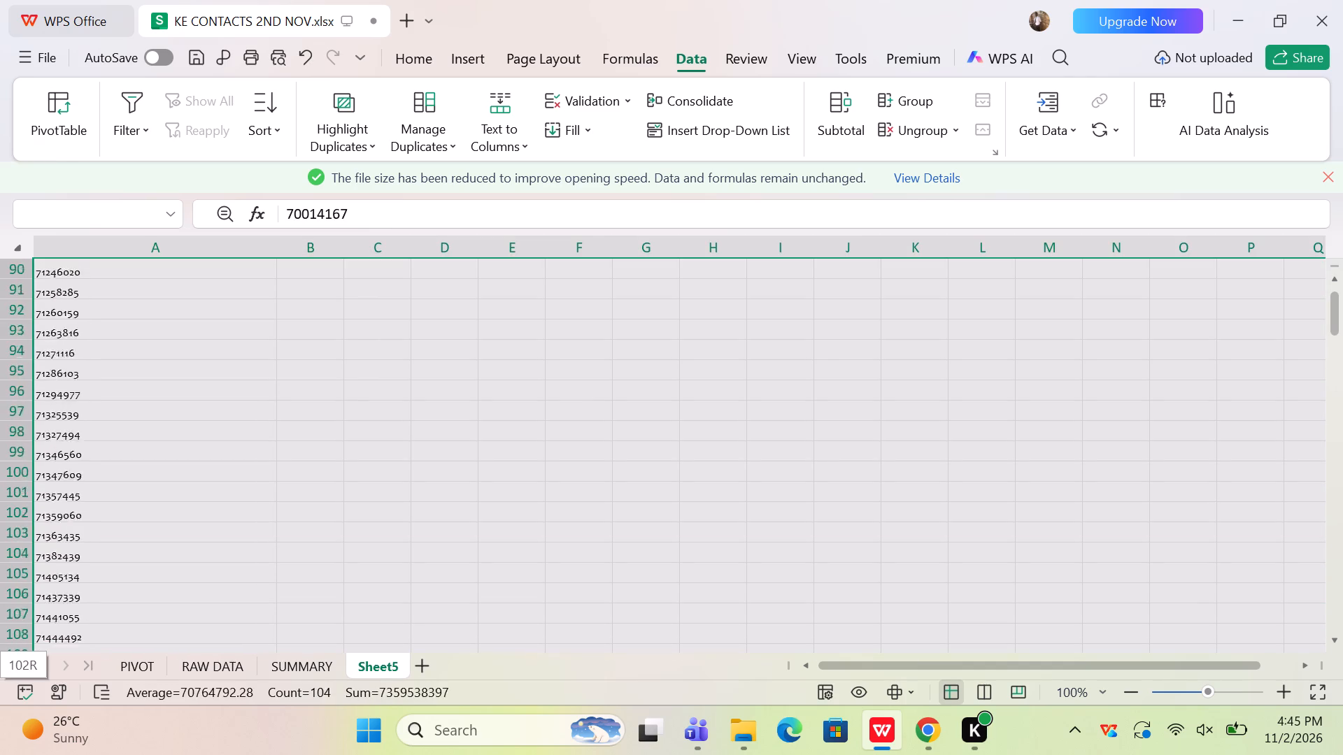
{"action": "left_click_drag", "start_coordinate": [67, 751], "coordinate": [111, 601]}
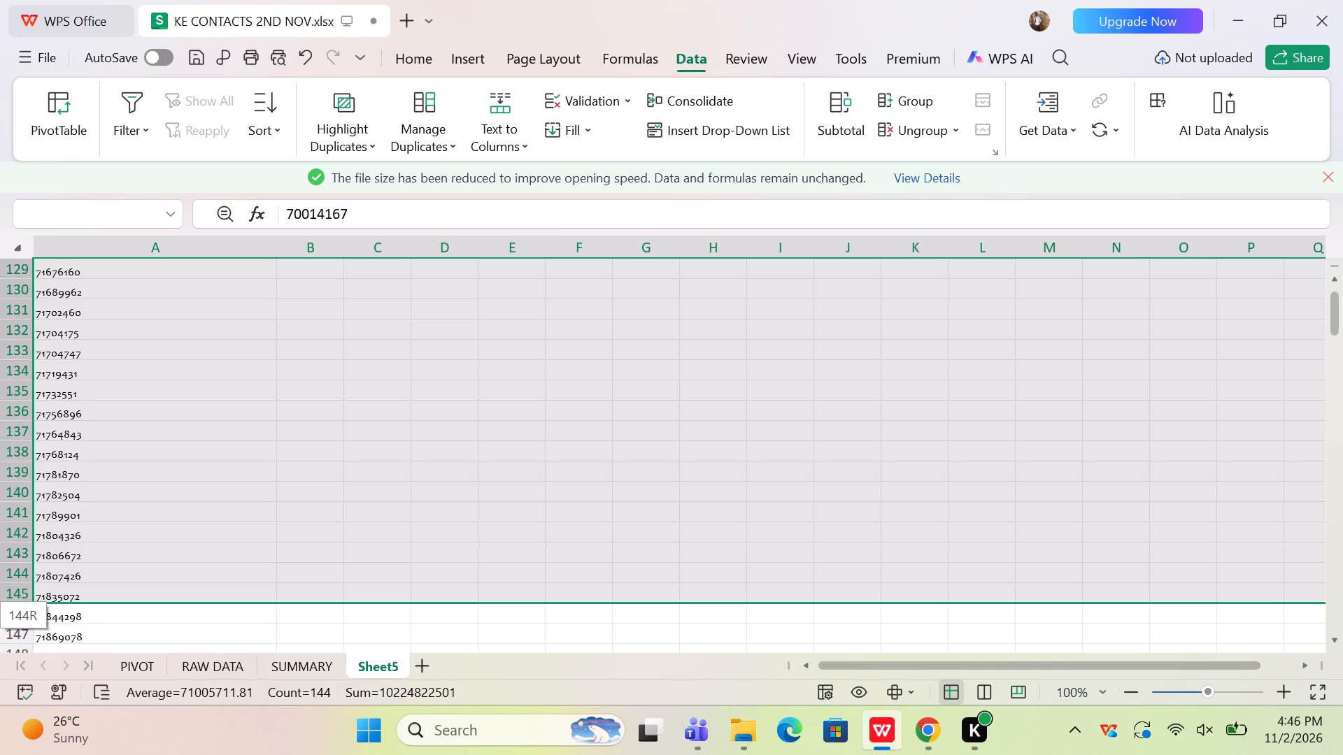
{"action": "left_click_drag", "start_coordinate": [111, 601], "coordinate": [115, 740]}
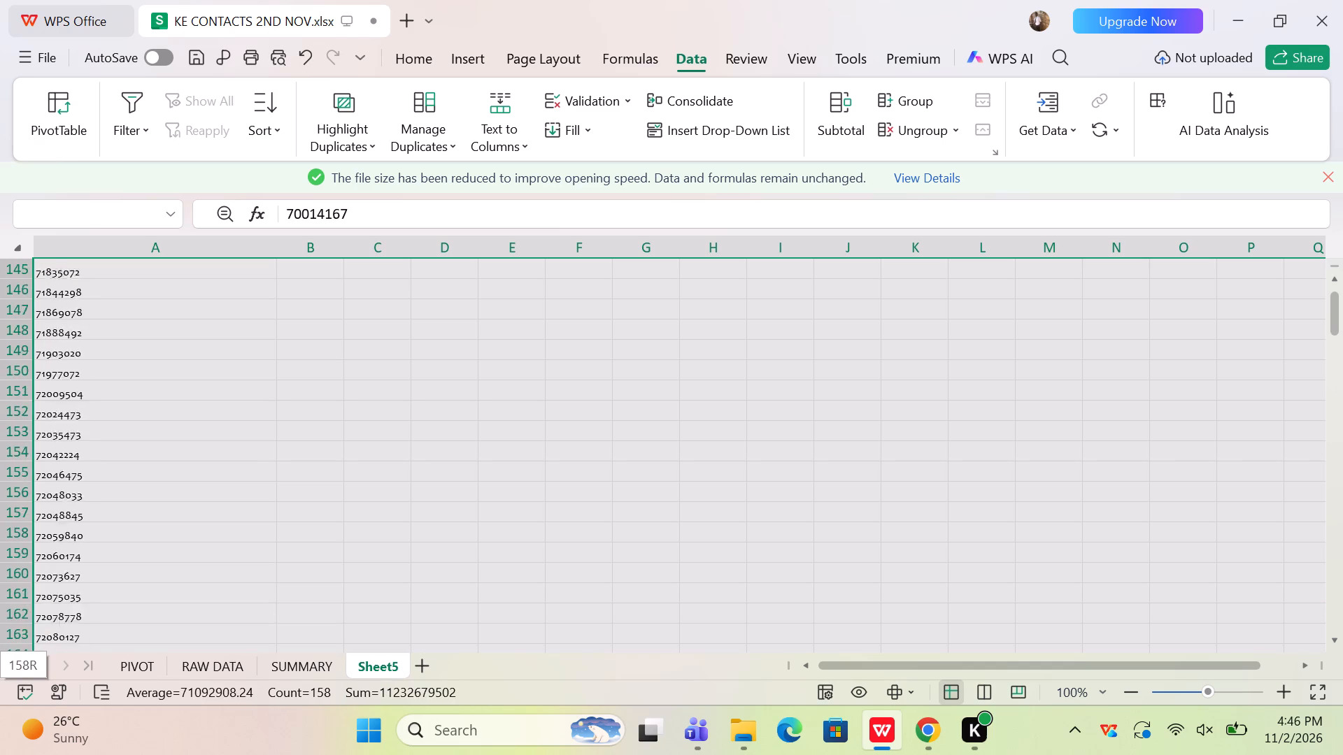
{"action": "left_click_drag", "start_coordinate": [115, 740], "coordinate": [115, 735]}
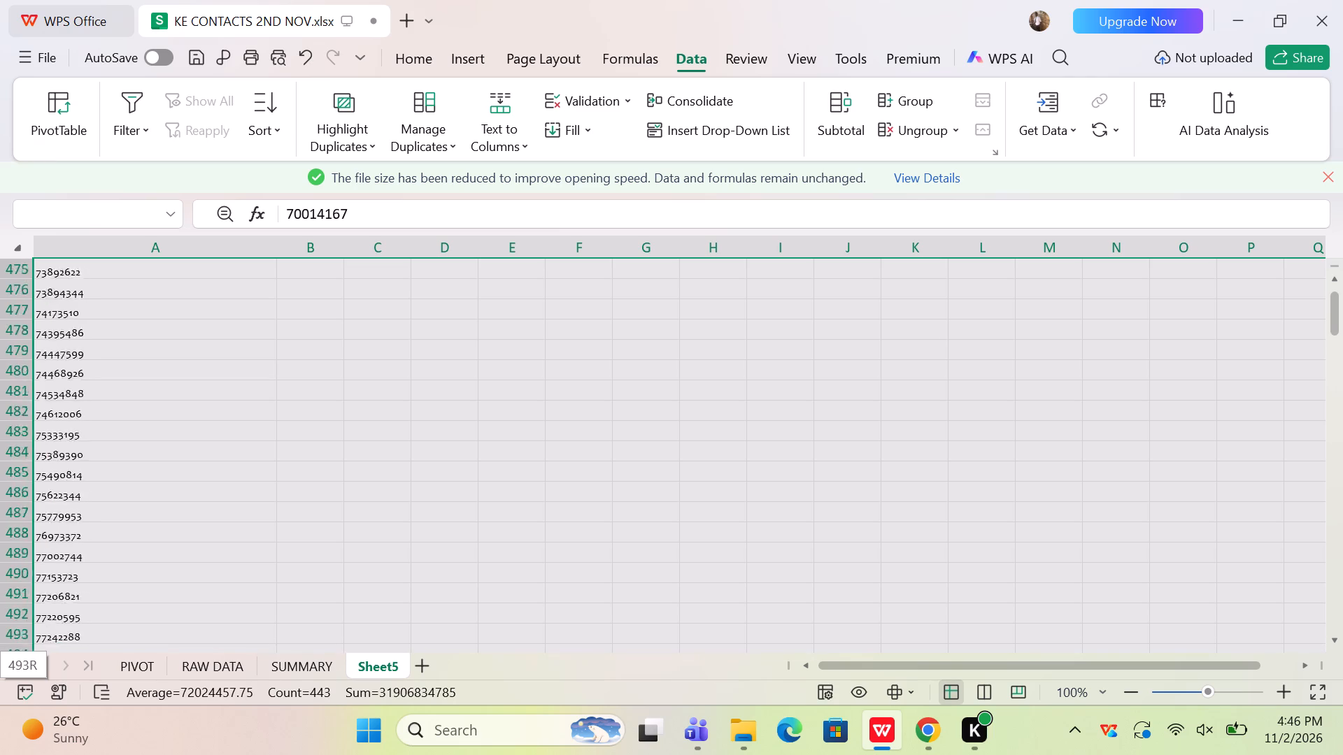
{"action": "left_click_drag", "start_coordinate": [115, 735], "coordinate": [123, 582]}
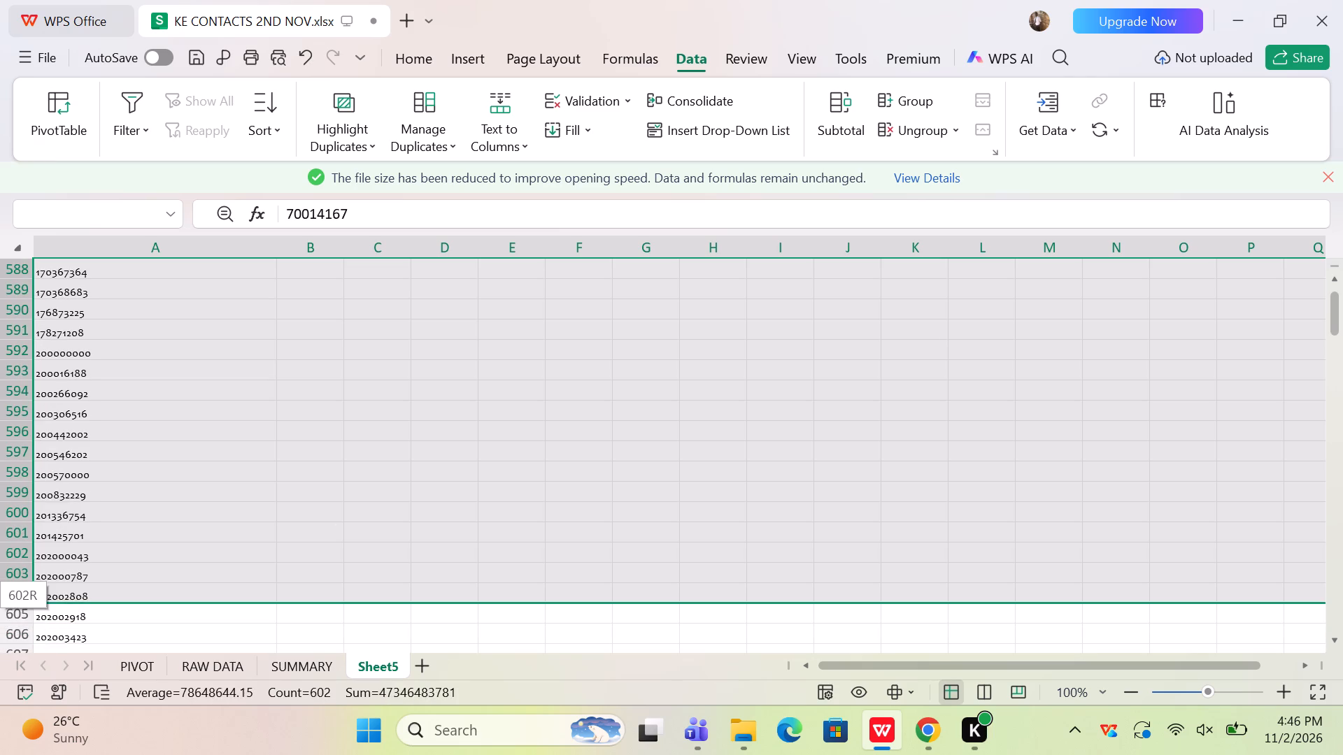
{"action": "left_click_drag", "start_coordinate": [123, 582], "coordinate": [148, 668]}
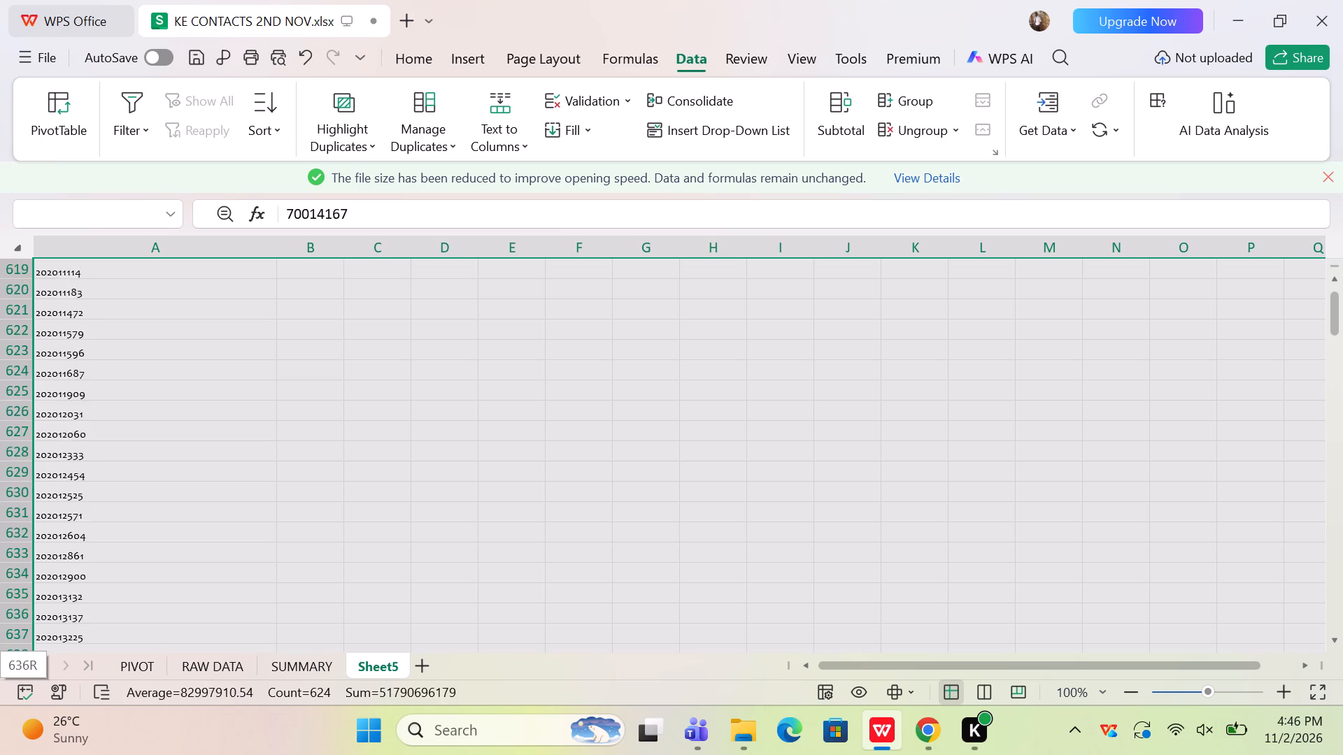
{"action": "left_click_drag", "start_coordinate": [148, 668], "coordinate": [148, 735]}
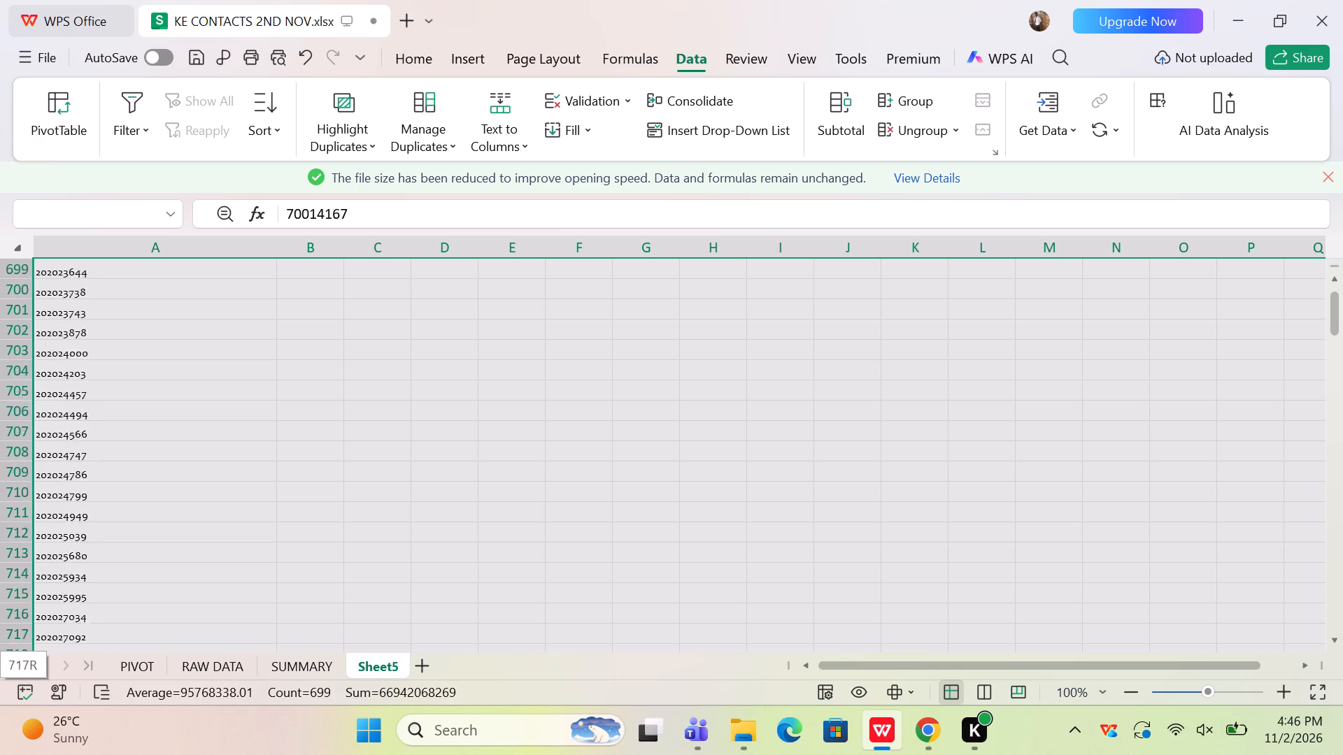
{"action": "left_click_drag", "start_coordinate": [148, 735], "coordinate": [148, 735]}
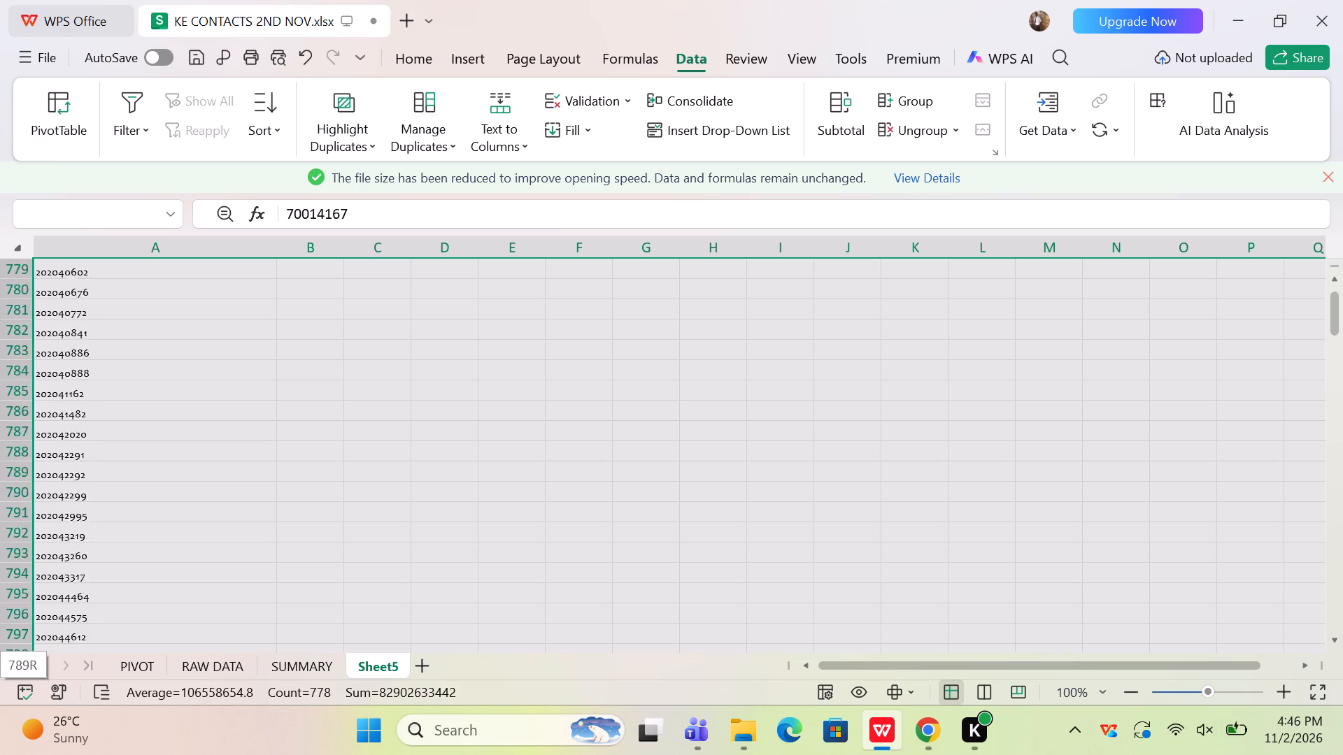
{"action": "left_click_drag", "start_coordinate": [148, 735], "coordinate": [149, 735]}
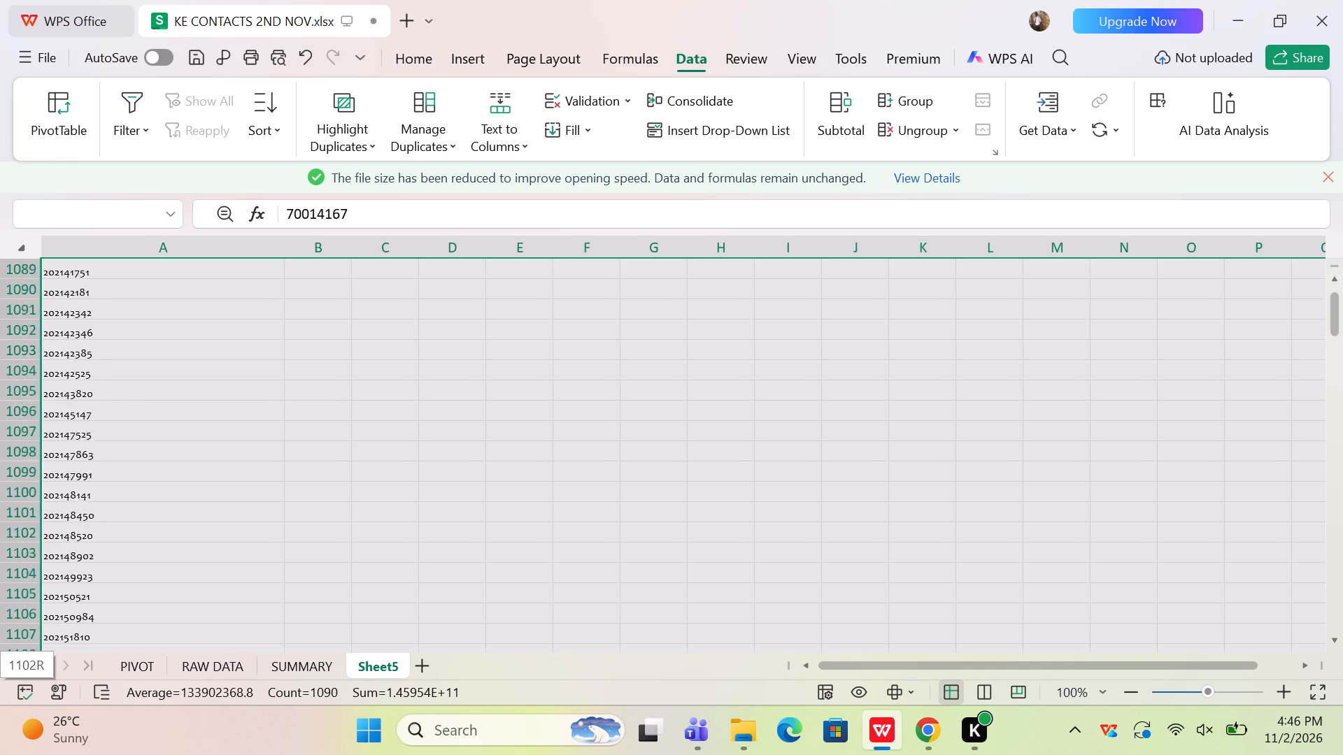
{"action": "left_click_drag", "start_coordinate": [149, 735], "coordinate": [150, 734]}
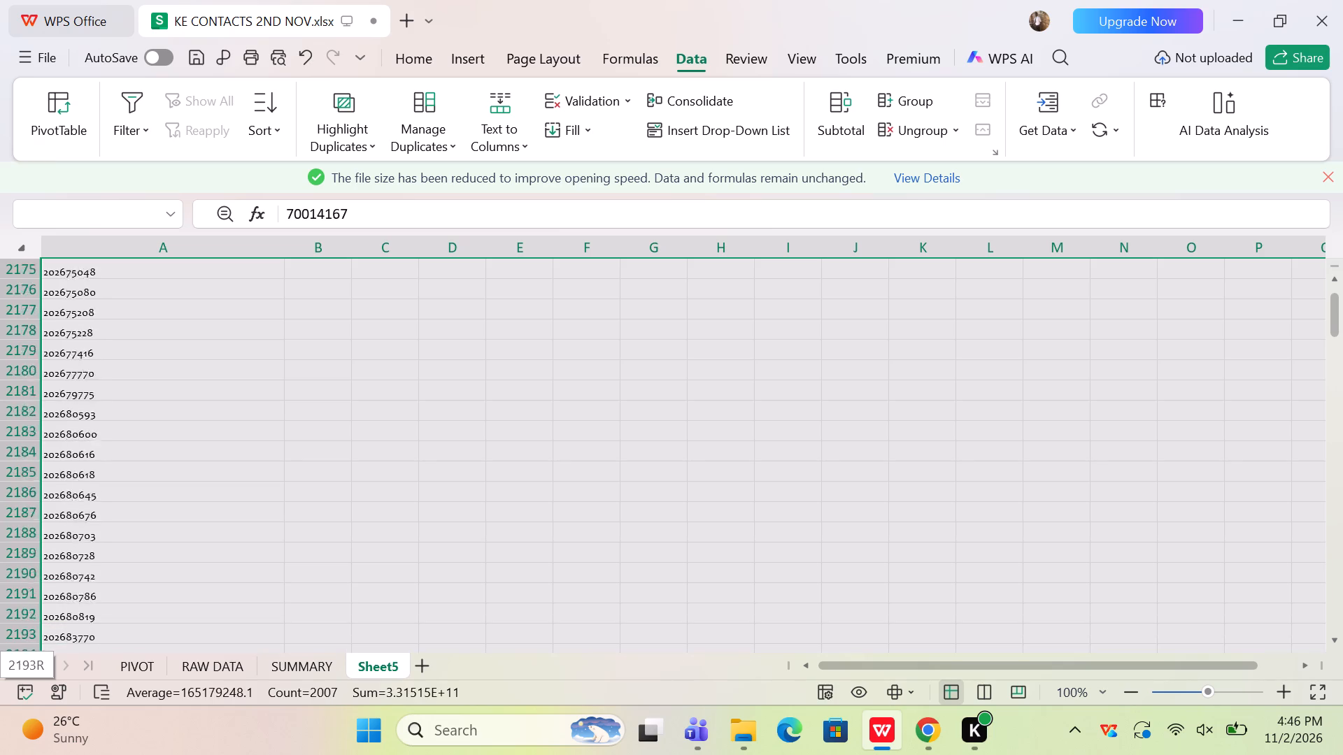
{"action": "left_click_drag", "start_coordinate": [150, 734], "coordinate": [150, 733]}
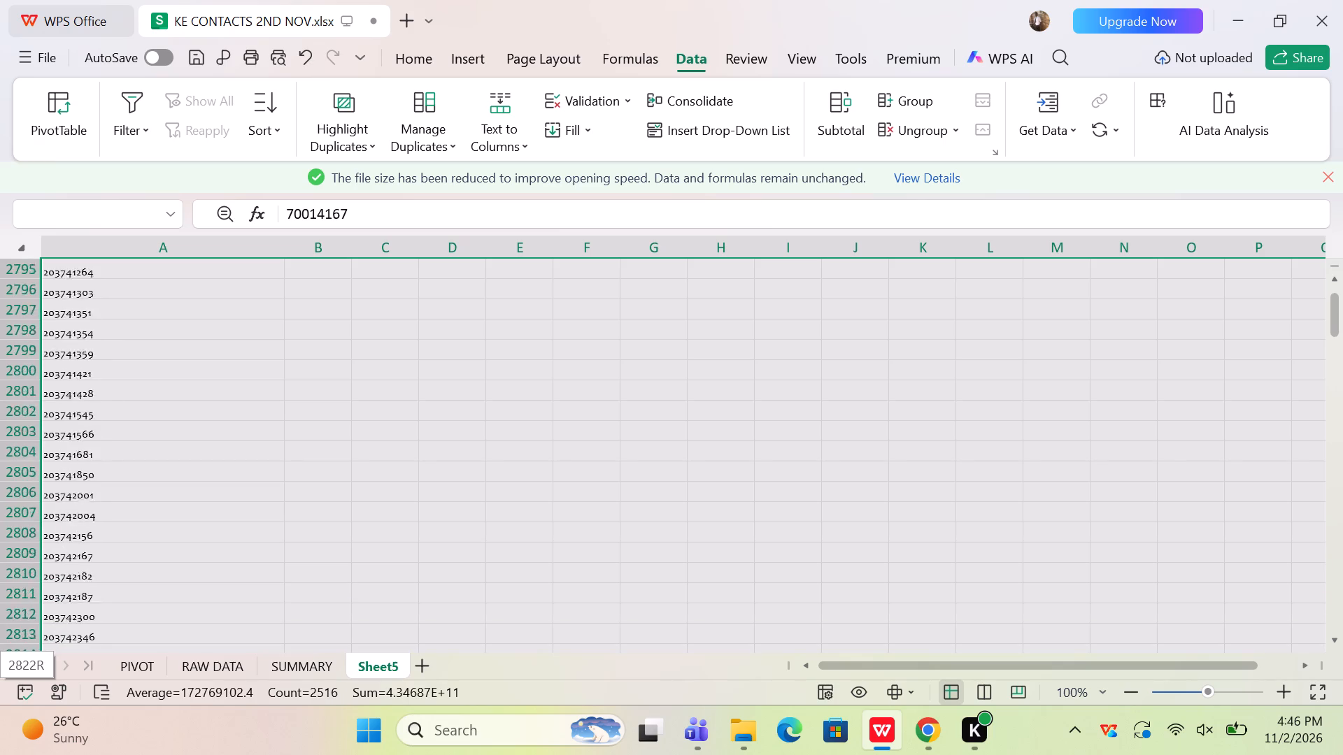
{"action": "left_click_drag", "start_coordinate": [150, 733], "coordinate": [150, 733]}
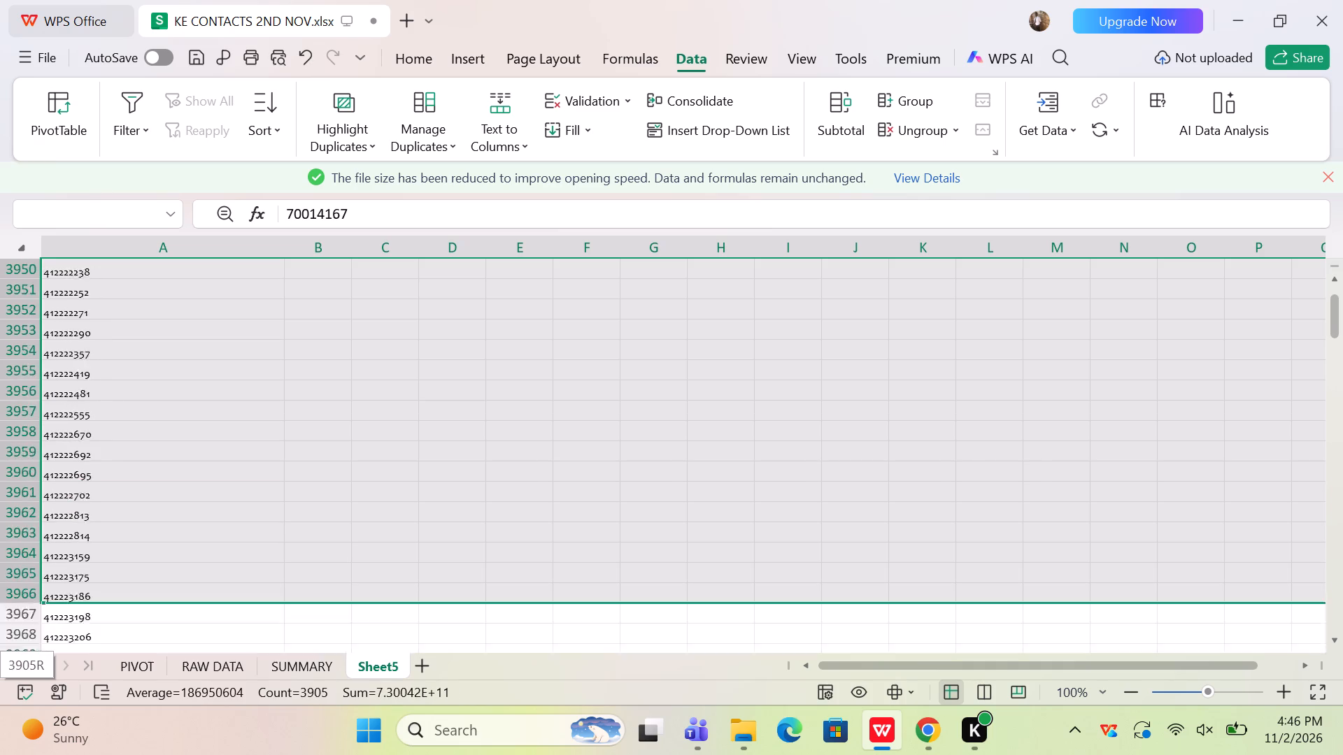
{"action": "left_click_drag", "start_coordinate": [150, 733], "coordinate": [163, 754]}
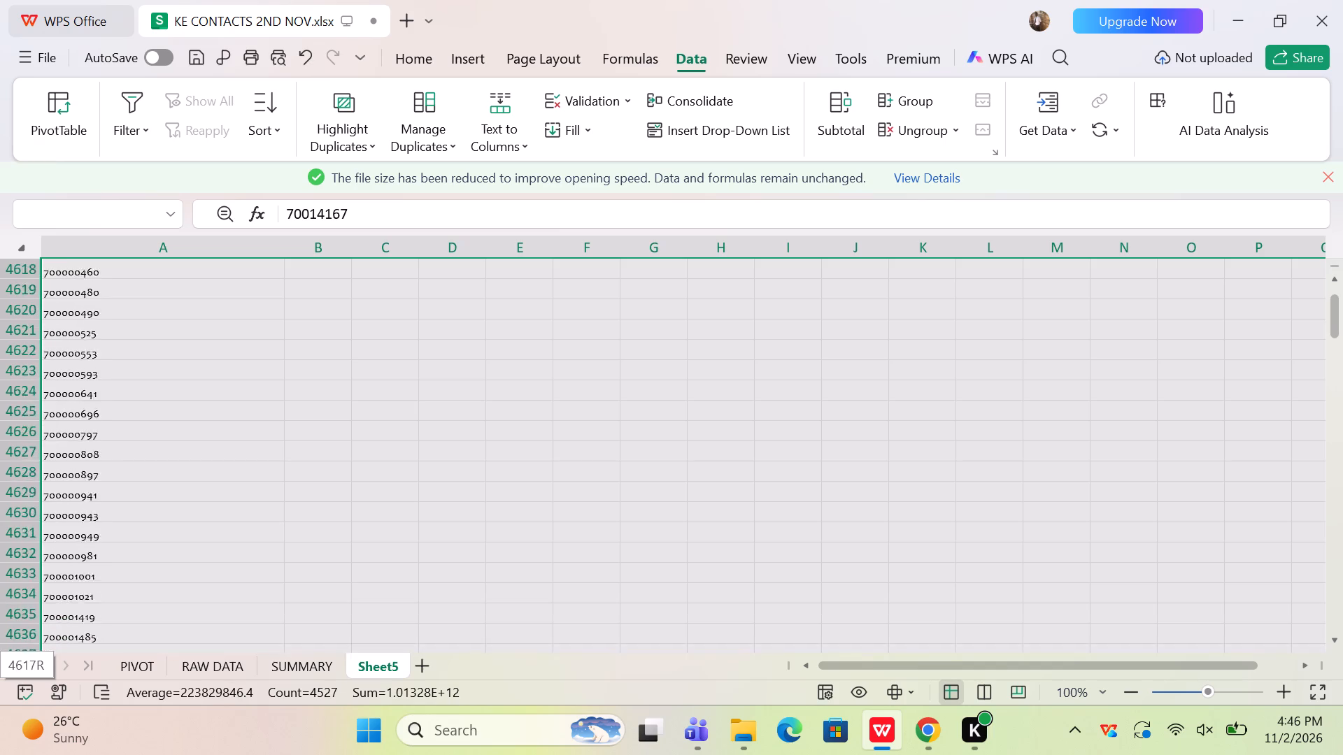
{"action": "left_click_drag", "start_coordinate": [163, 754], "coordinate": [336, 423]}
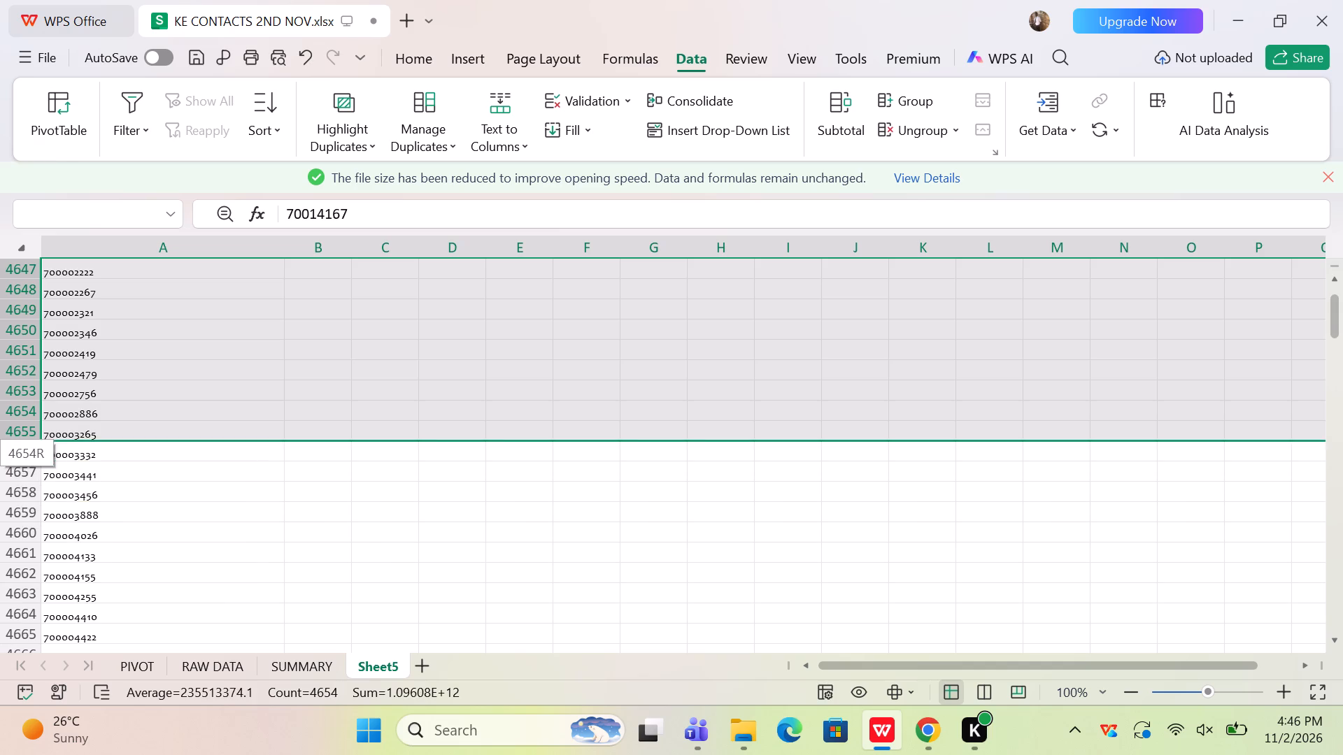
{"action": "left_click_drag", "start_coordinate": [336, 423], "coordinate": [467, 332]}
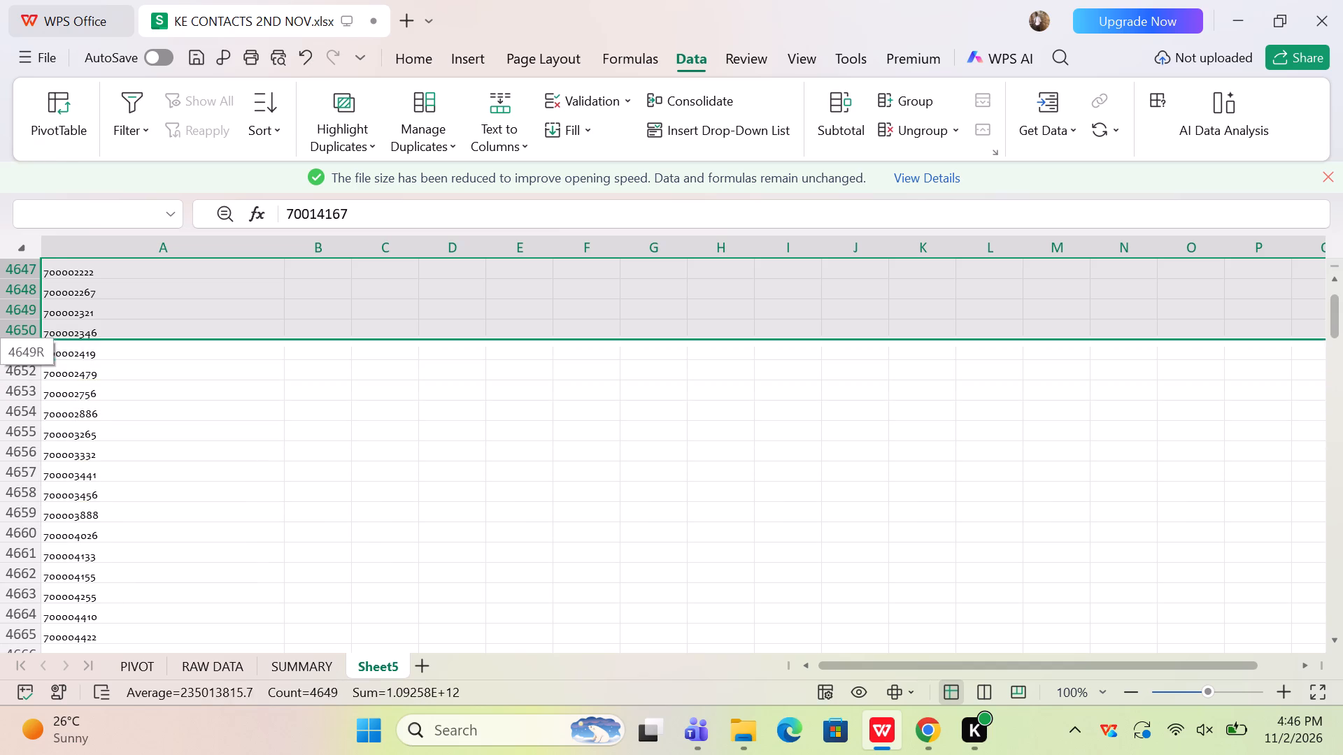
{"action": "left_click_drag", "start_coordinate": [467, 332], "coordinate": [420, 320]}
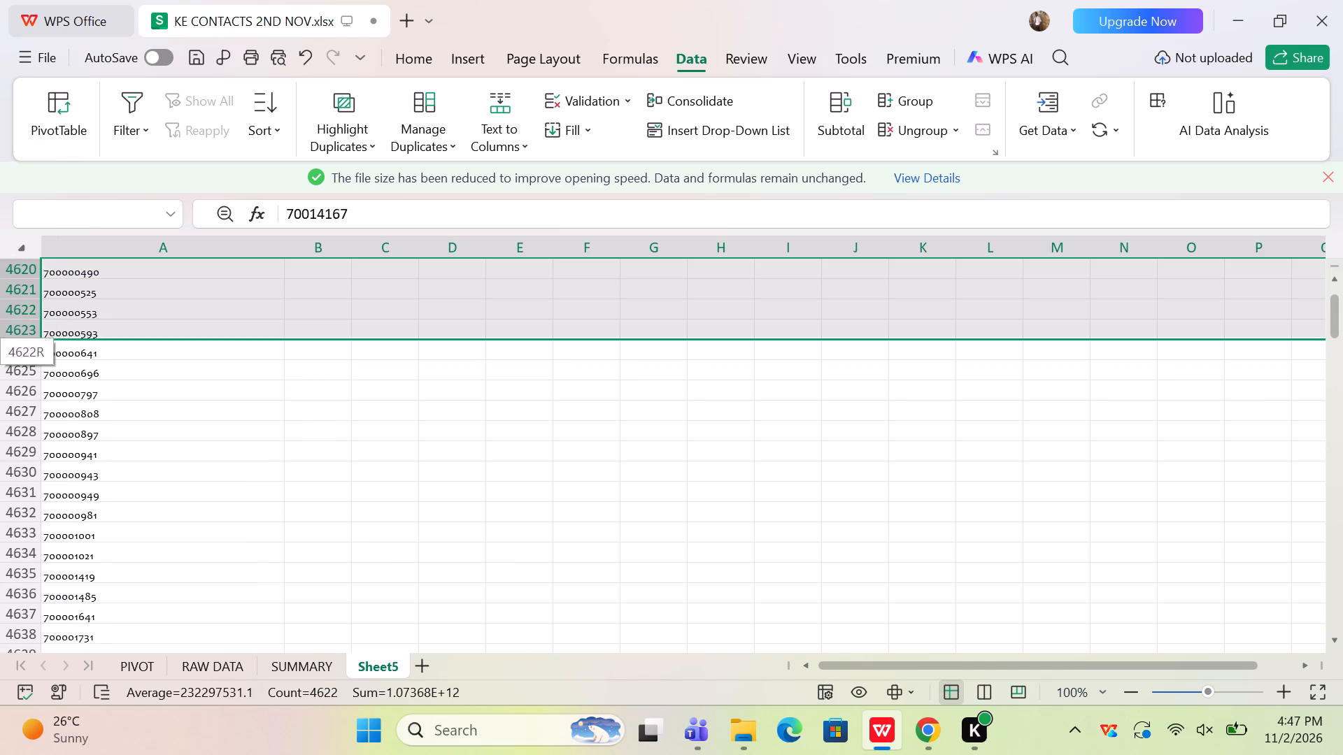
{"action": "left_click_drag", "start_coordinate": [420, 320], "coordinate": [532, 250]}
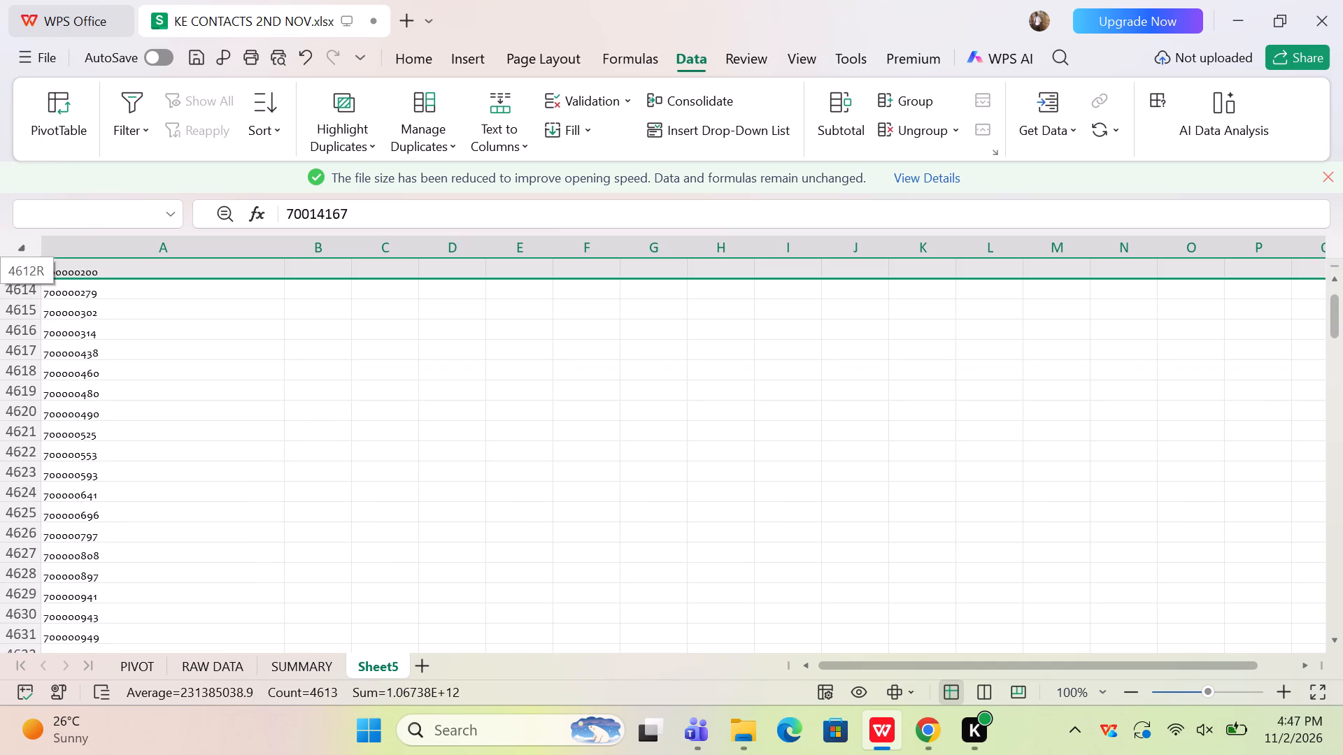
{"action": "left_click_drag", "start_coordinate": [532, 250], "coordinate": [541, 246]}
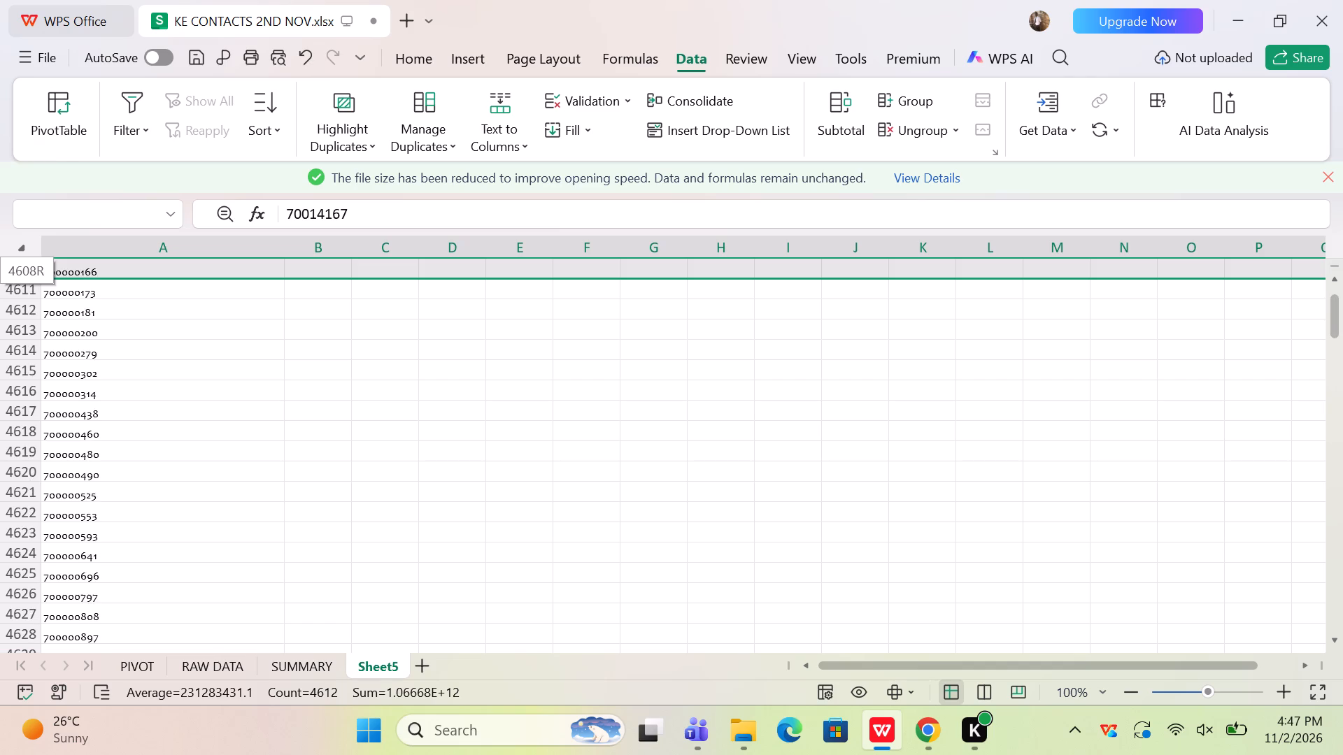
{"action": "left_click_drag", "start_coordinate": [541, 246], "coordinate": [472, 354]}
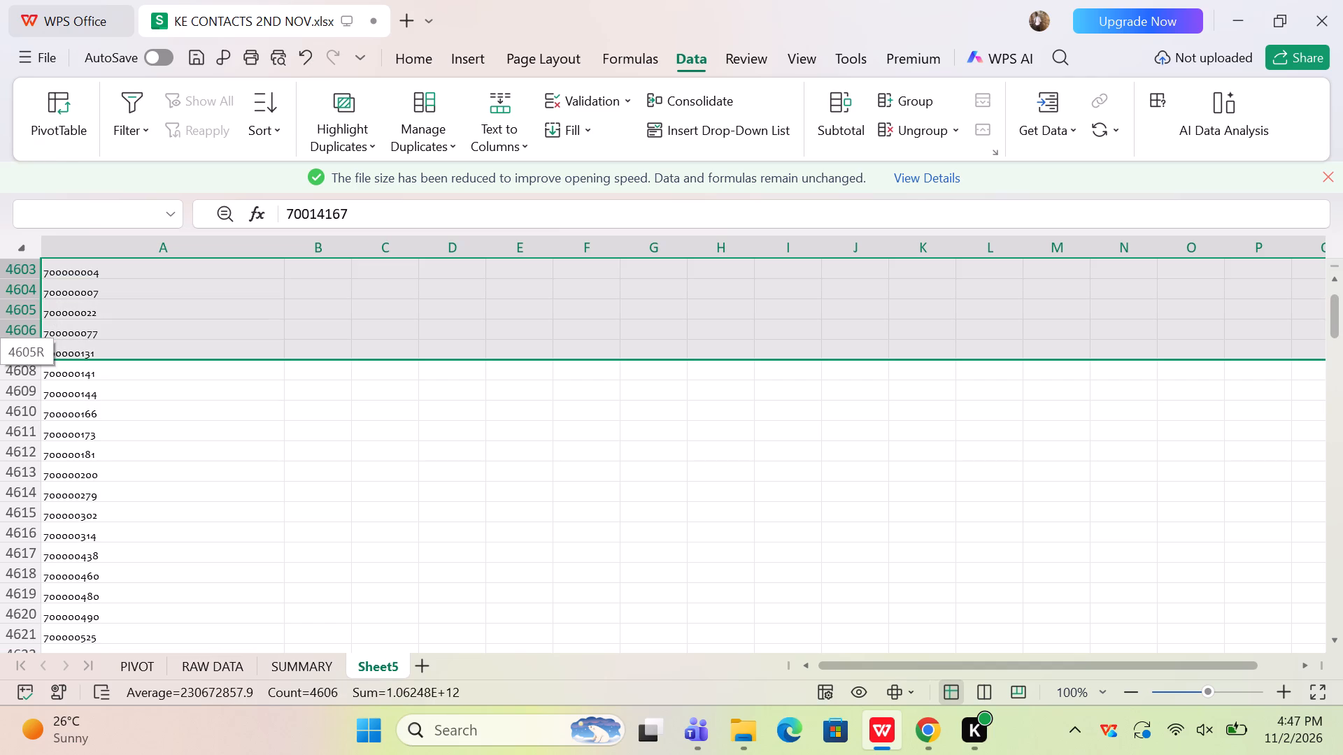
{"action": "left_click_drag", "start_coordinate": [472, 354], "coordinate": [792, 268]}
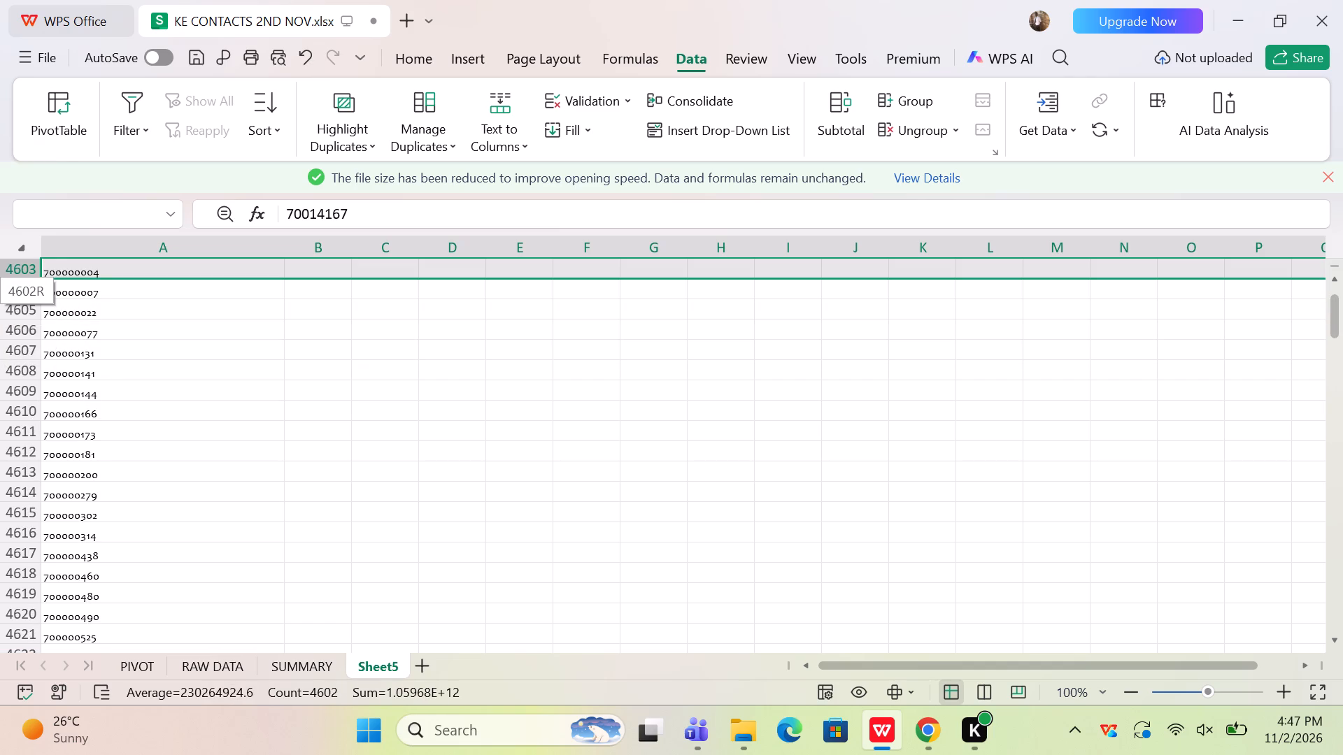
{"action": "left_click_drag", "start_coordinate": [792, 268], "coordinate": [651, 453]}
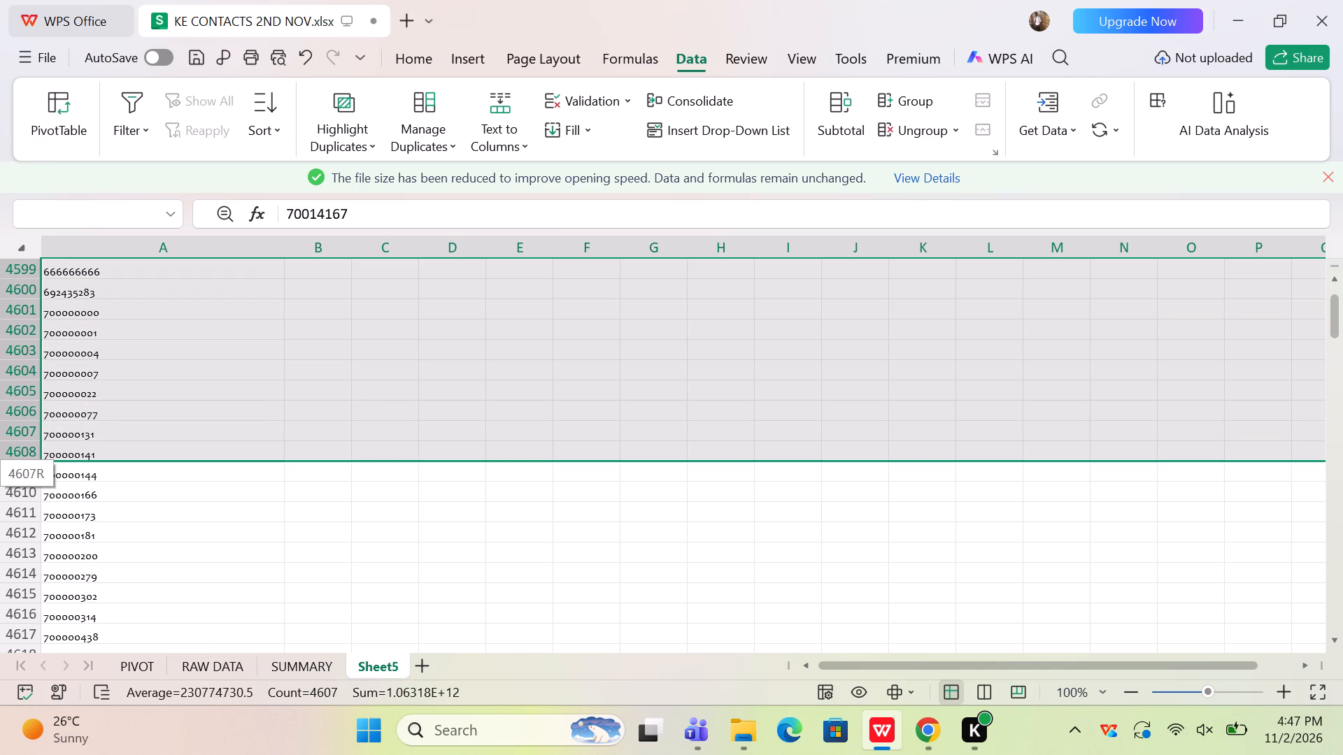
{"action": "left_click_drag", "start_coordinate": [651, 453], "coordinate": [729, 304]}
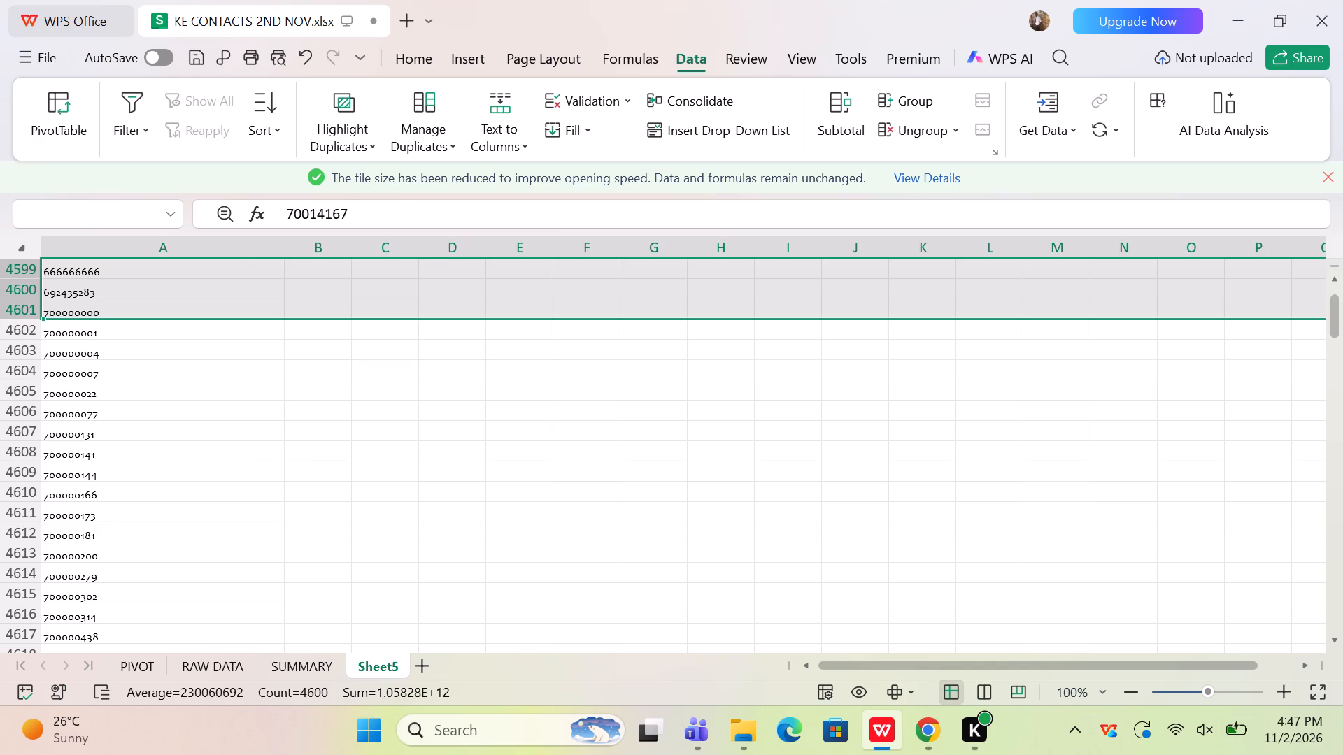
{"action": "right_click", "coordinate": [177, 287]}
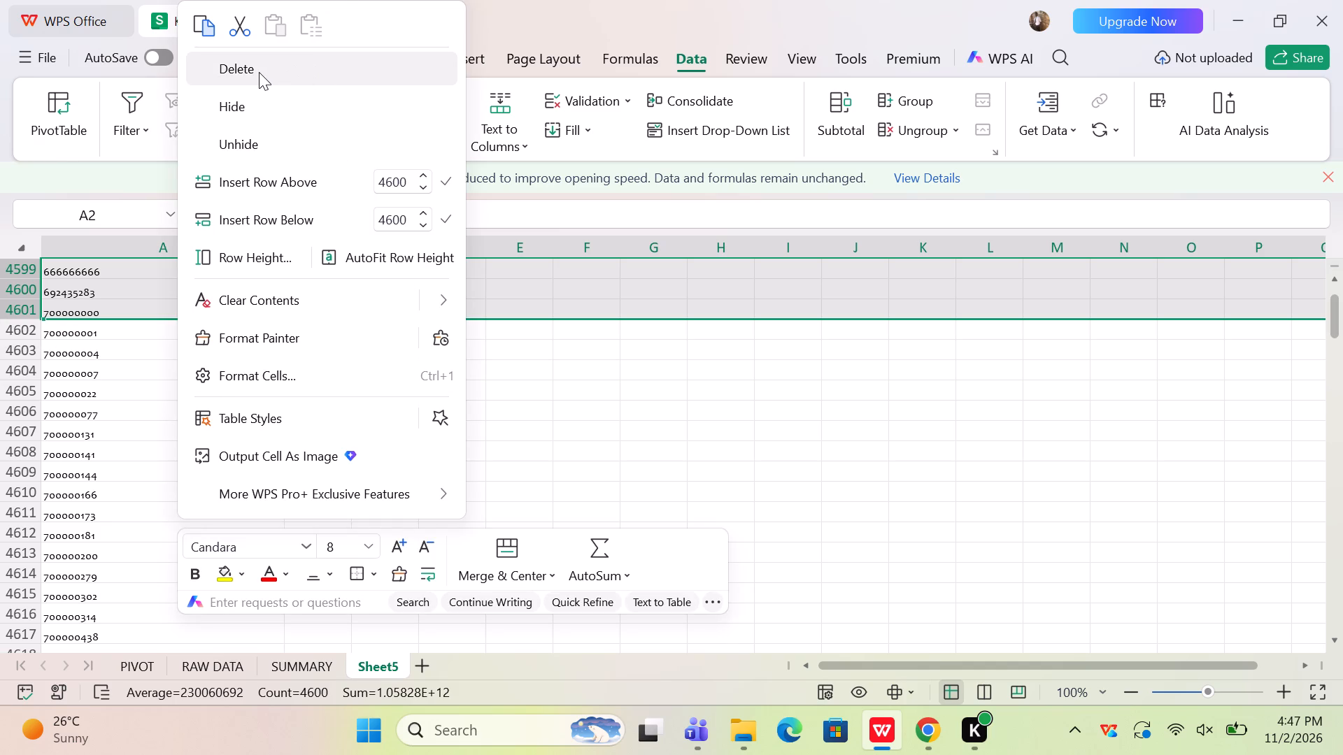
{"action": "left_click", "coordinate": [259, 72]}
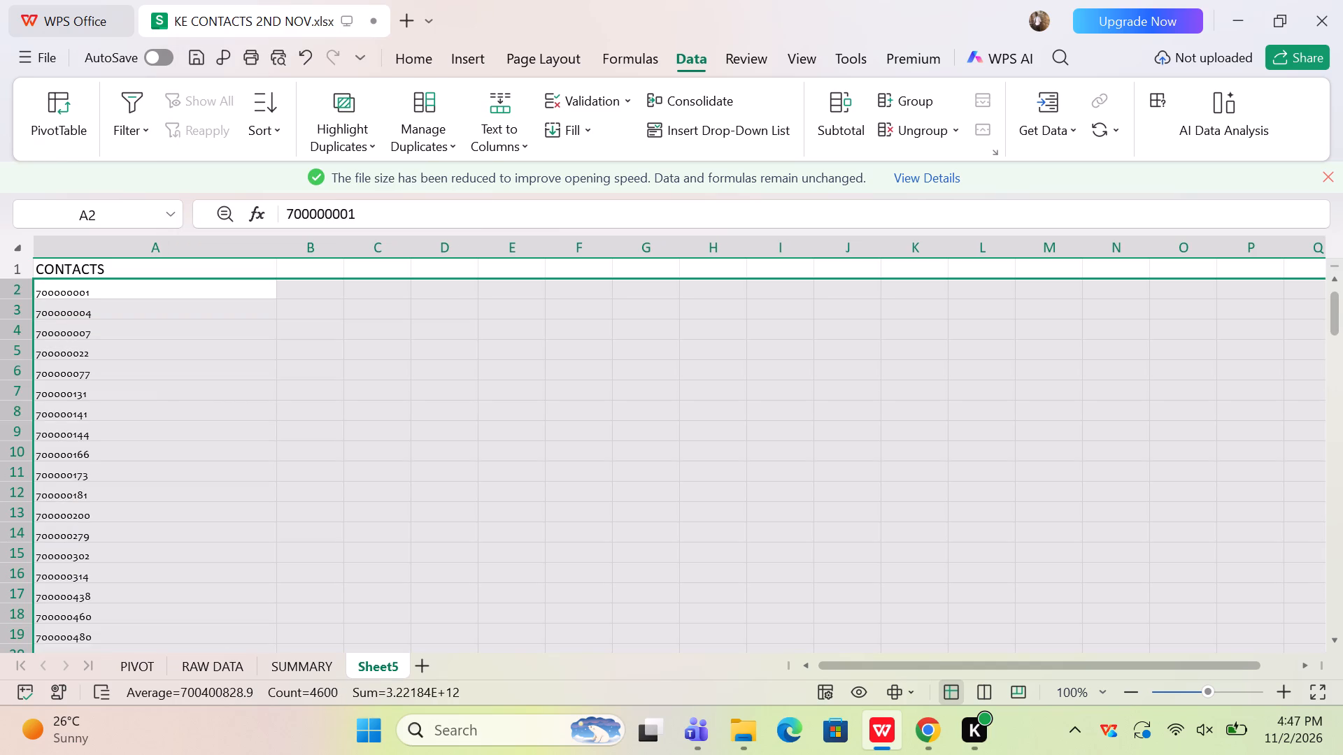
Sort the CONTACTS column in Sheet5 from largest to smallest.
{"action": "left_click", "coordinate": [89, 255]}
{"action": "double_click", "coordinate": [274, 244]}
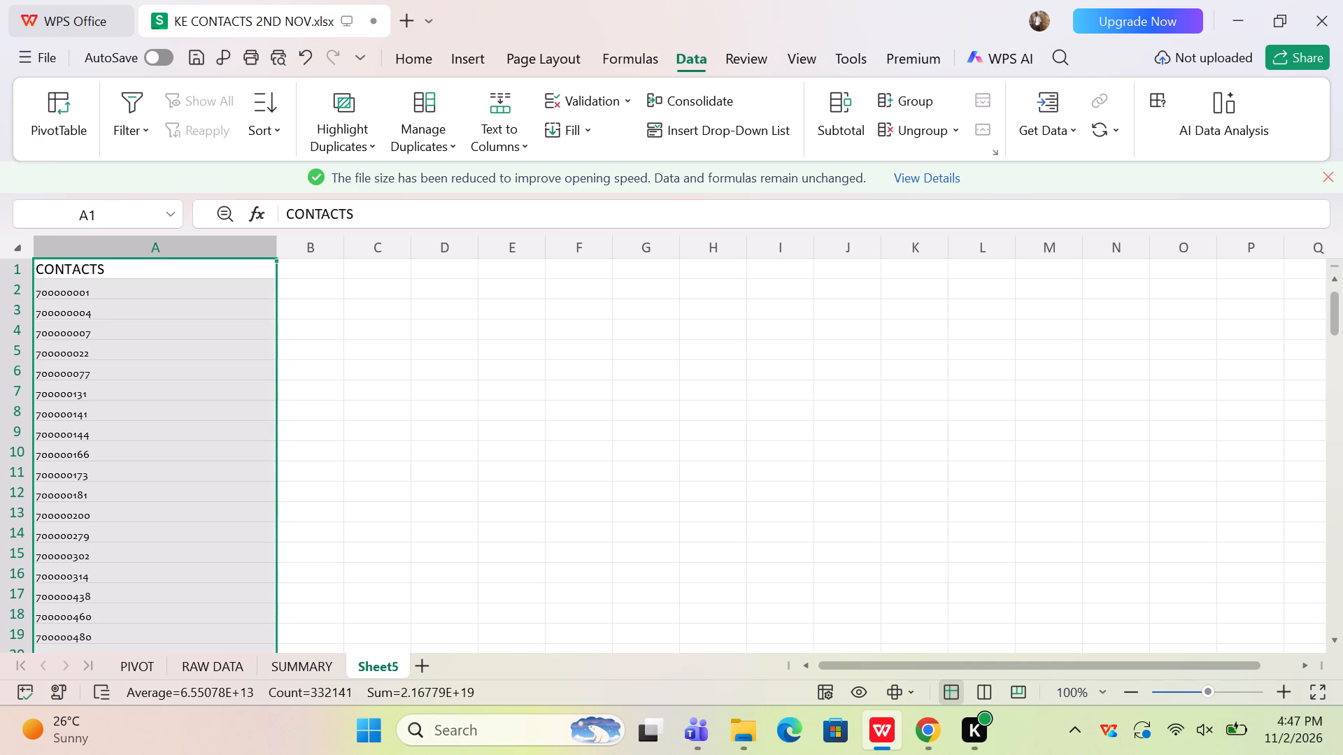
{"action": "left_click", "coordinate": [273, 129]}
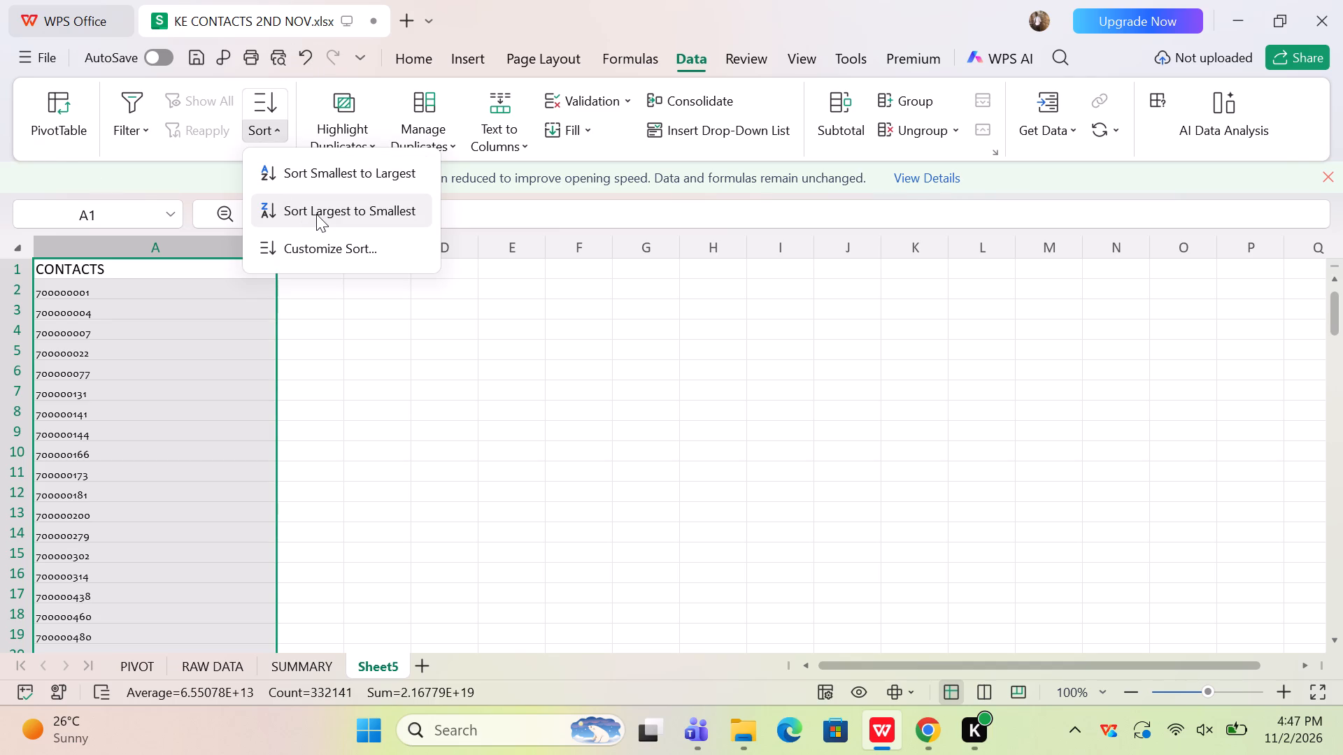
{"action": "left_click", "coordinate": [316, 214]}
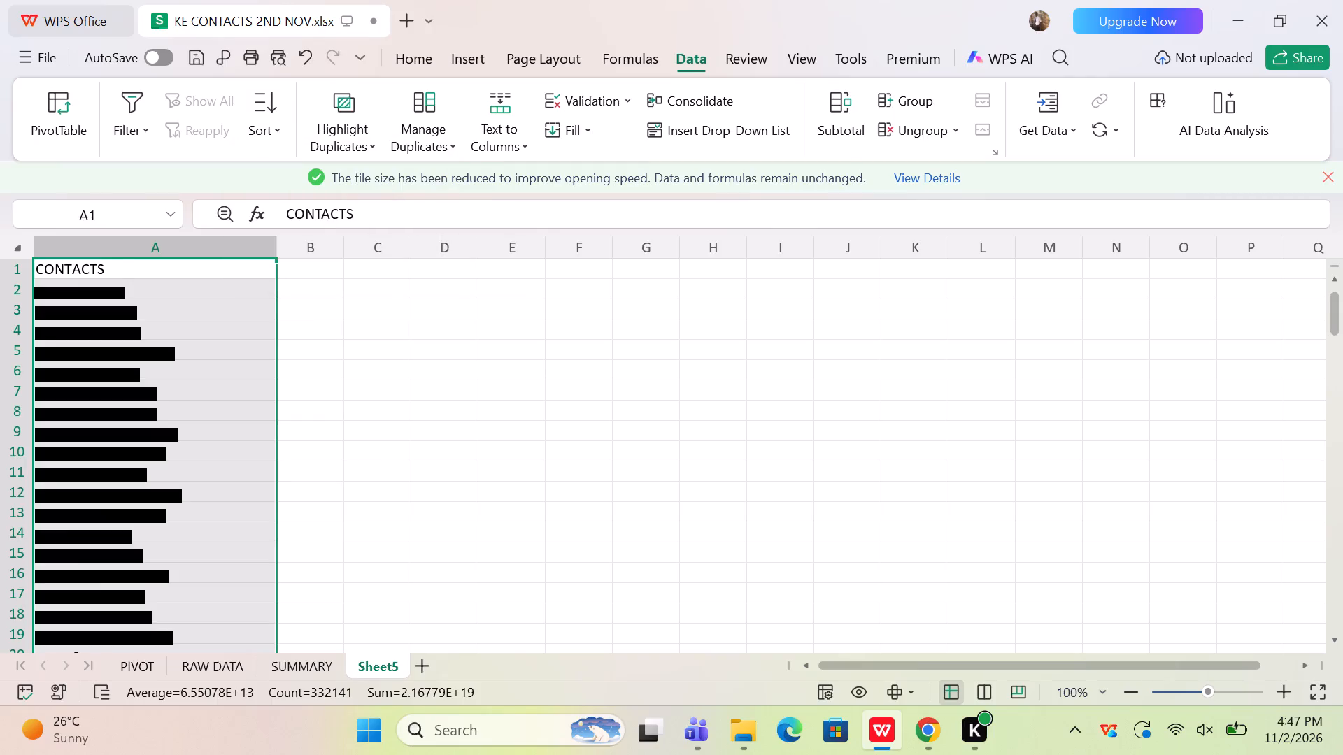
Delete rows 2 to 1527 of Sheet5, which hold the e-mails, malformed text entries and too-high numbers above the contacts starting with 79.
{"action": "left_click_drag", "start_coordinate": [15, 290], "coordinate": [63, 699]}
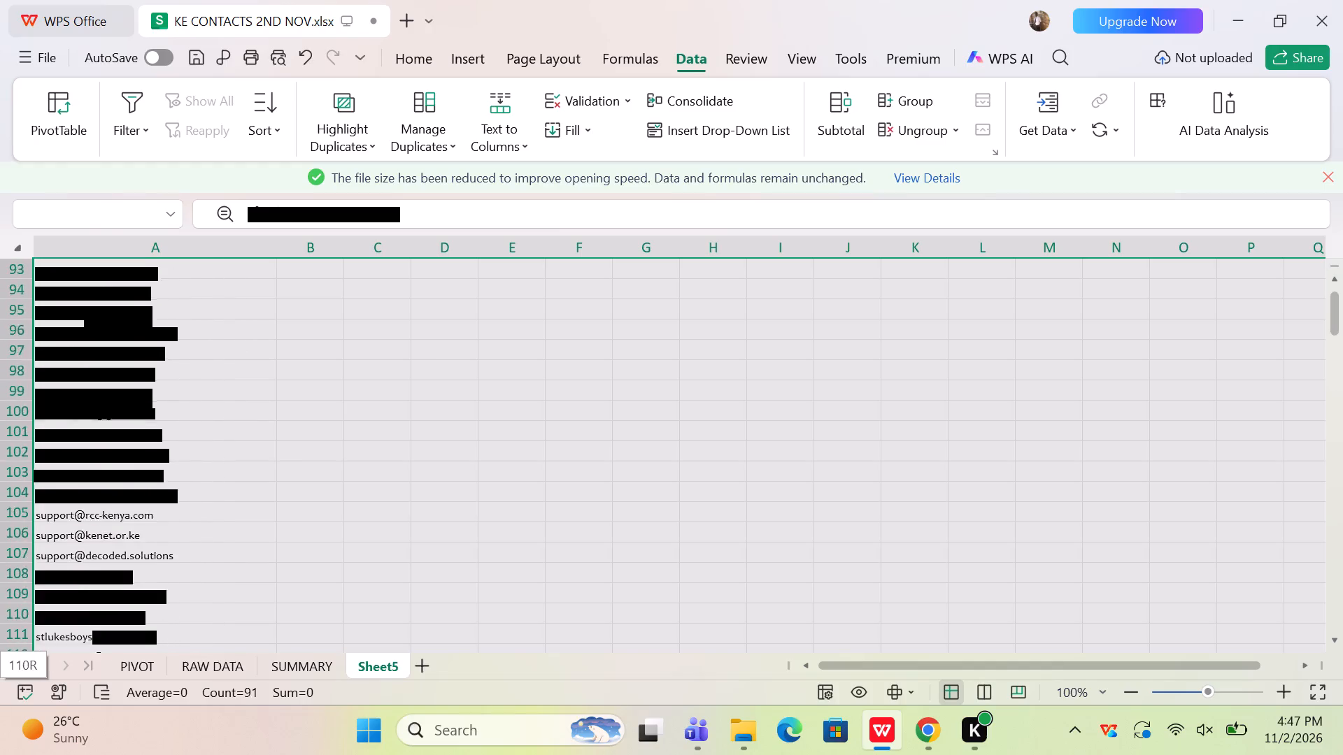
{"action": "left_click_drag", "start_coordinate": [63, 699], "coordinate": [63, 698]}
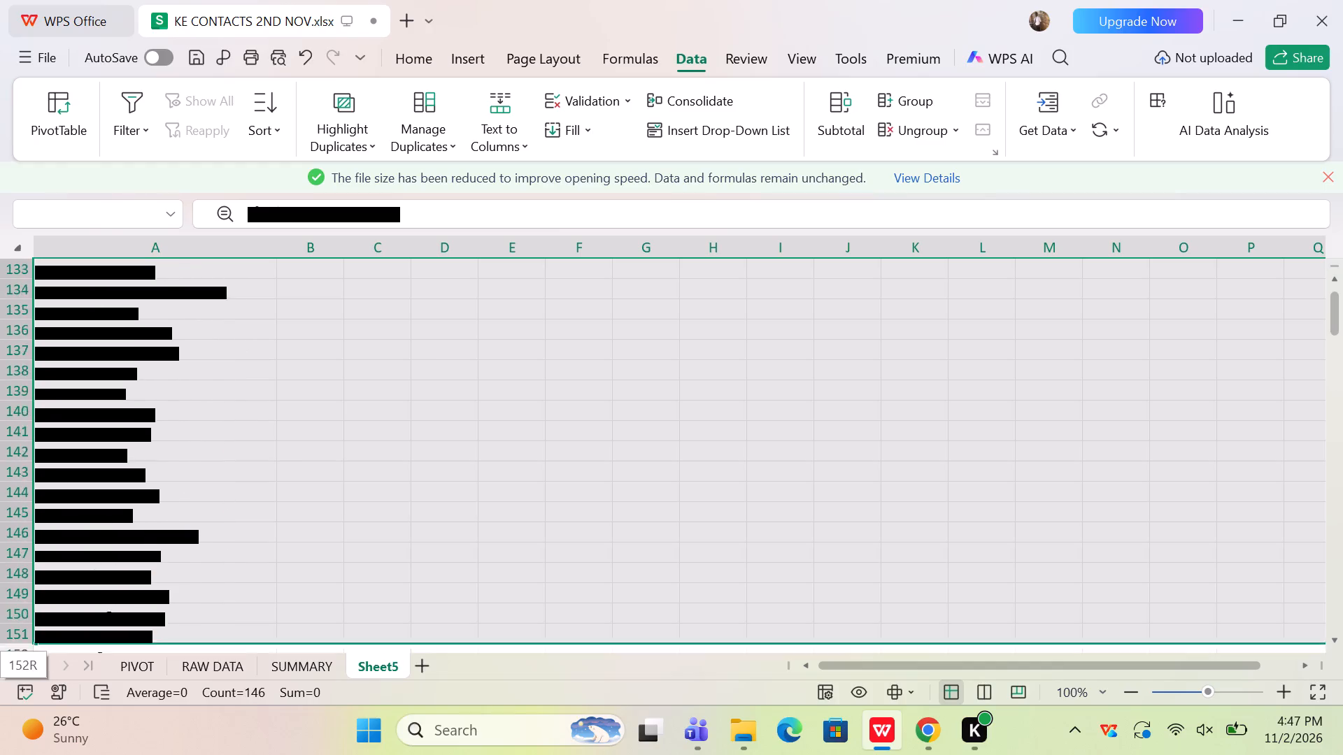
{"action": "left_click_drag", "start_coordinate": [63, 698], "coordinate": [63, 697]}
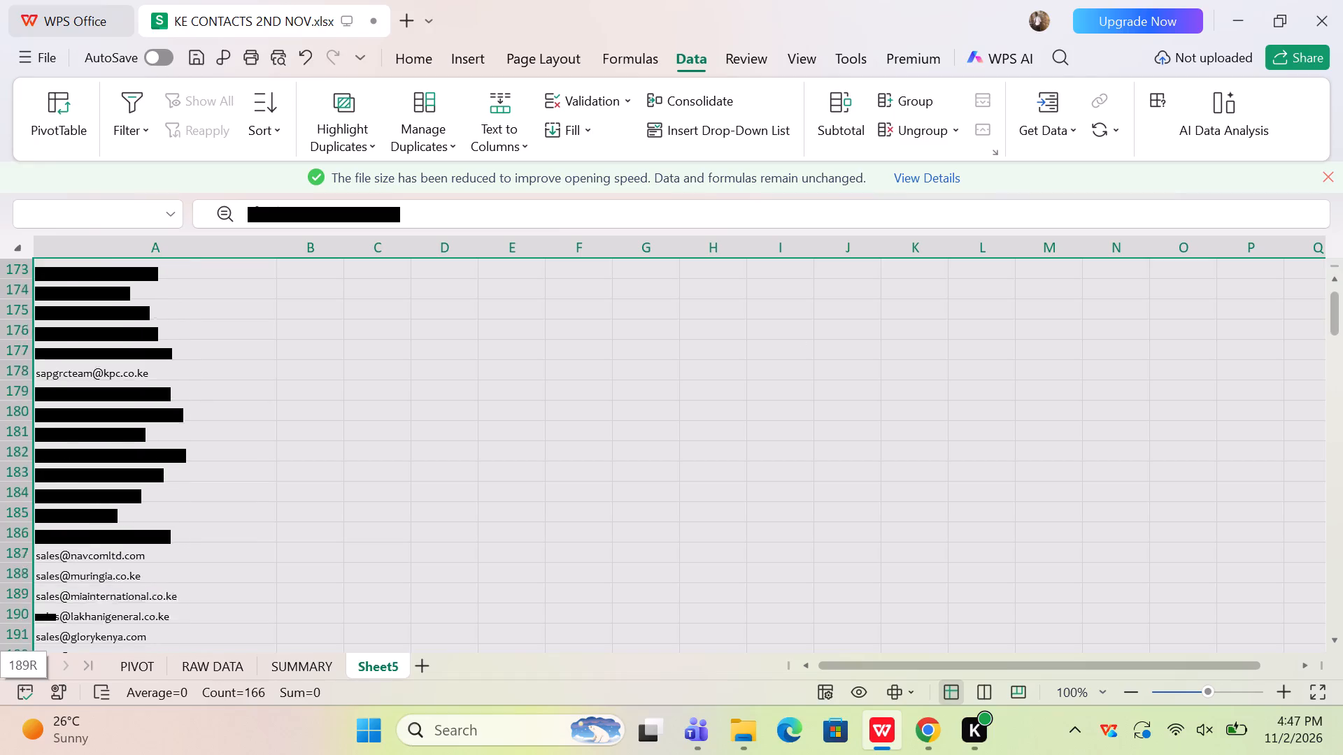
{"action": "left_click_drag", "start_coordinate": [63, 697], "coordinate": [63, 696]}
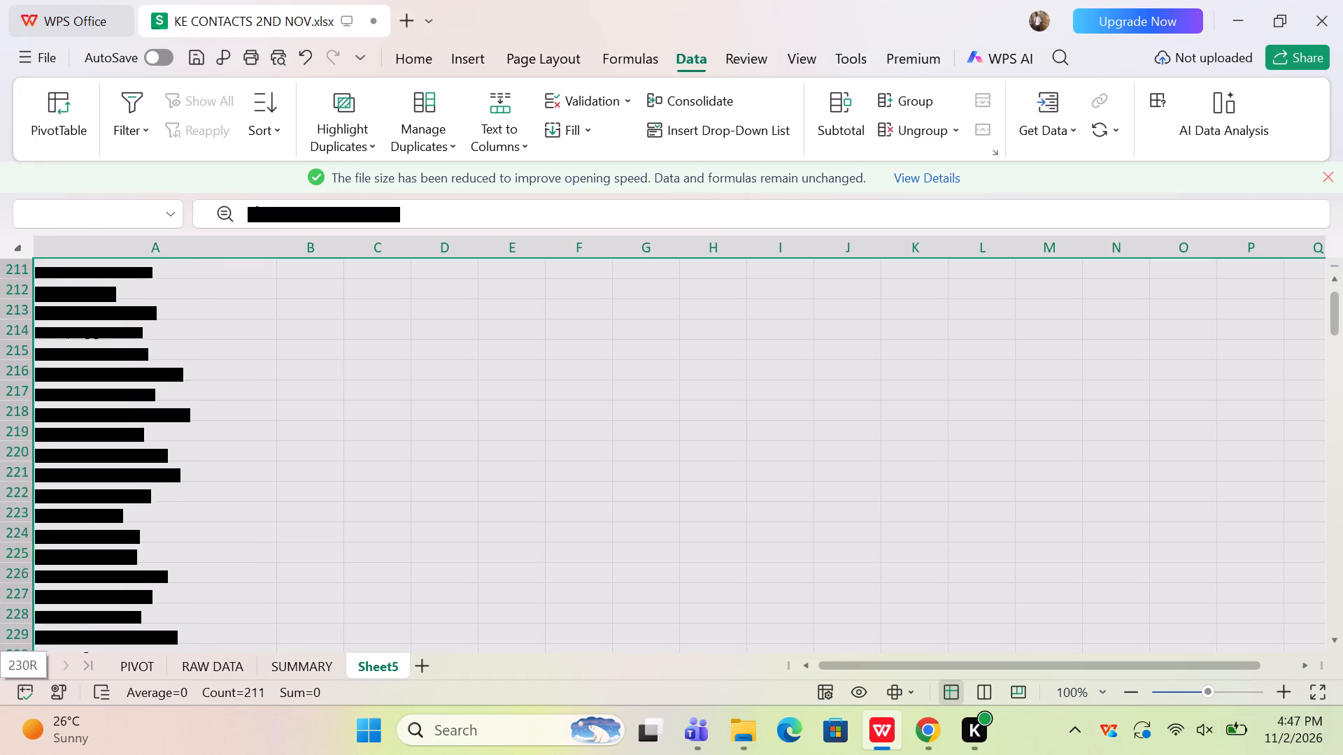
{"action": "left_click_drag", "start_coordinate": [63, 696], "coordinate": [63, 692]}
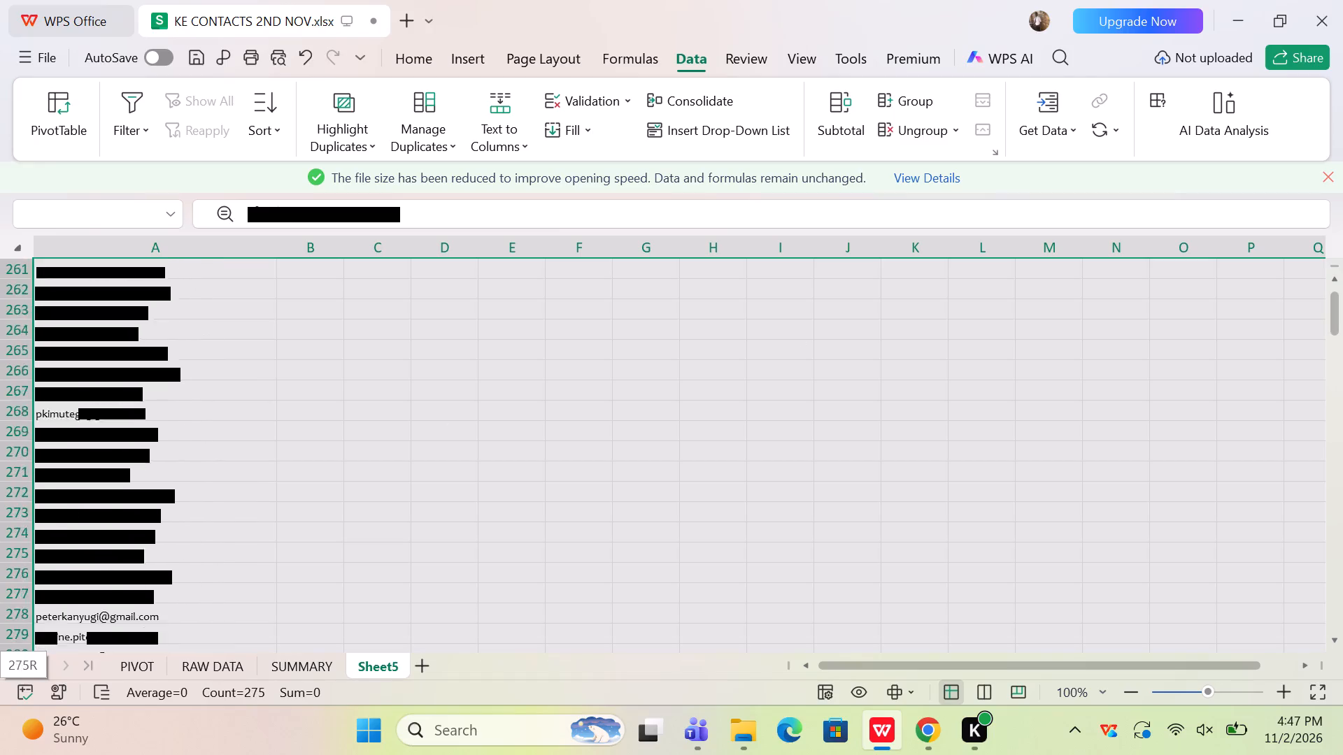
{"action": "left_click_drag", "start_coordinate": [63, 692], "coordinate": [63, 687]}
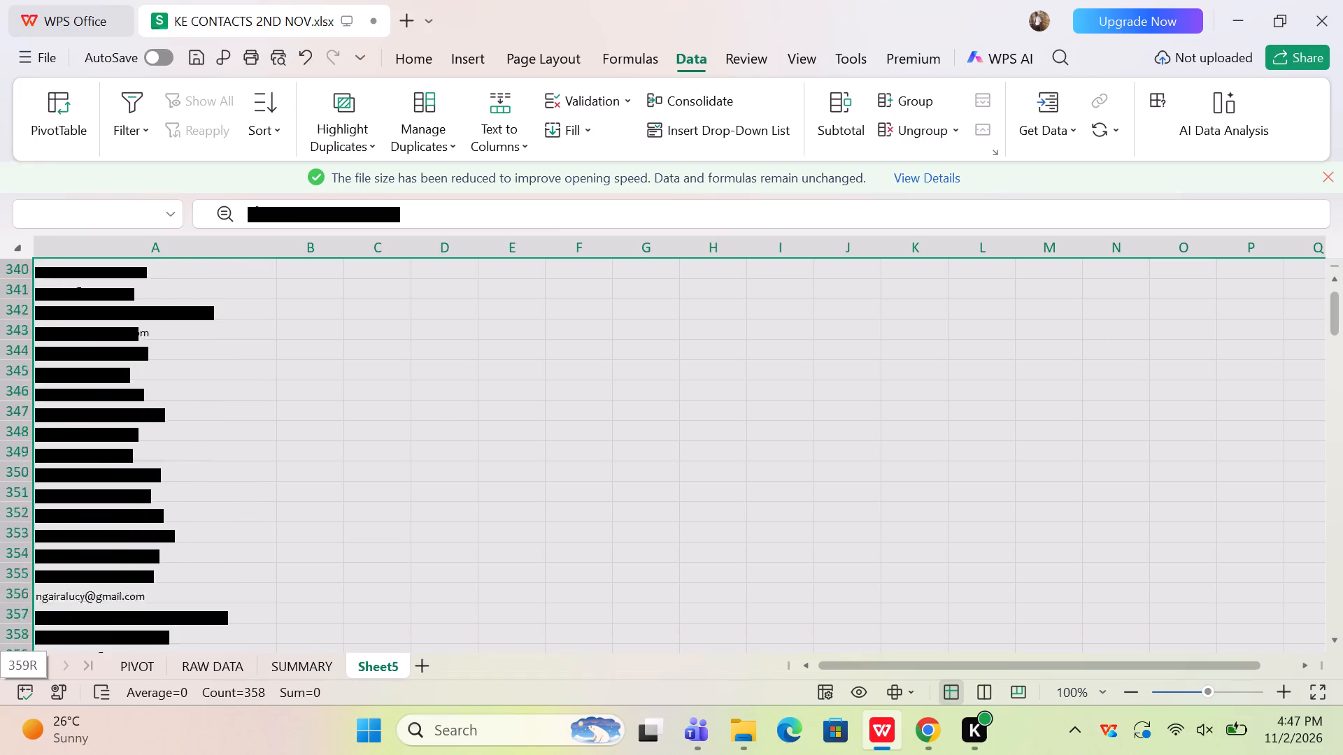
{"action": "left_click_drag", "start_coordinate": [63, 687], "coordinate": [143, 733]}
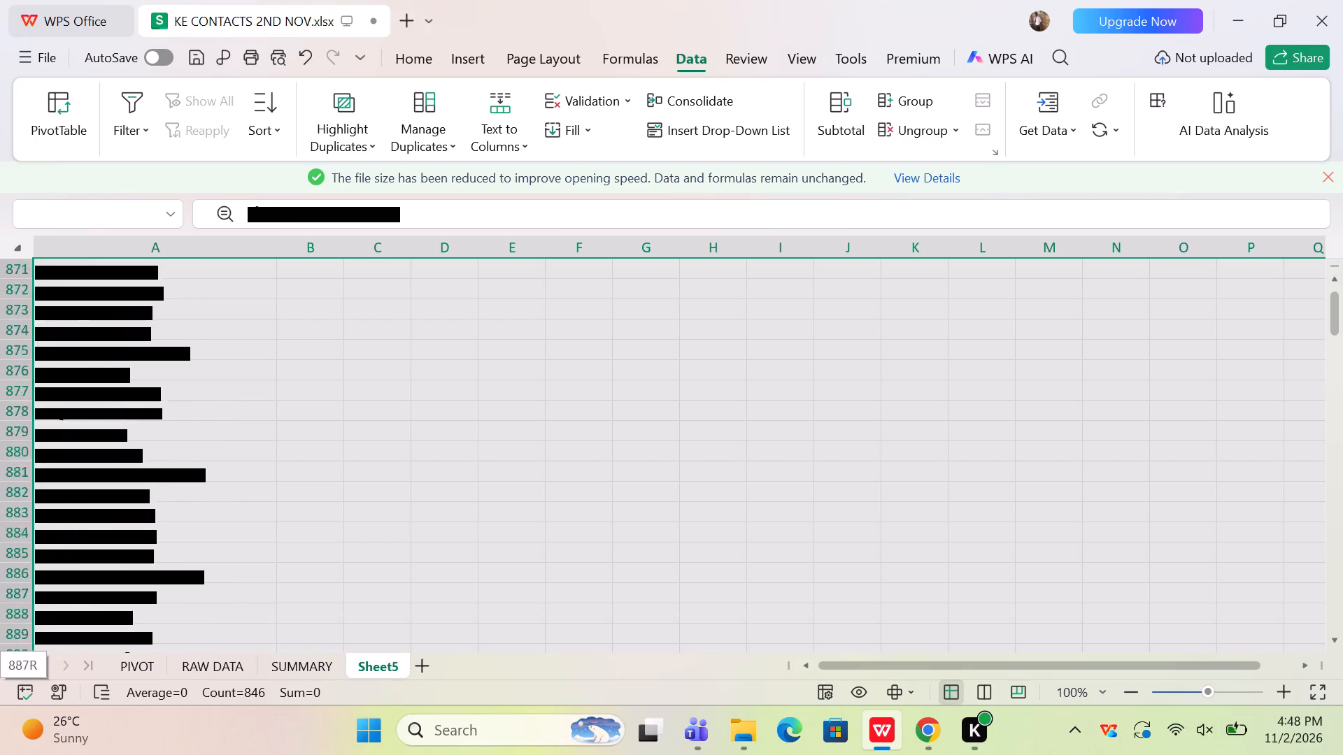
{"action": "left_click_drag", "start_coordinate": [143, 733], "coordinate": [143, 732]}
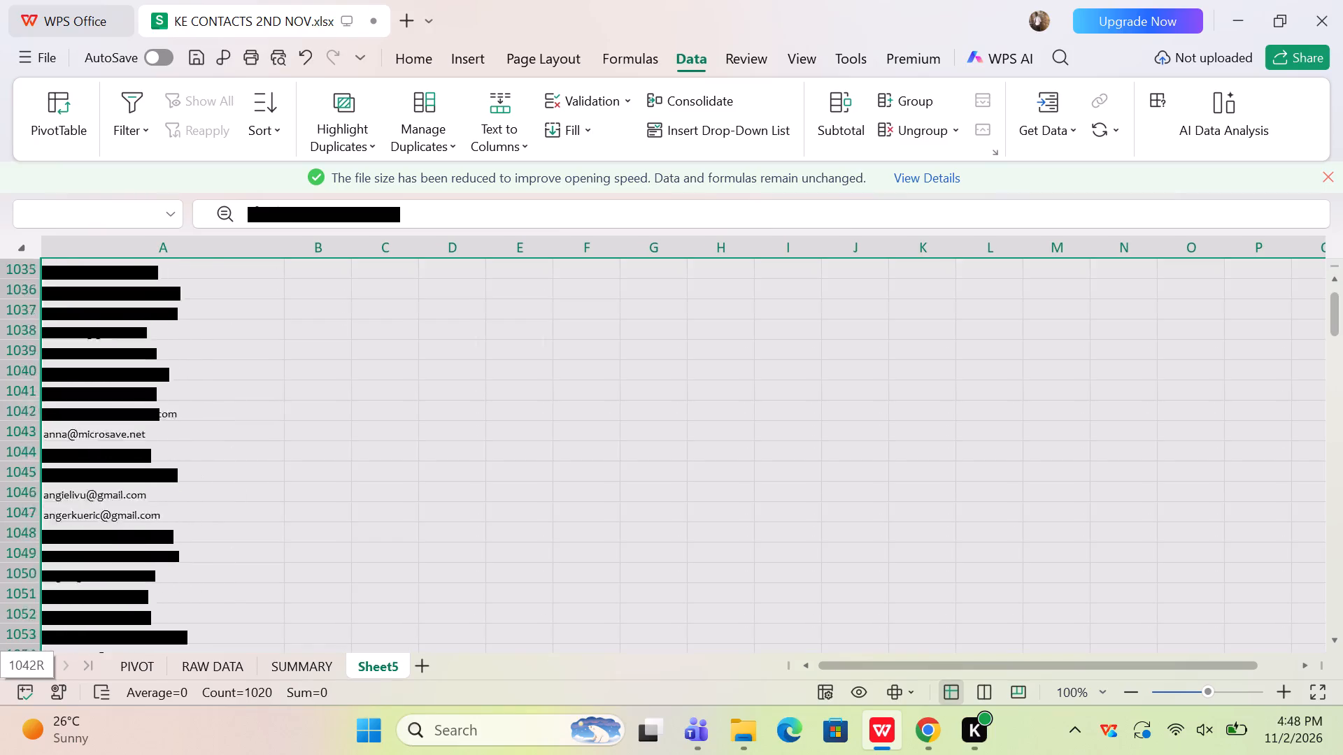
{"action": "left_click_drag", "start_coordinate": [143, 732], "coordinate": [117, 445]}
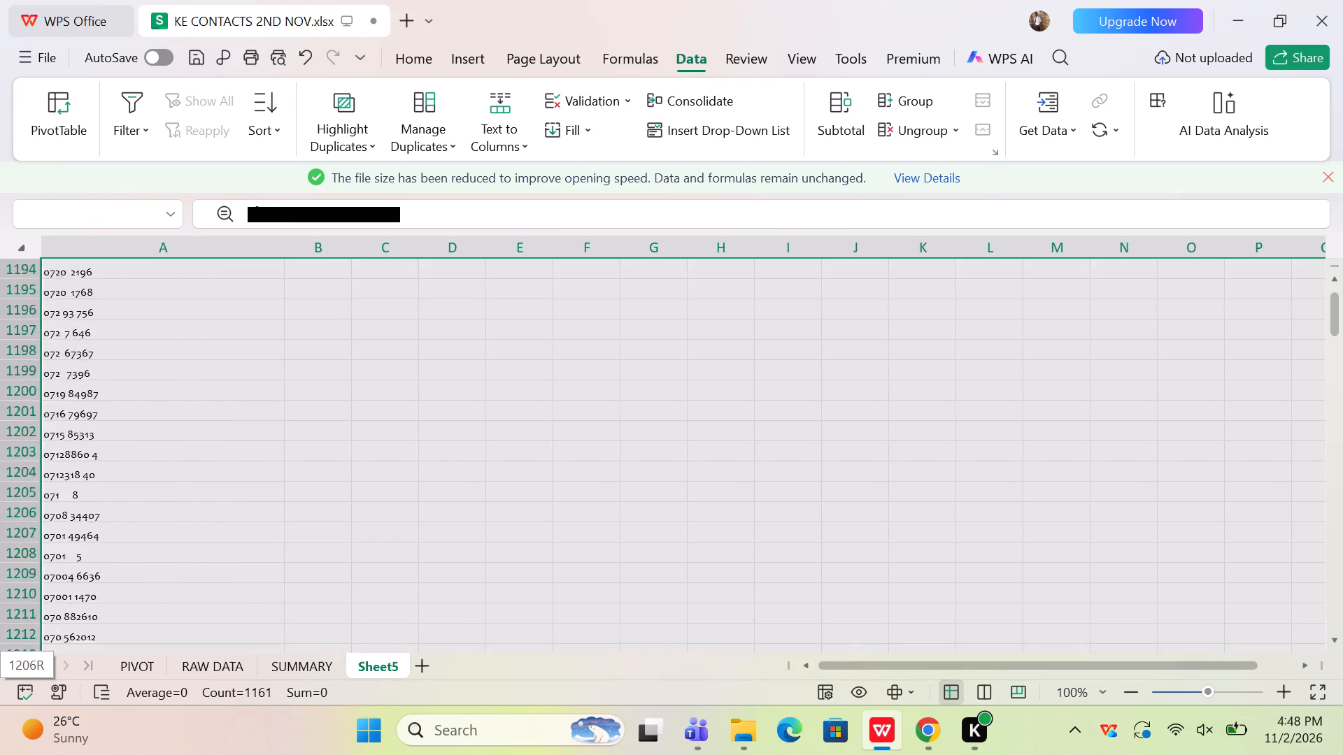
{"action": "left_click_drag", "start_coordinate": [117, 445], "coordinate": [192, 754]}
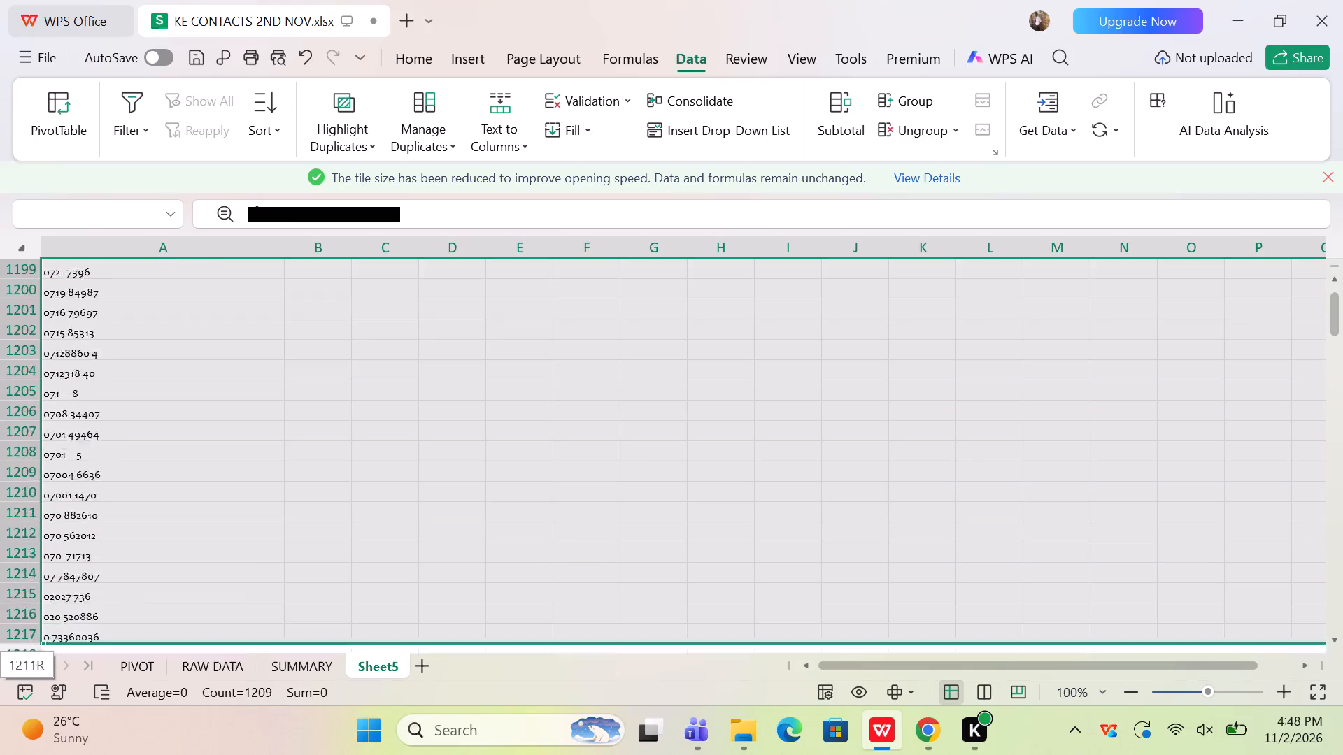
{"action": "left_click_drag", "start_coordinate": [192, 754], "coordinate": [185, 725]}
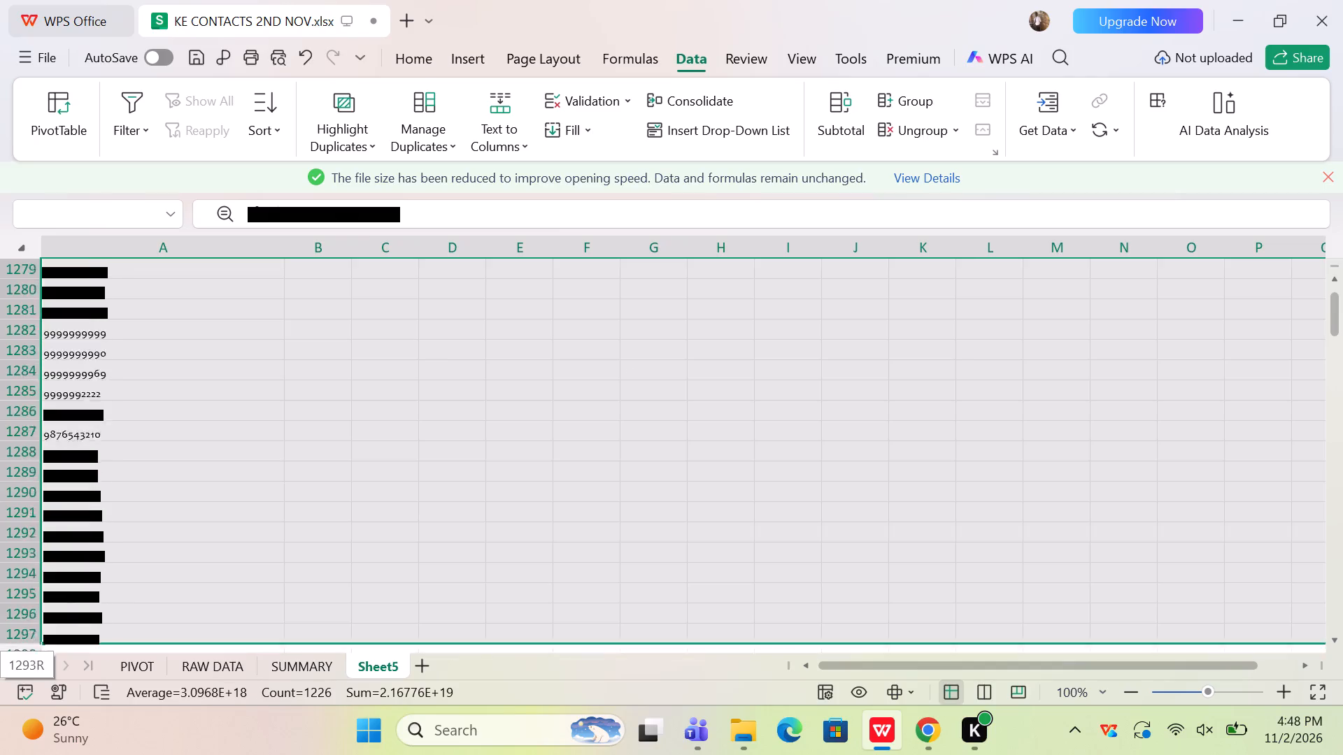
{"action": "left_click_drag", "start_coordinate": [185, 725], "coordinate": [173, 552]}
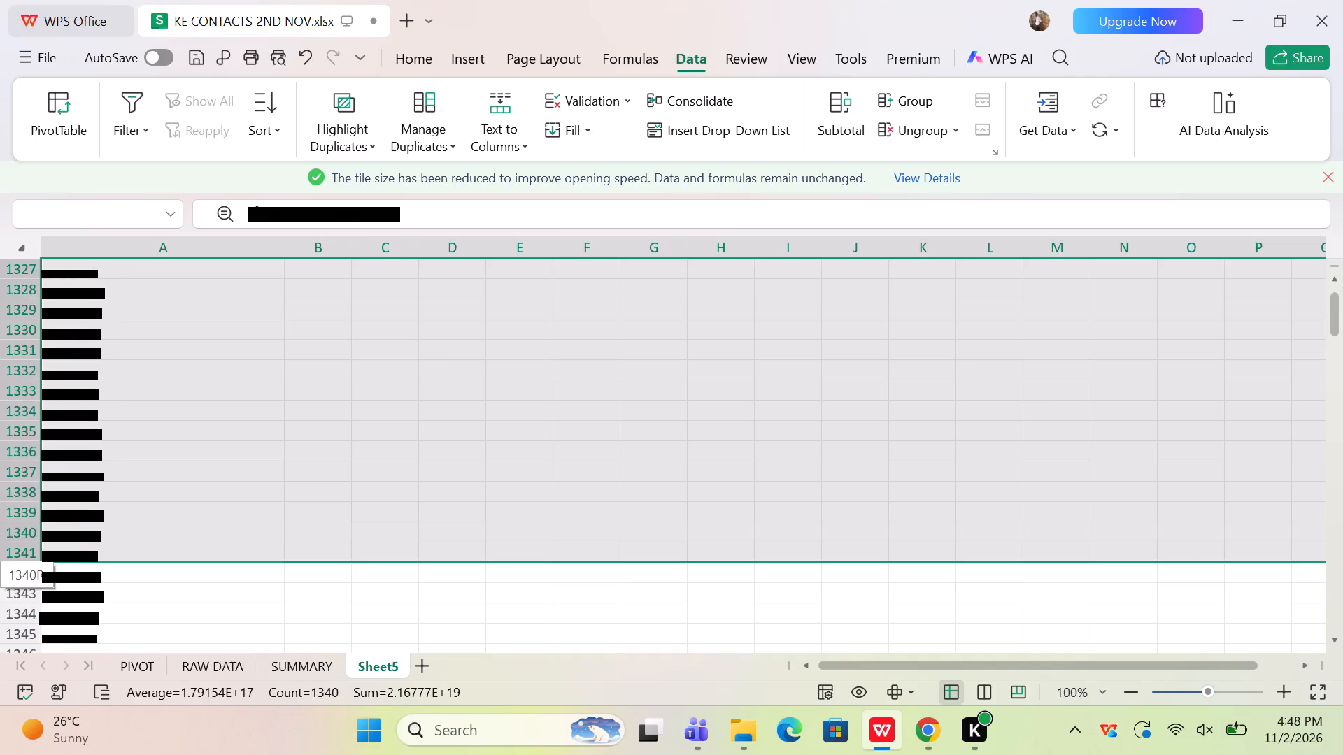
{"action": "left_click_drag", "start_coordinate": [173, 552], "coordinate": [214, 754]}
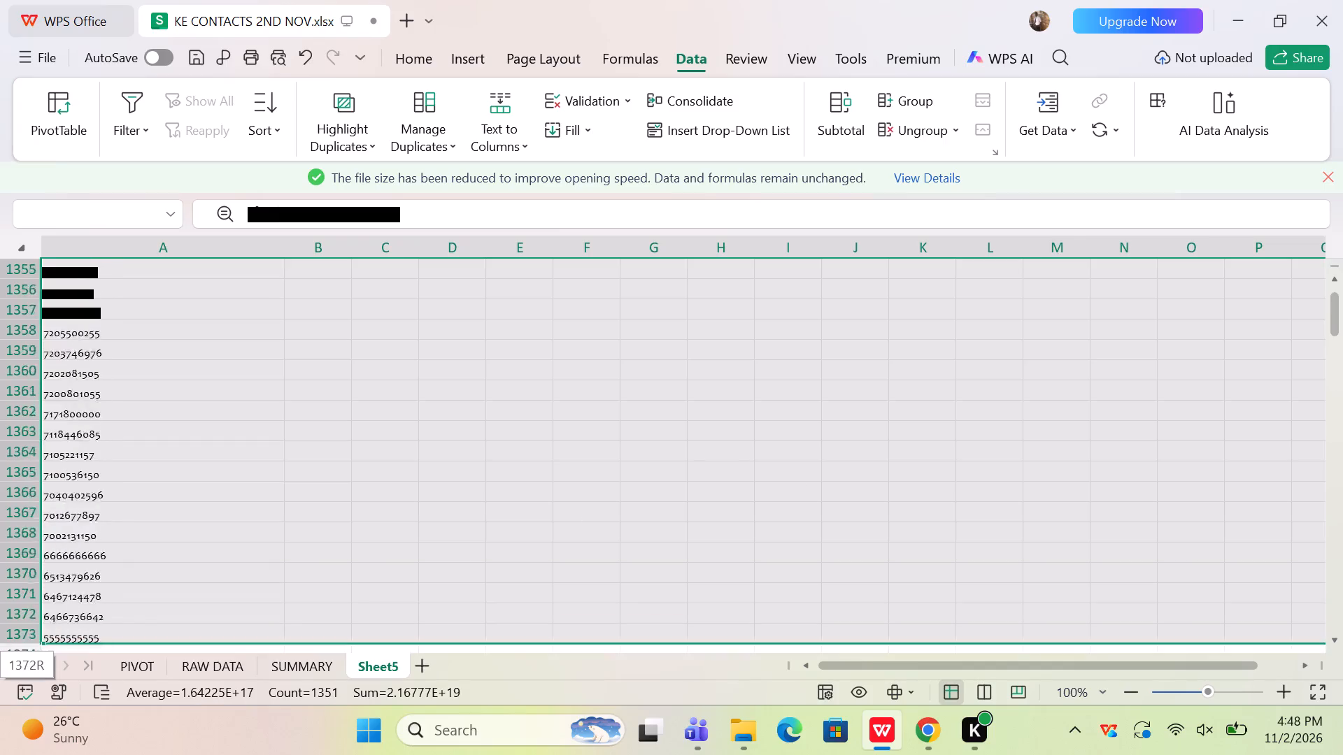
{"action": "left_click_drag", "start_coordinate": [214, 754], "coordinate": [214, 752]}
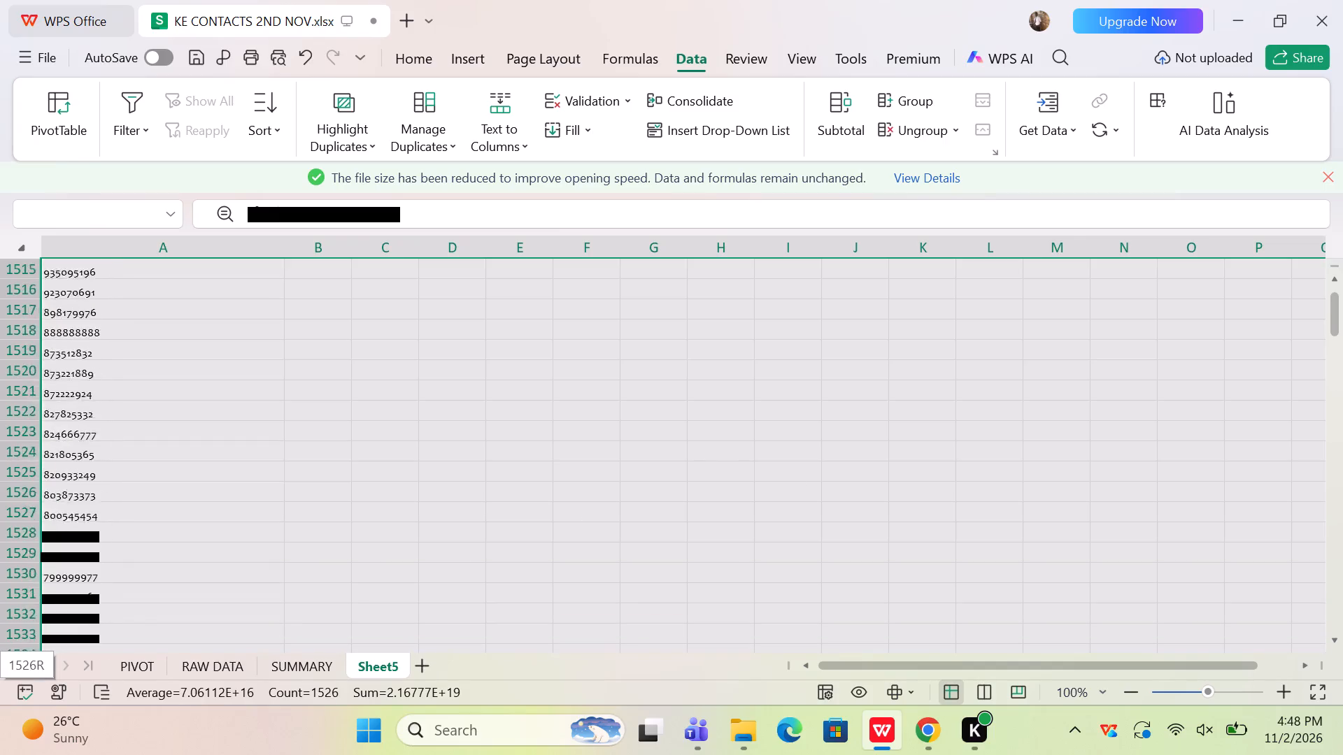
{"action": "left_click_drag", "start_coordinate": [214, 752], "coordinate": [201, 570]}
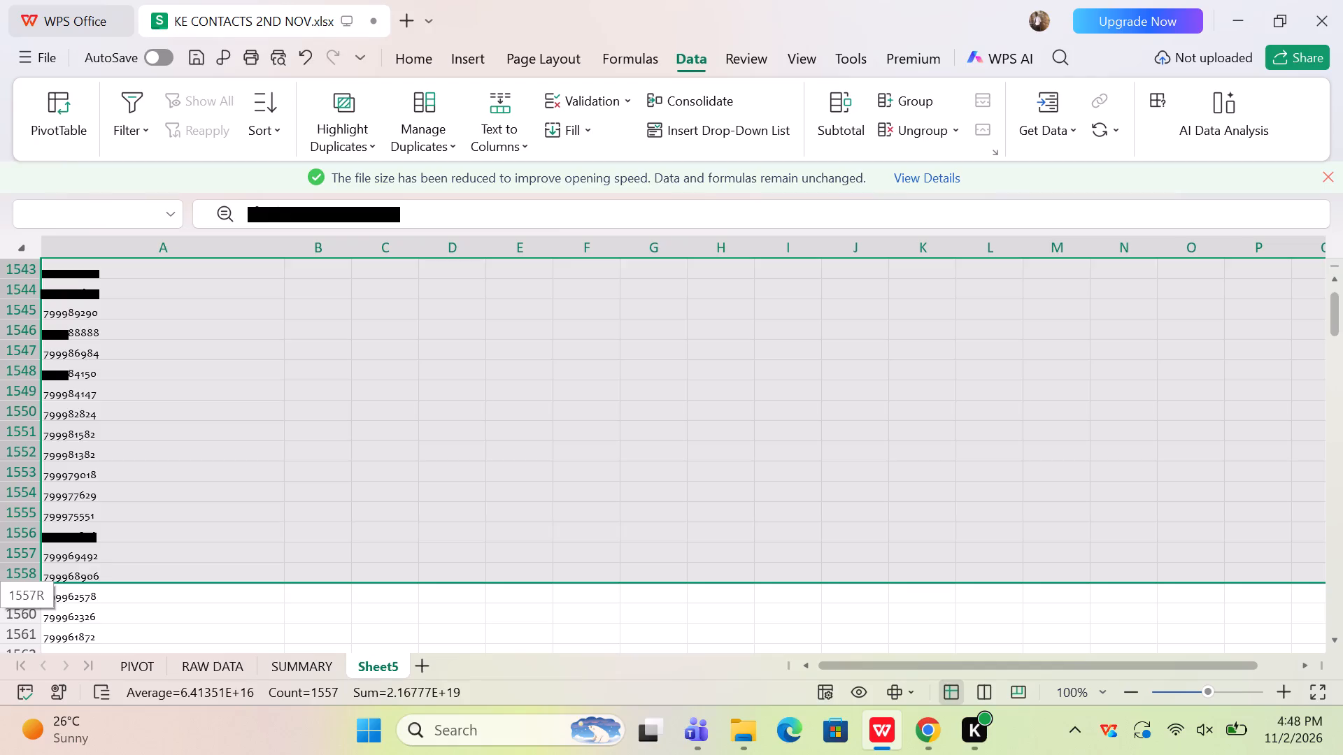
{"action": "left_click_drag", "start_coordinate": [201, 570], "coordinate": [206, 482]}
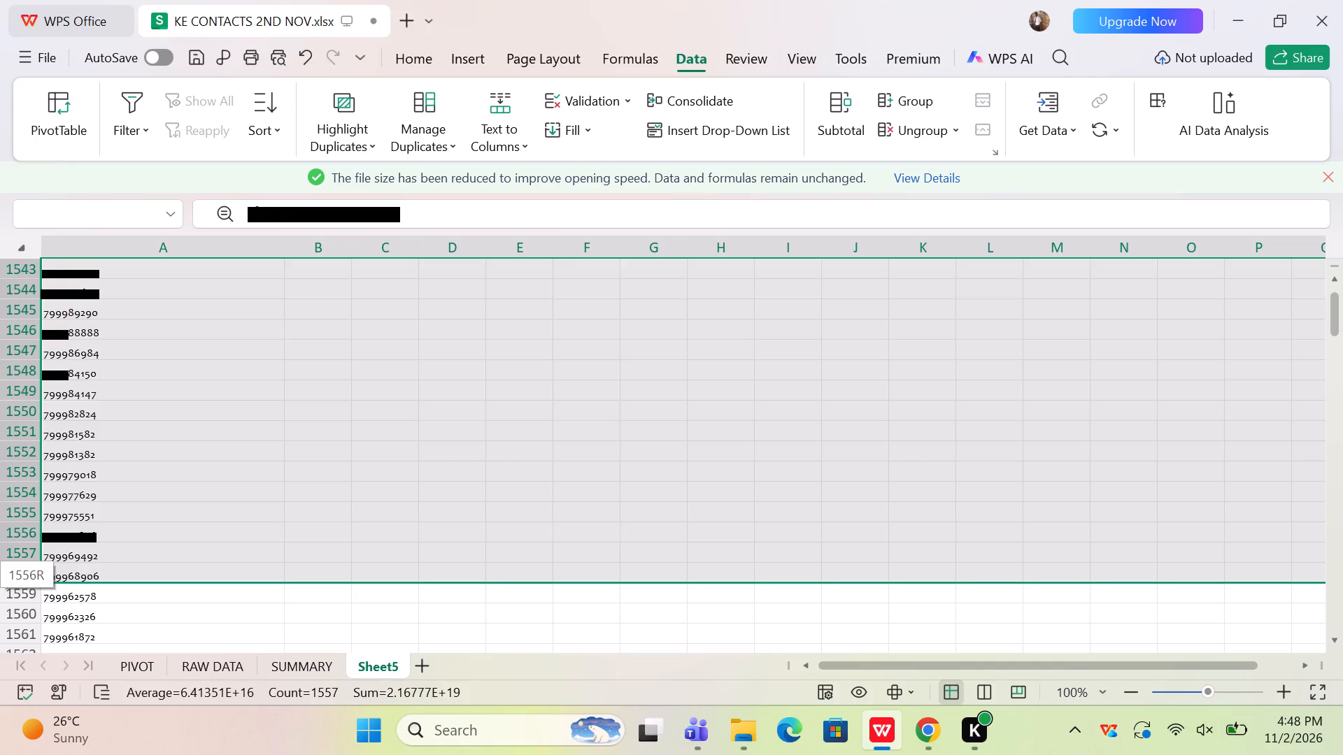
{"action": "left_click_drag", "start_coordinate": [206, 482], "coordinate": [260, 482]}
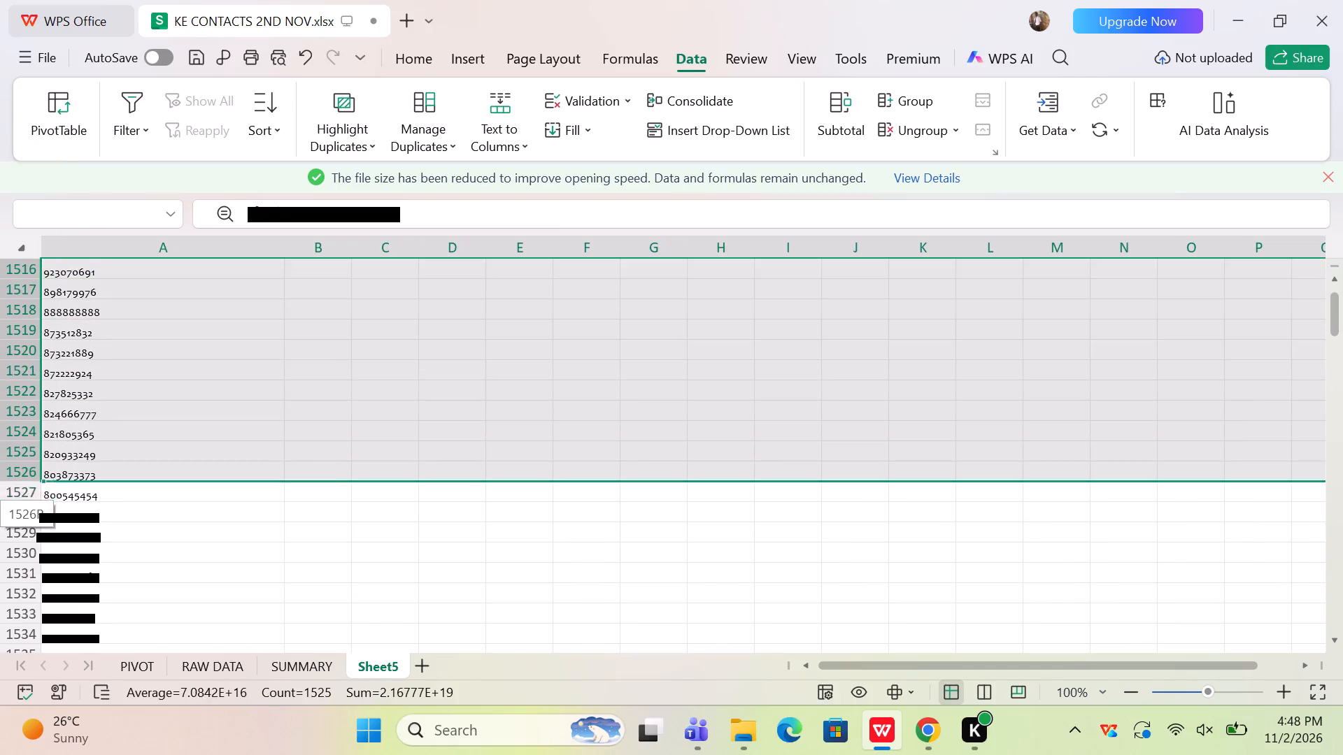
{"action": "left_click_drag", "start_coordinate": [260, 482], "coordinate": [260, 498]}
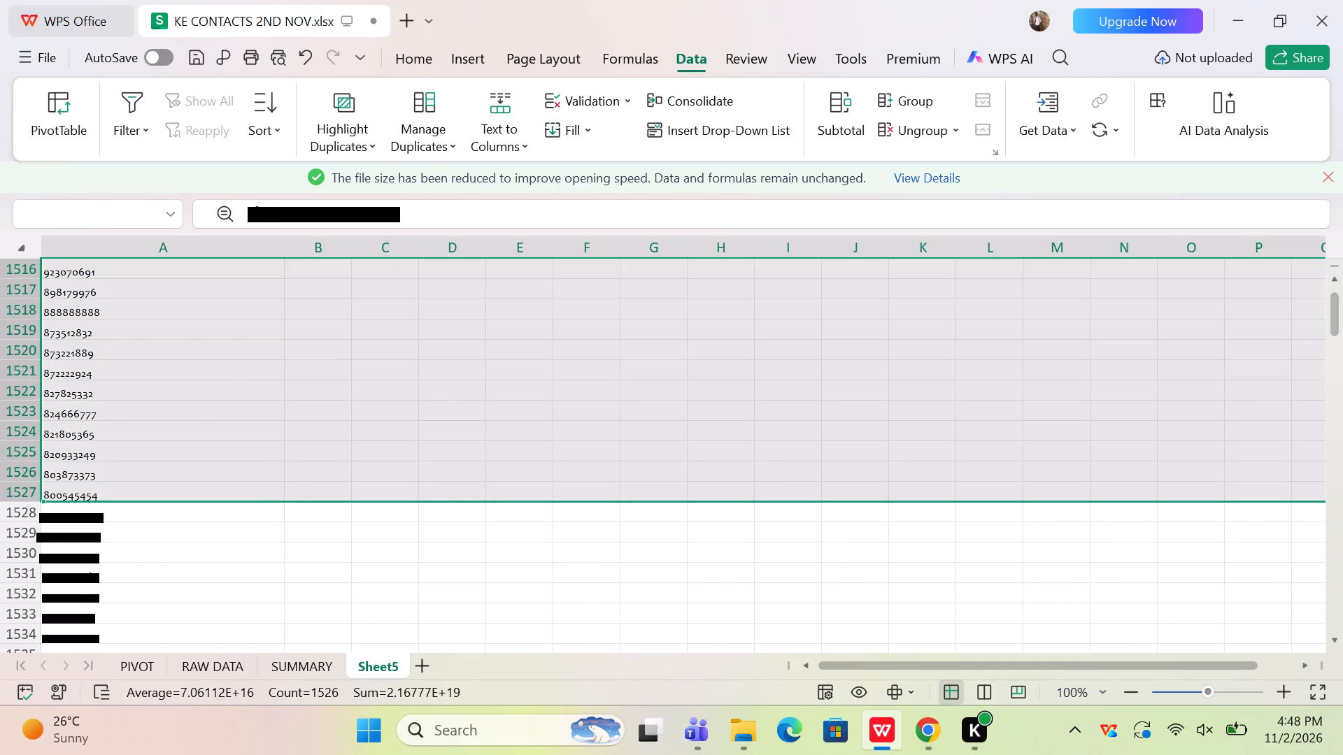
{"action": "right_click", "coordinate": [134, 401]}
{"action": "left_click", "coordinate": [215, 66]}
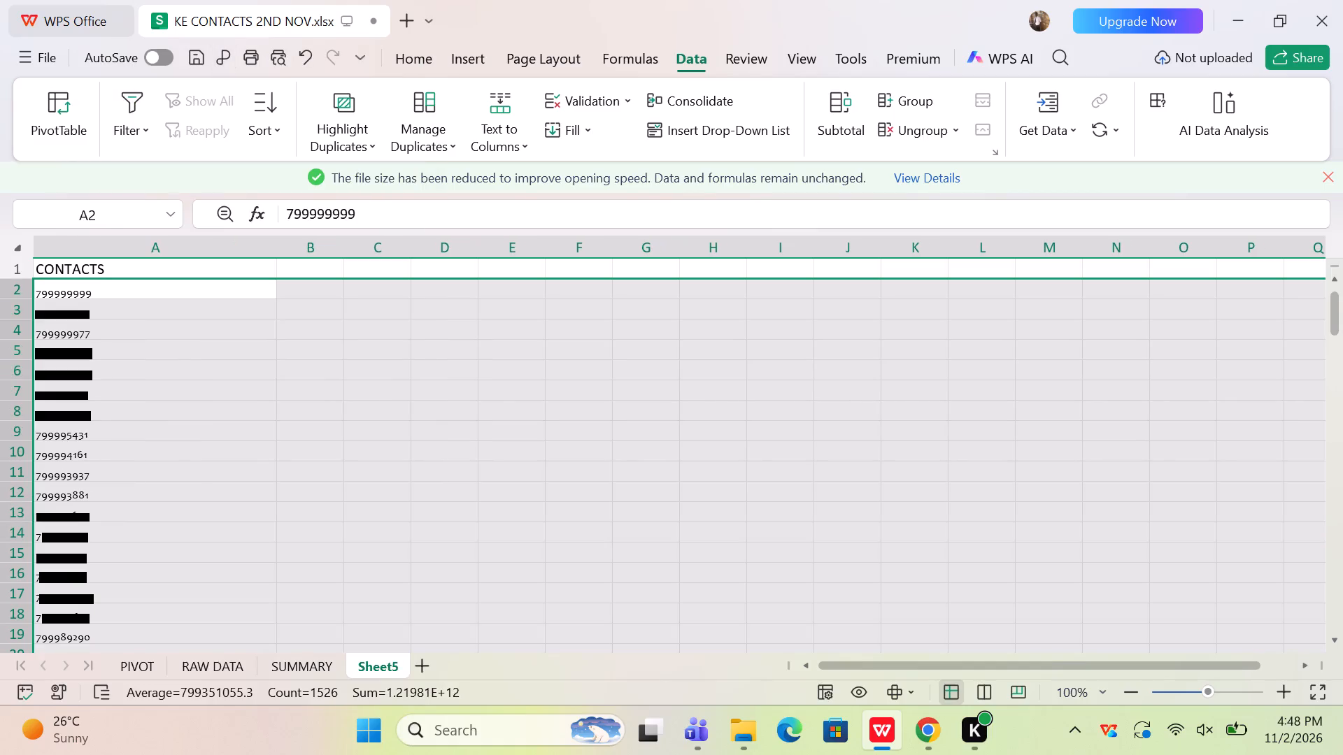
Fit the width of the CONTACTS column in Sheet5 to its contents.
{"action": "left_click", "coordinate": [94, 250]}
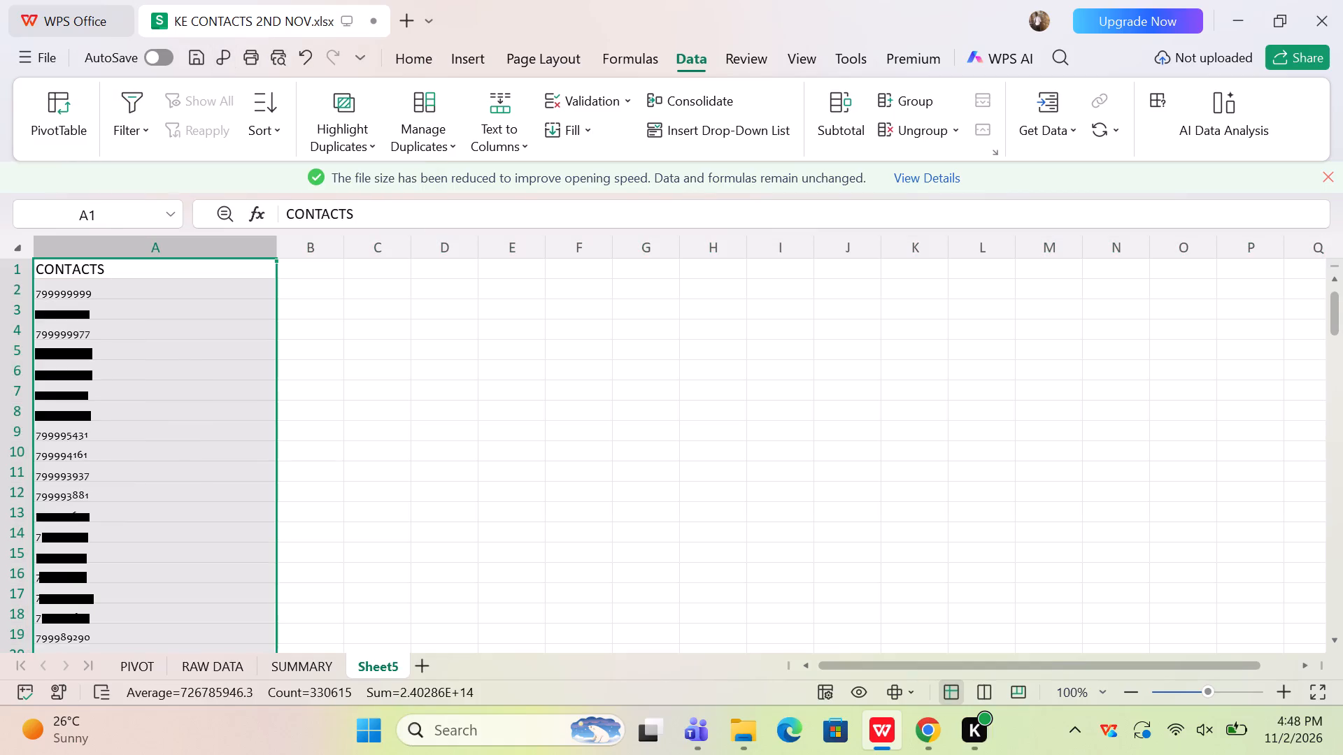
{"action": "double_click", "coordinate": [278, 247]}
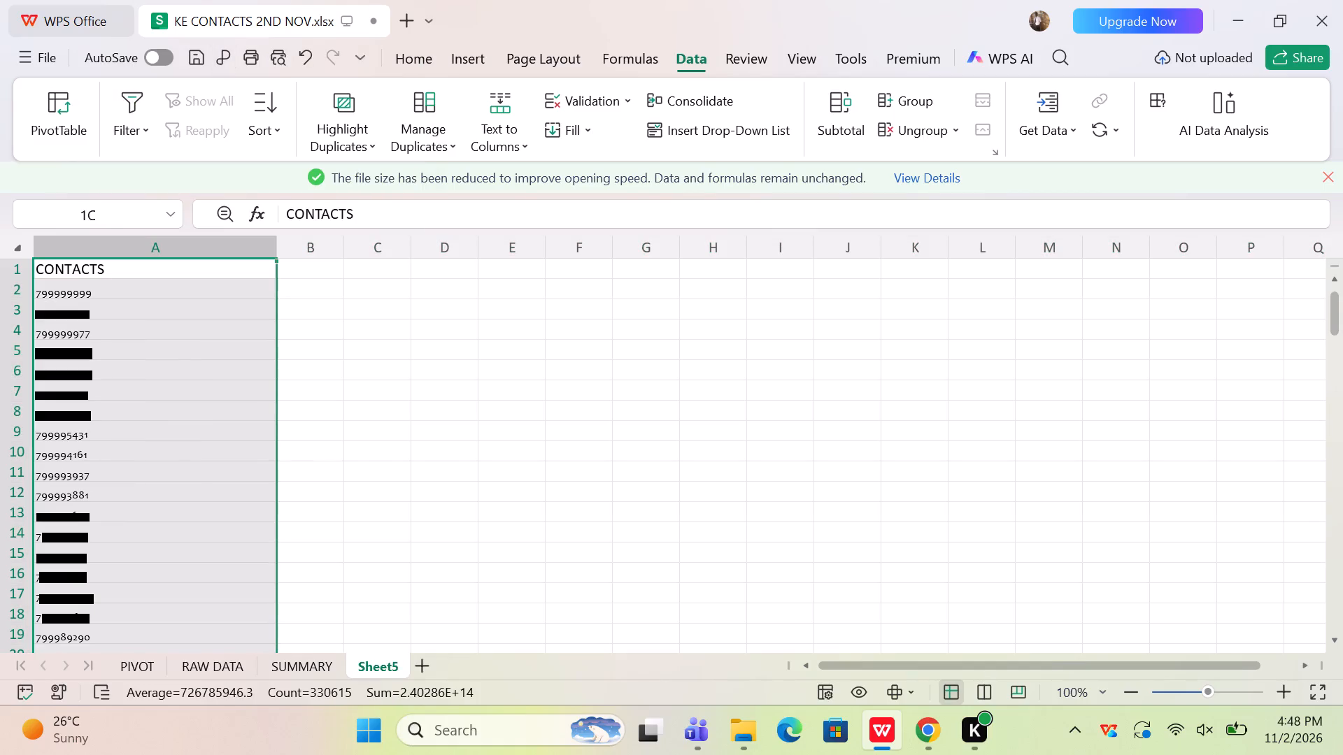
Run Remove Duplicates on the CONTACTS column of Sheet5, treating the first row as a header.
{"action": "left_click", "coordinate": [66, 250]}
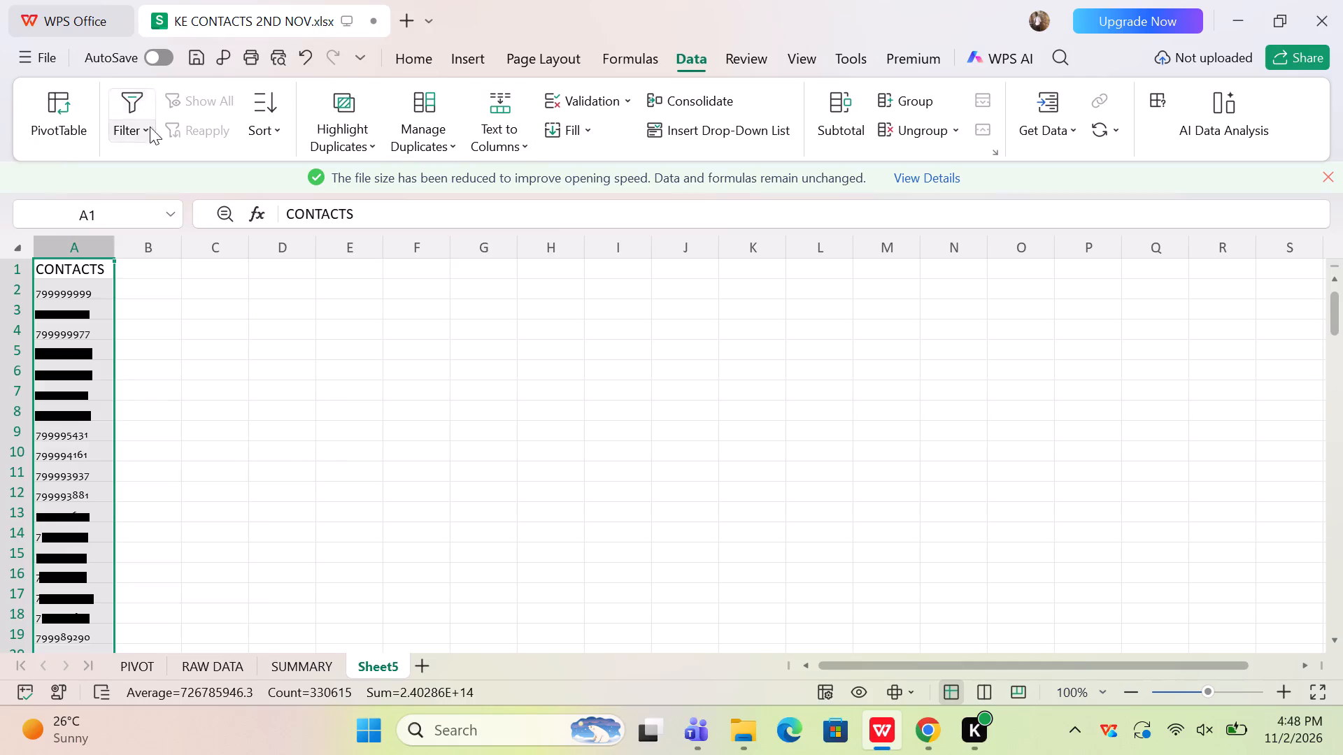
{"action": "left_click", "coordinate": [371, 145]}
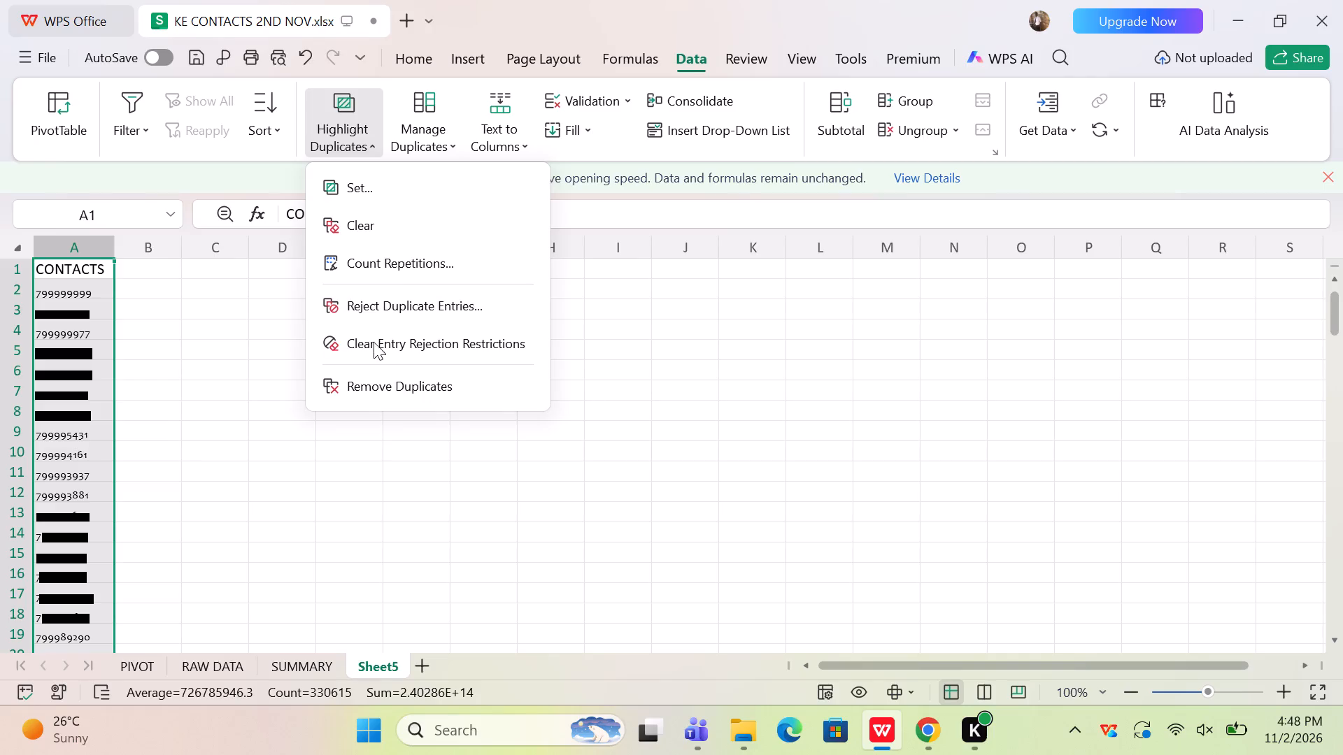
{"action": "left_click", "coordinate": [374, 382]}
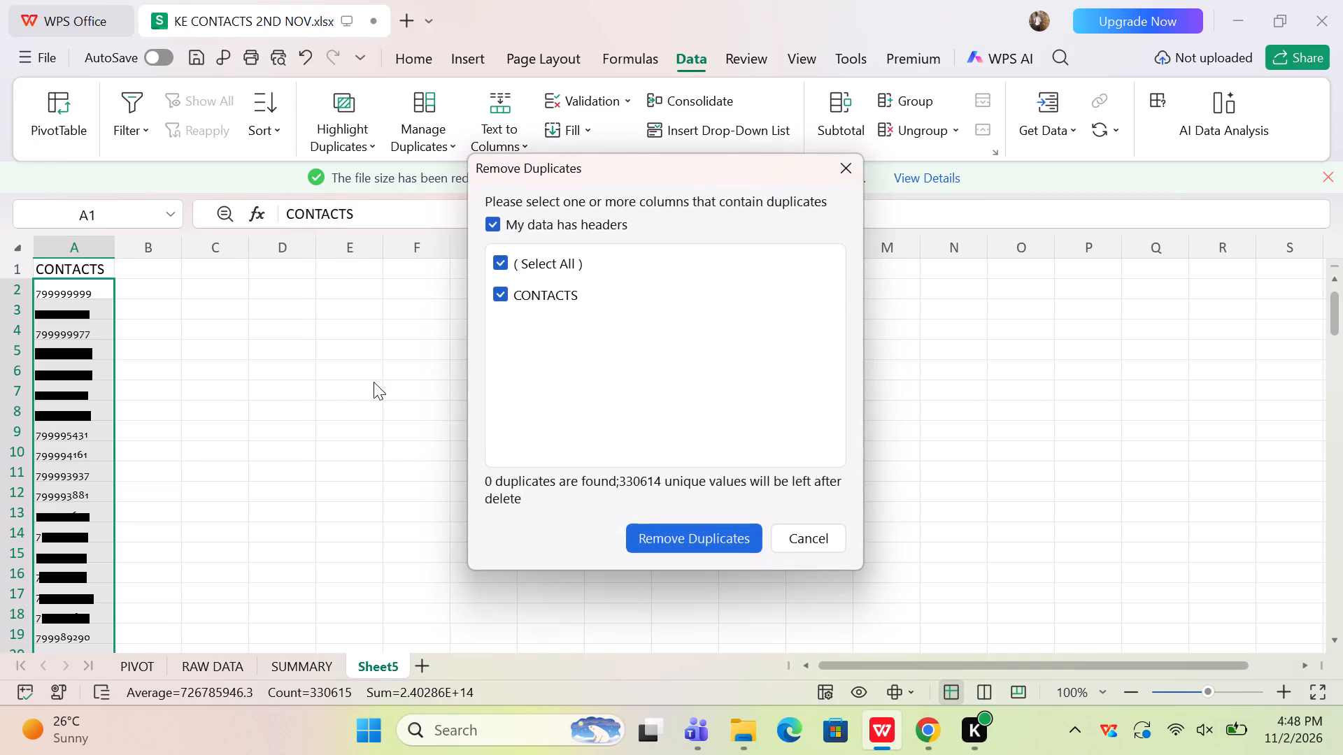
{"action": "left_click", "coordinate": [676, 535]}
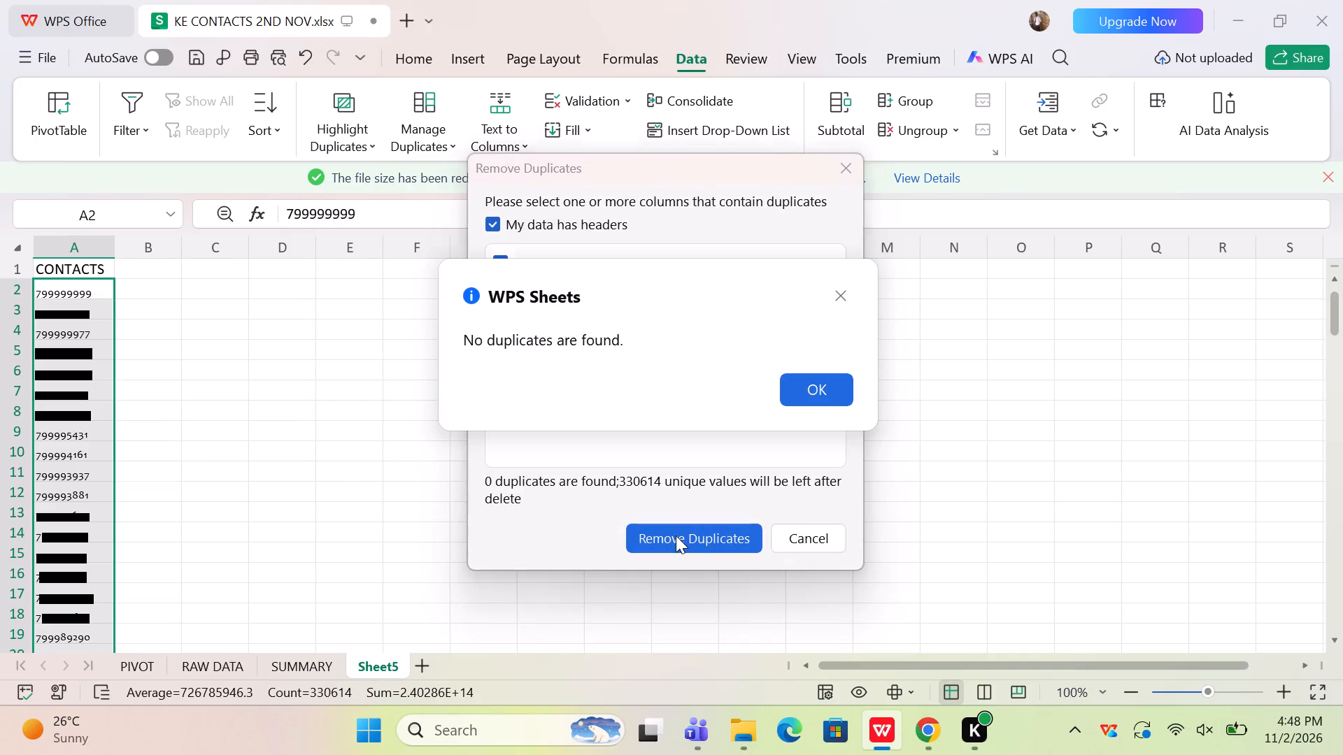
{"action": "left_click", "coordinate": [823, 384]}
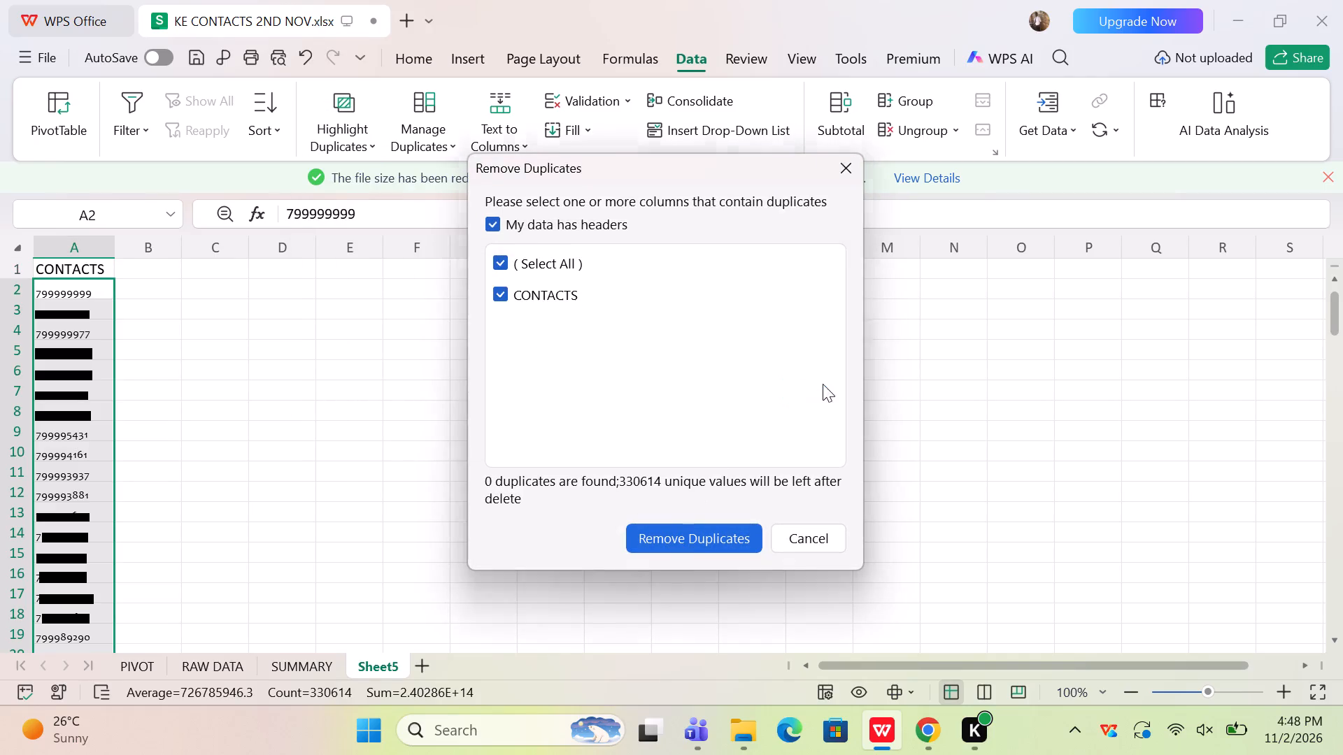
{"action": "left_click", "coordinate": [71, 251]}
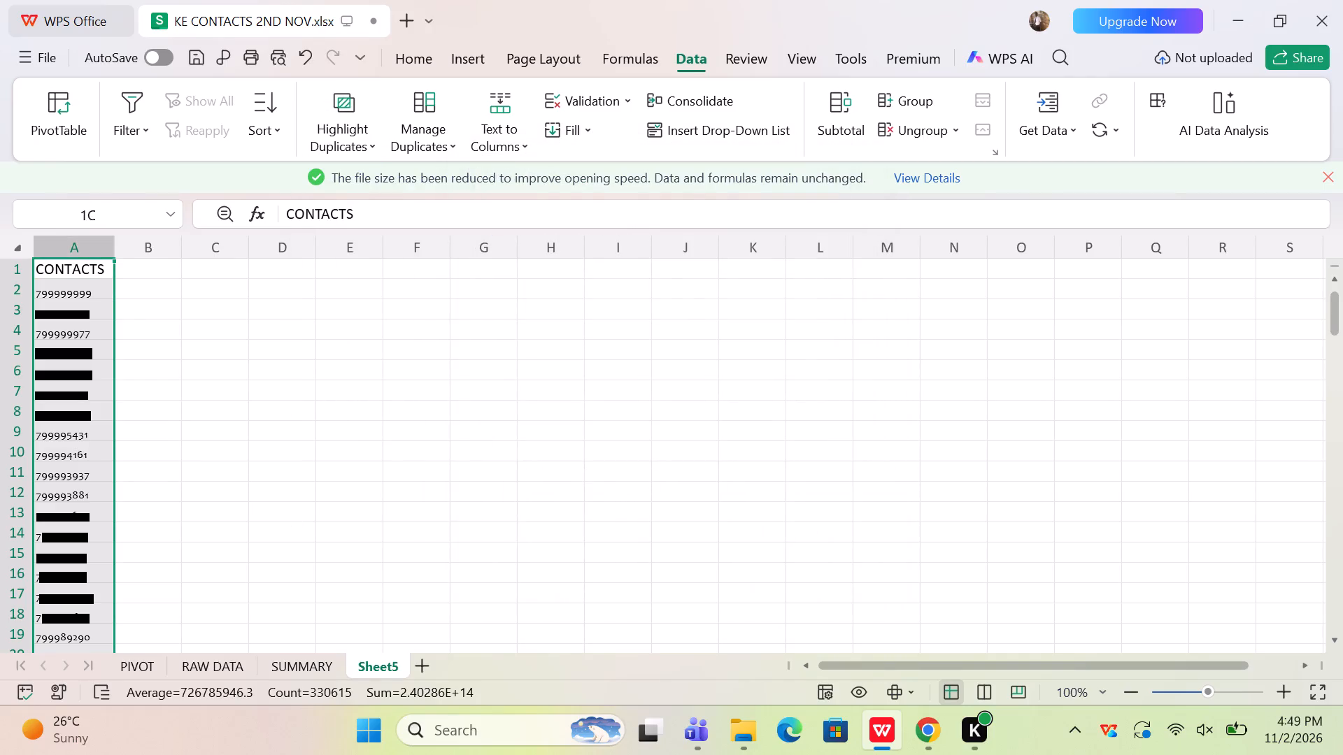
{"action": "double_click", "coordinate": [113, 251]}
Rename Sheet5 as Combined Contacts.
{"action": "double_click", "coordinate": [376, 675]}
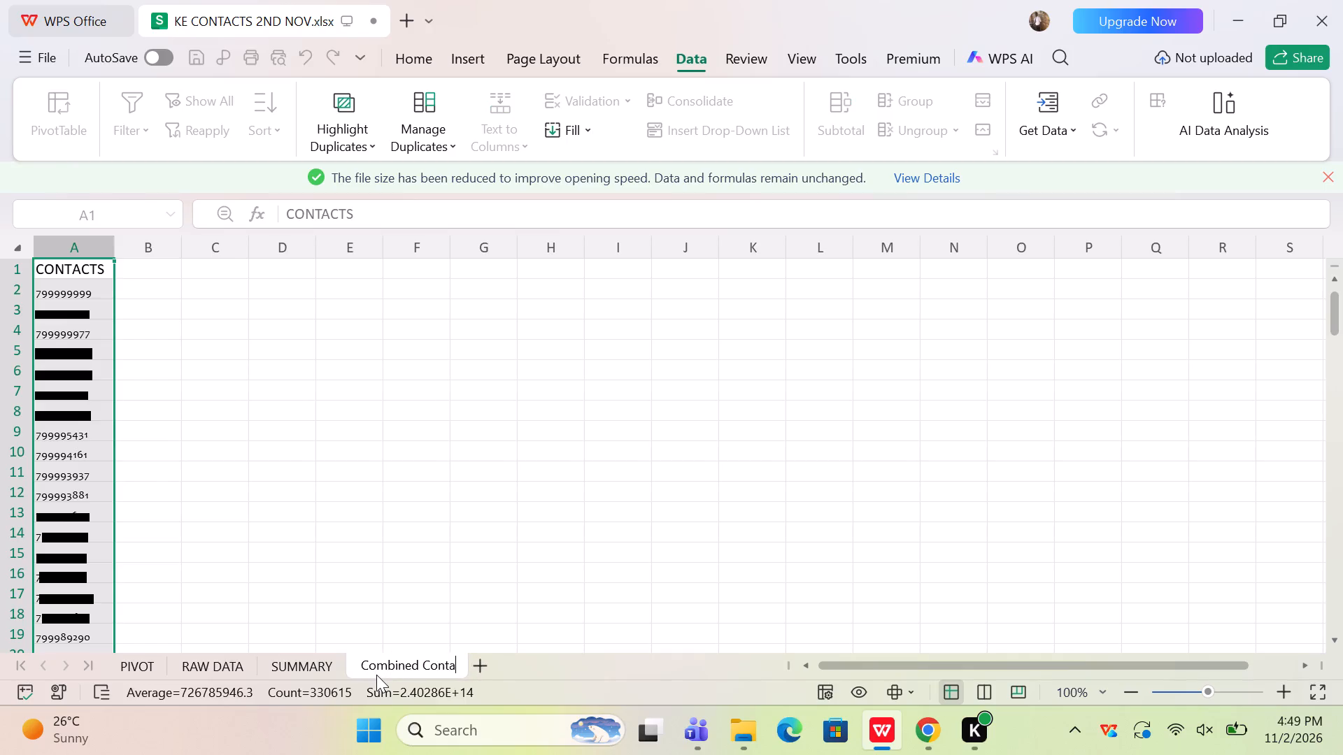
{"action": "left_click", "coordinate": [285, 414]}
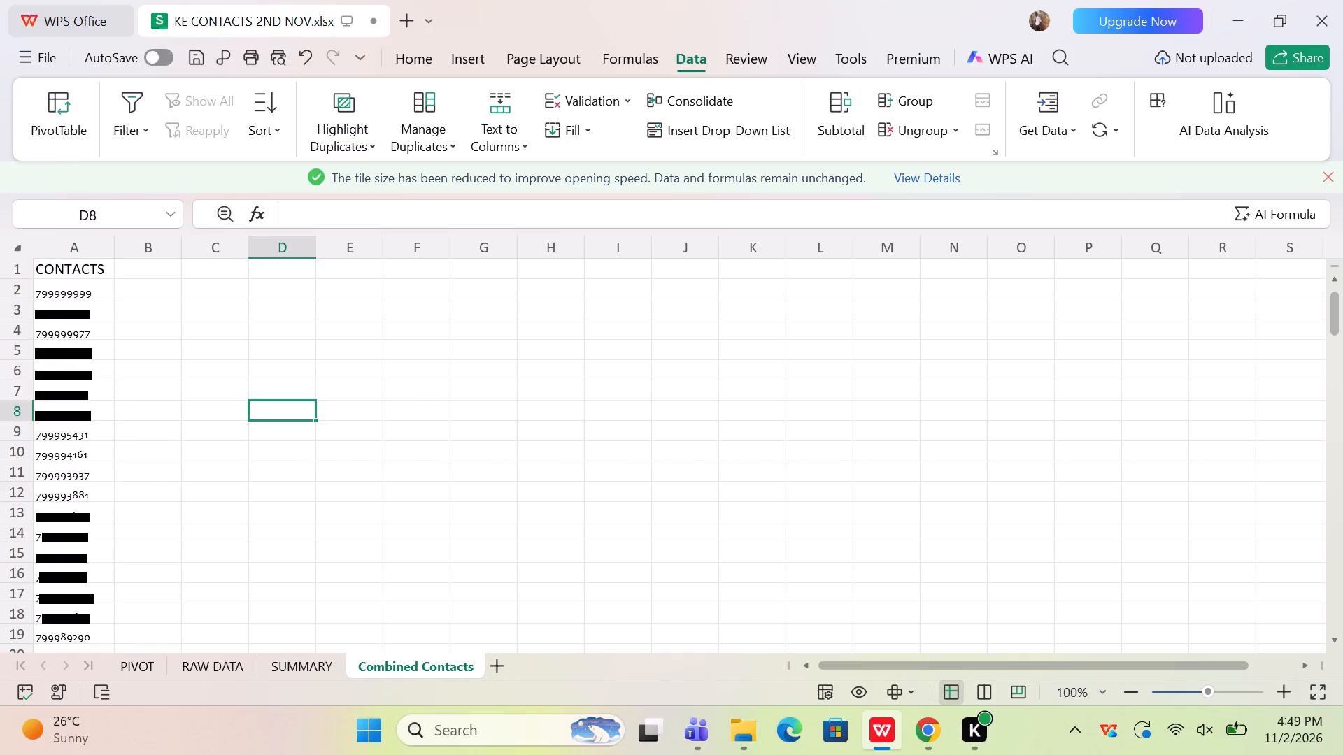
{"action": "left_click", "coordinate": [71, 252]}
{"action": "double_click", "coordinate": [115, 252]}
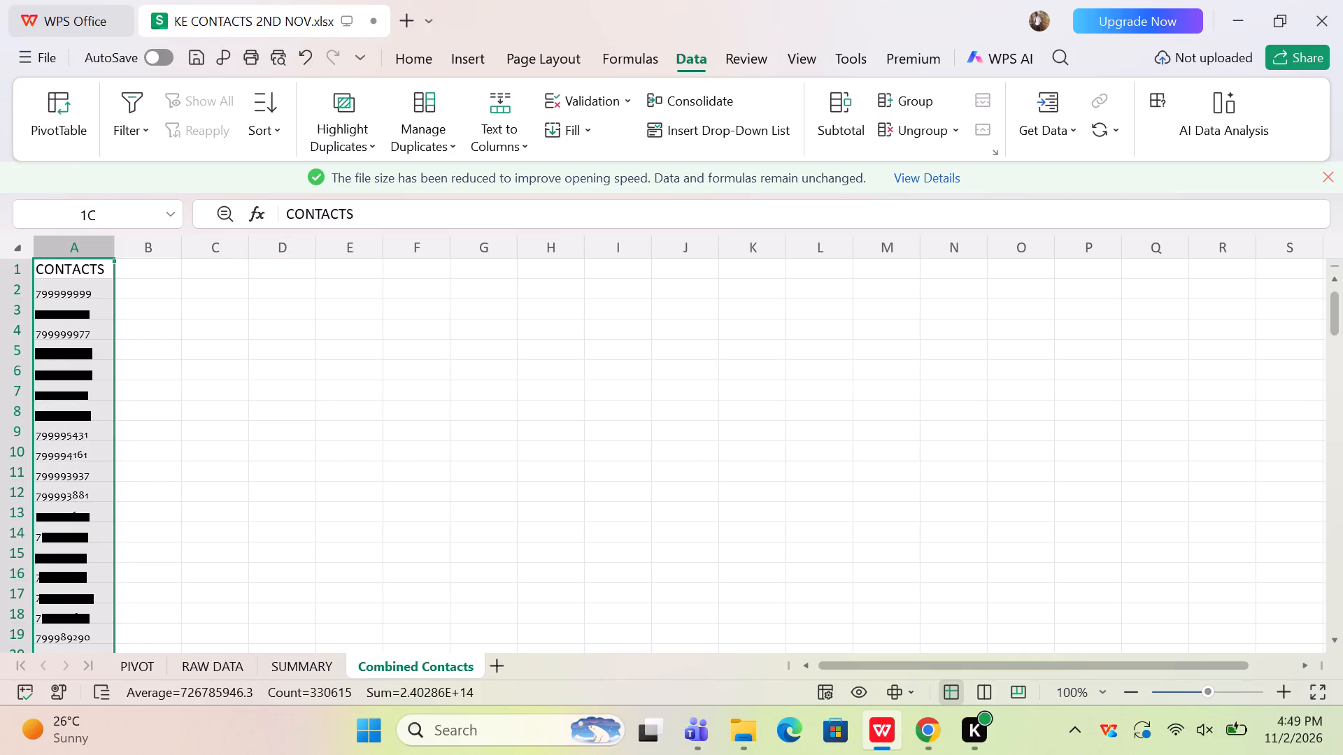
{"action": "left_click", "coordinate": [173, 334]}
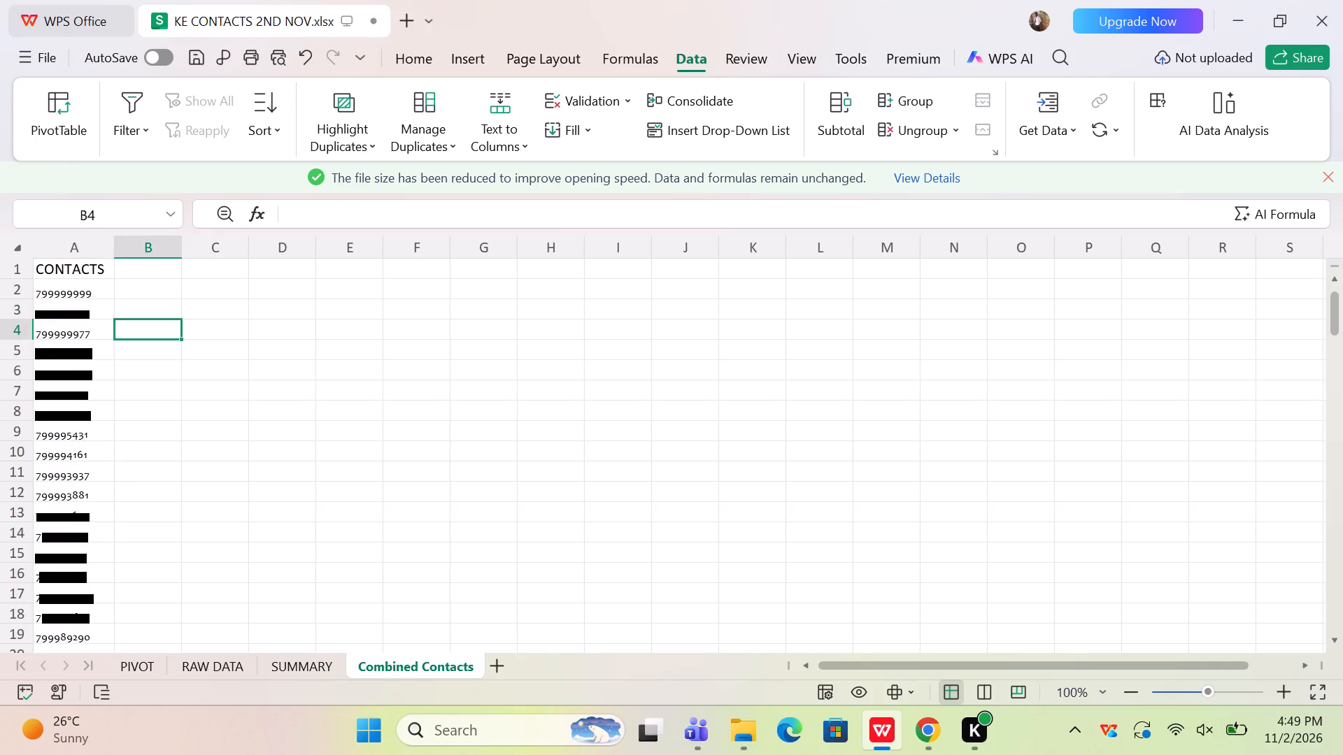
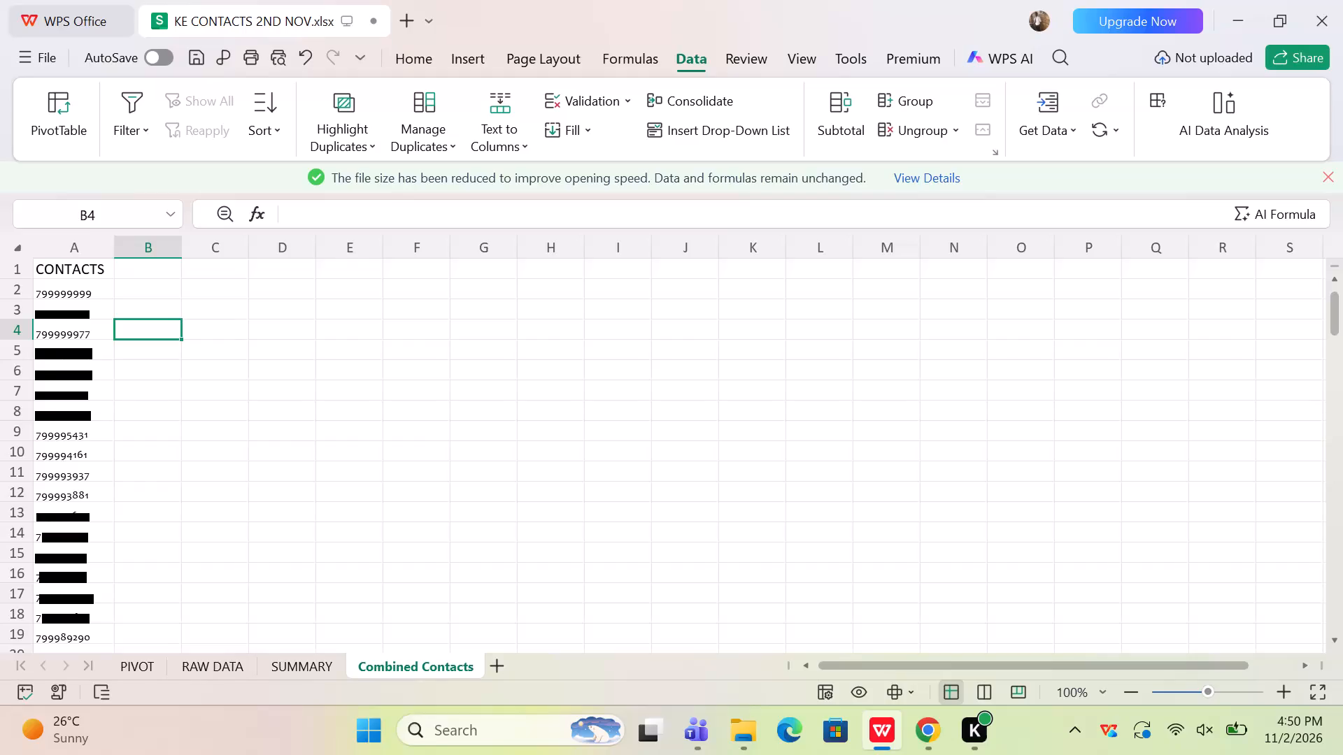
Fit the width of the CONTACTS column in the Combined Contacts sheet to its contents.
{"action": "left_click", "coordinate": [62, 241]}
{"action": "double_click", "coordinate": [114, 253]}
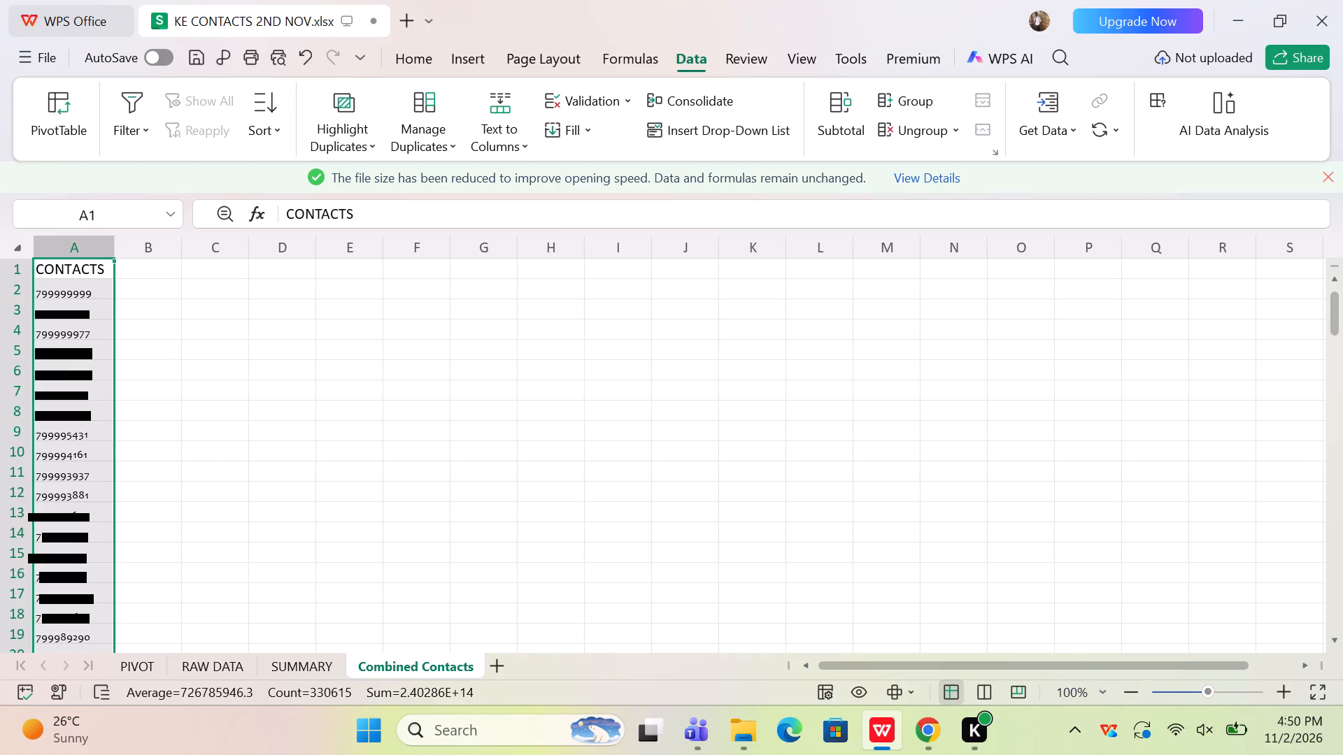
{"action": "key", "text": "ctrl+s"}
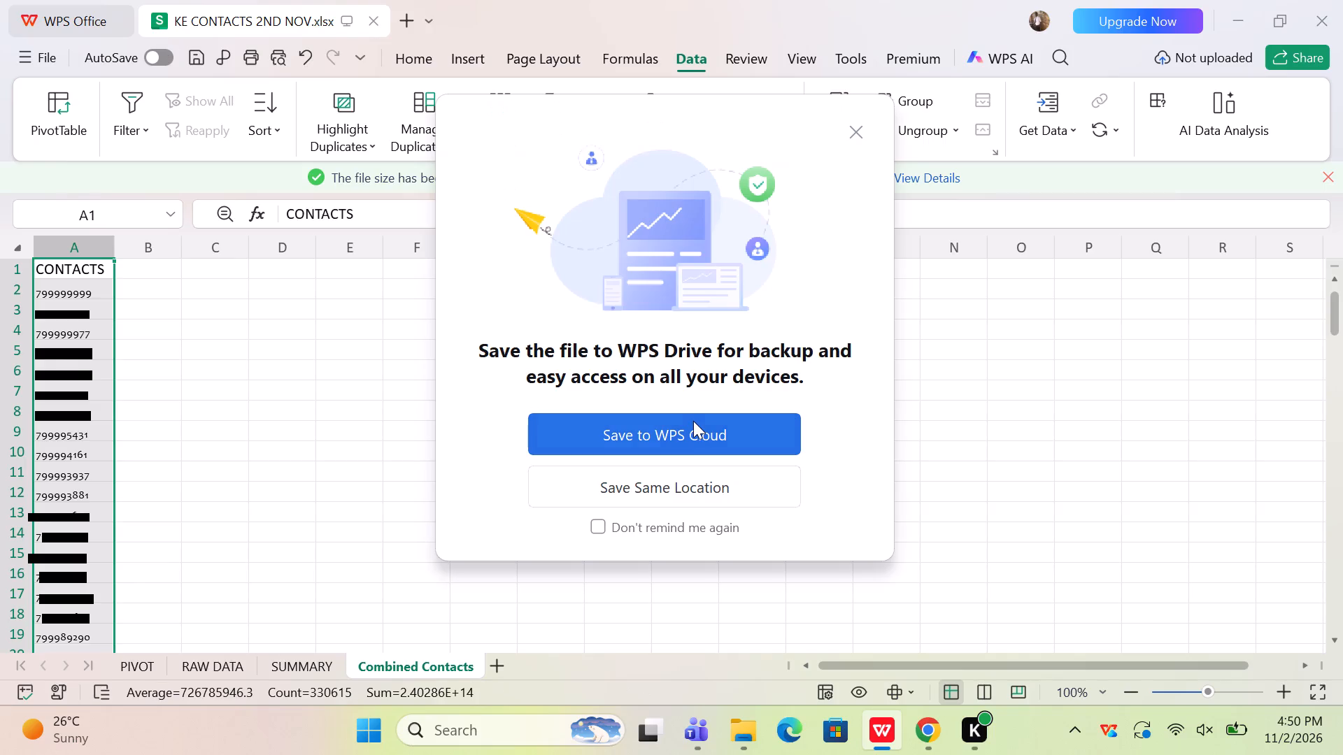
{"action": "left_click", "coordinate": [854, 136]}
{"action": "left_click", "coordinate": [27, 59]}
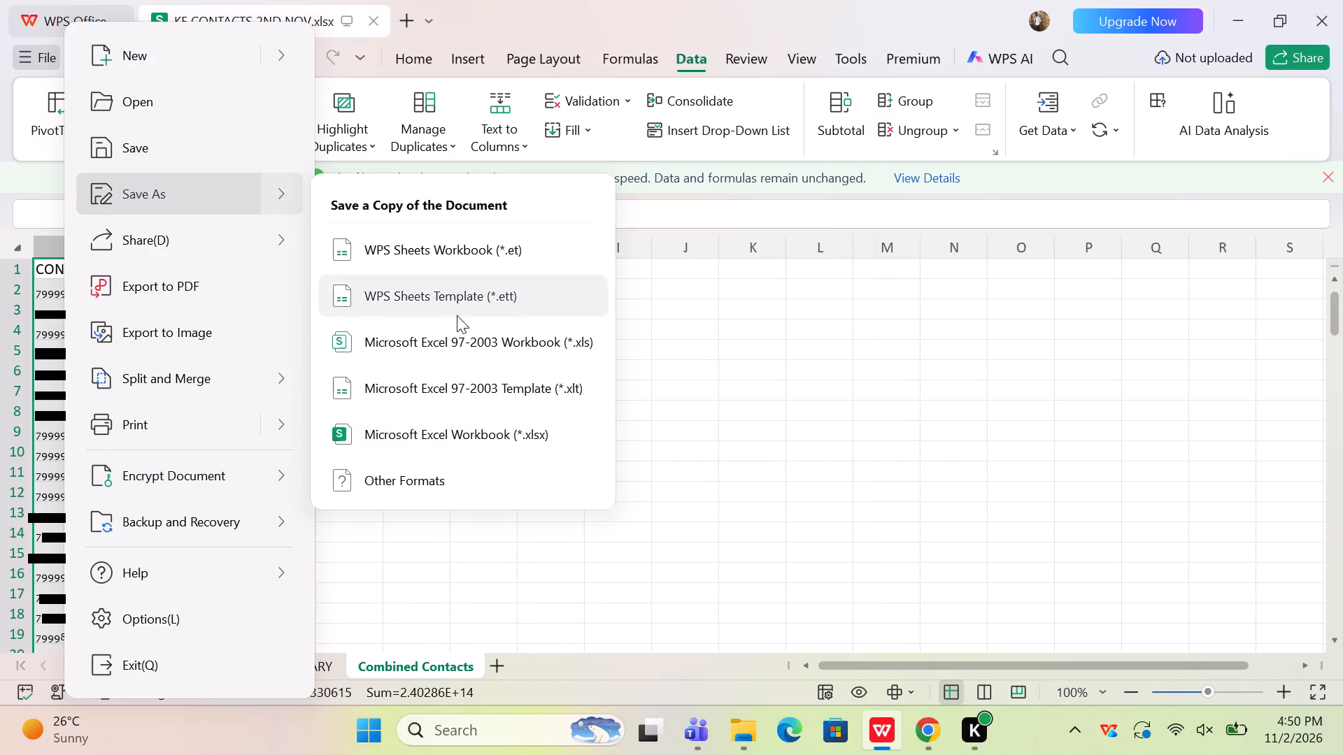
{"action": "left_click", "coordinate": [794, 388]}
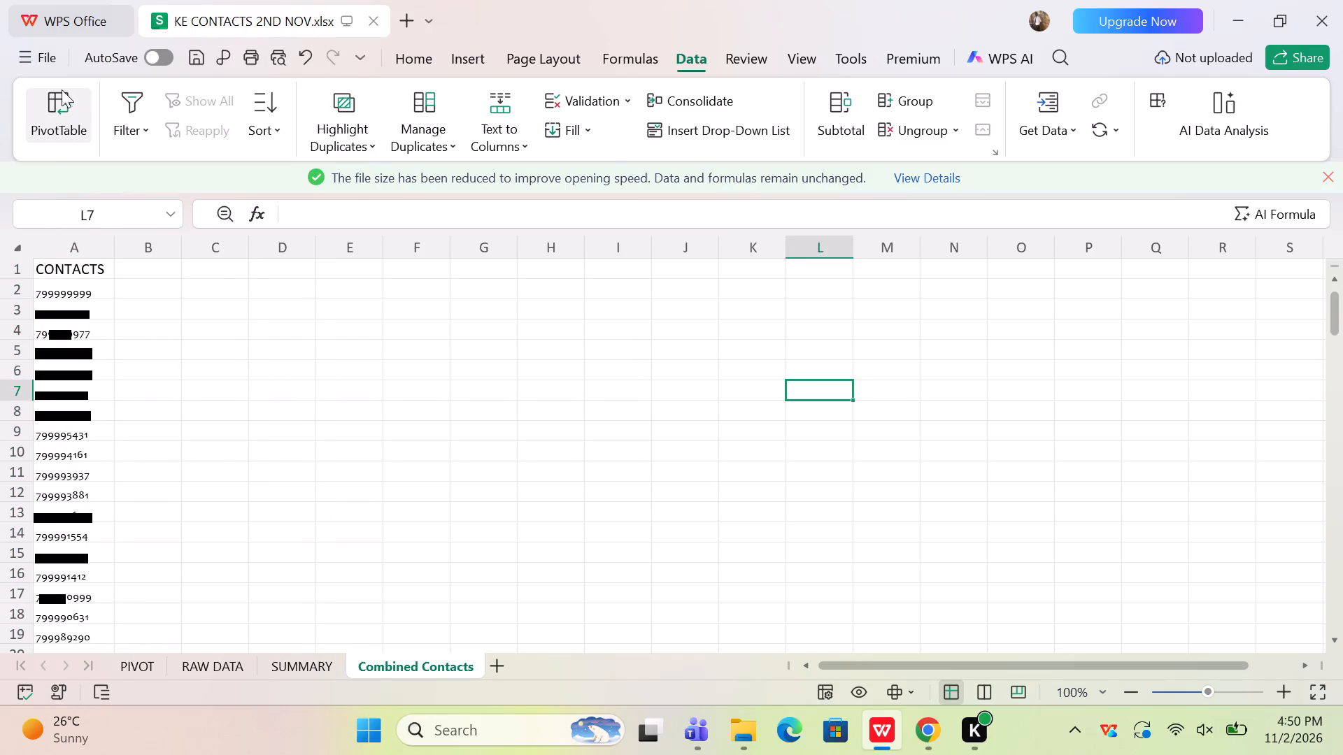
Save the KE CONTACTS 2ND NOV.xlsx workbook with cell A1 of Combined Contacts selected.
{"action": "left_click", "coordinate": [66, 264]}
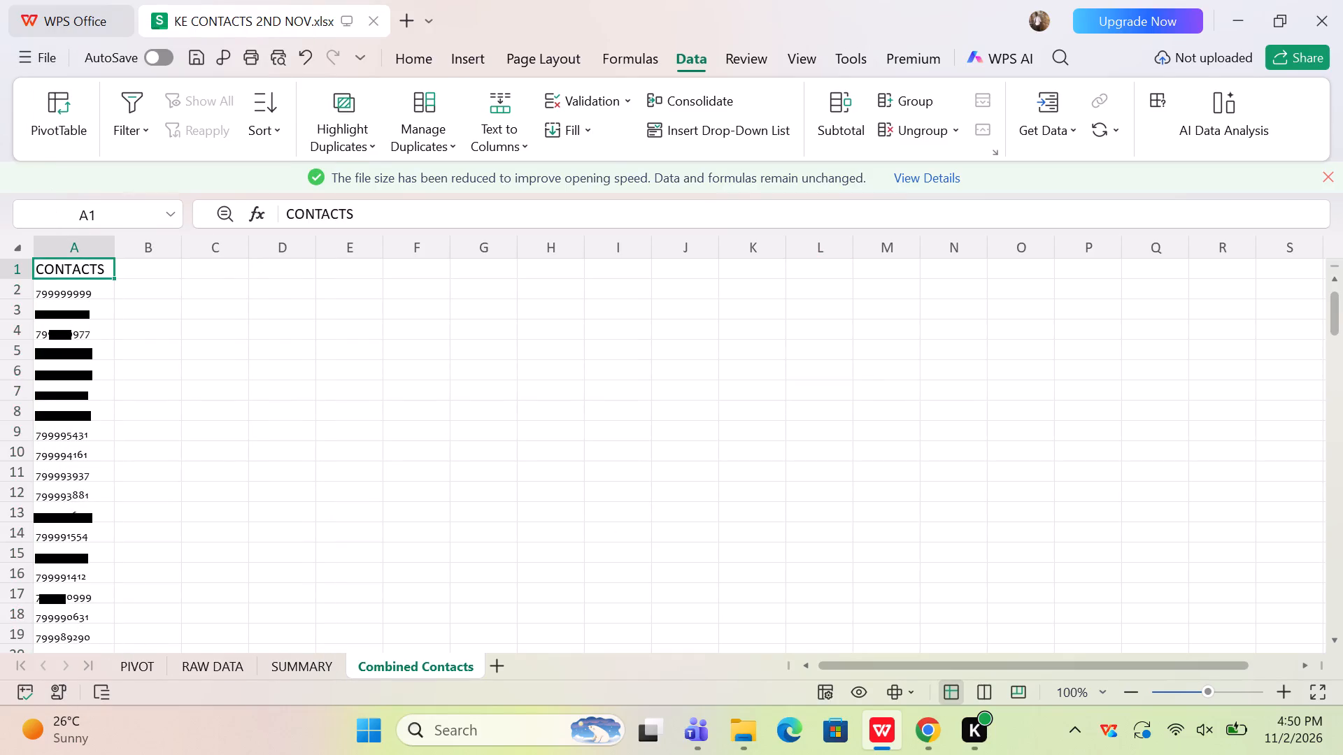
{"action": "key", "text": "ctrl+s"}
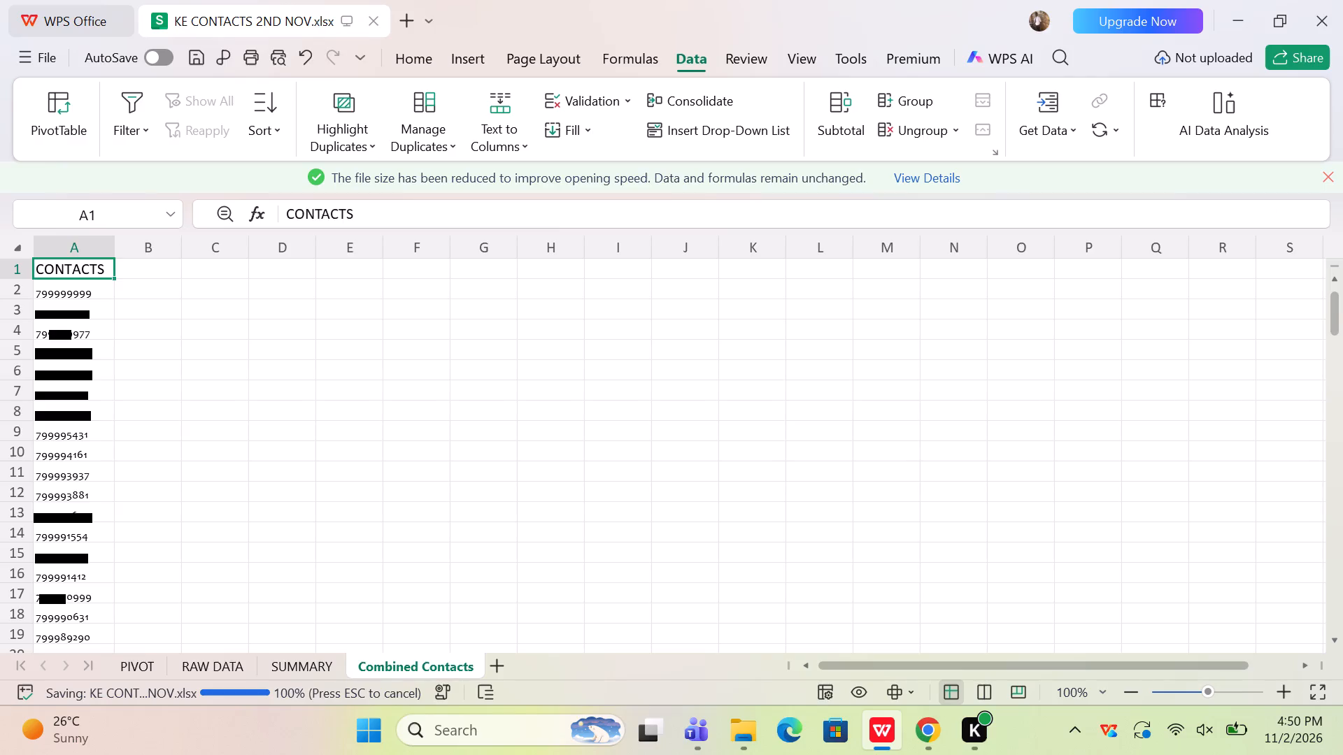
Fit the width of the COUNT OF CUSTOMERS column in the SUMMARY sheet to its contents.
{"action": "left_click", "coordinate": [301, 668]}
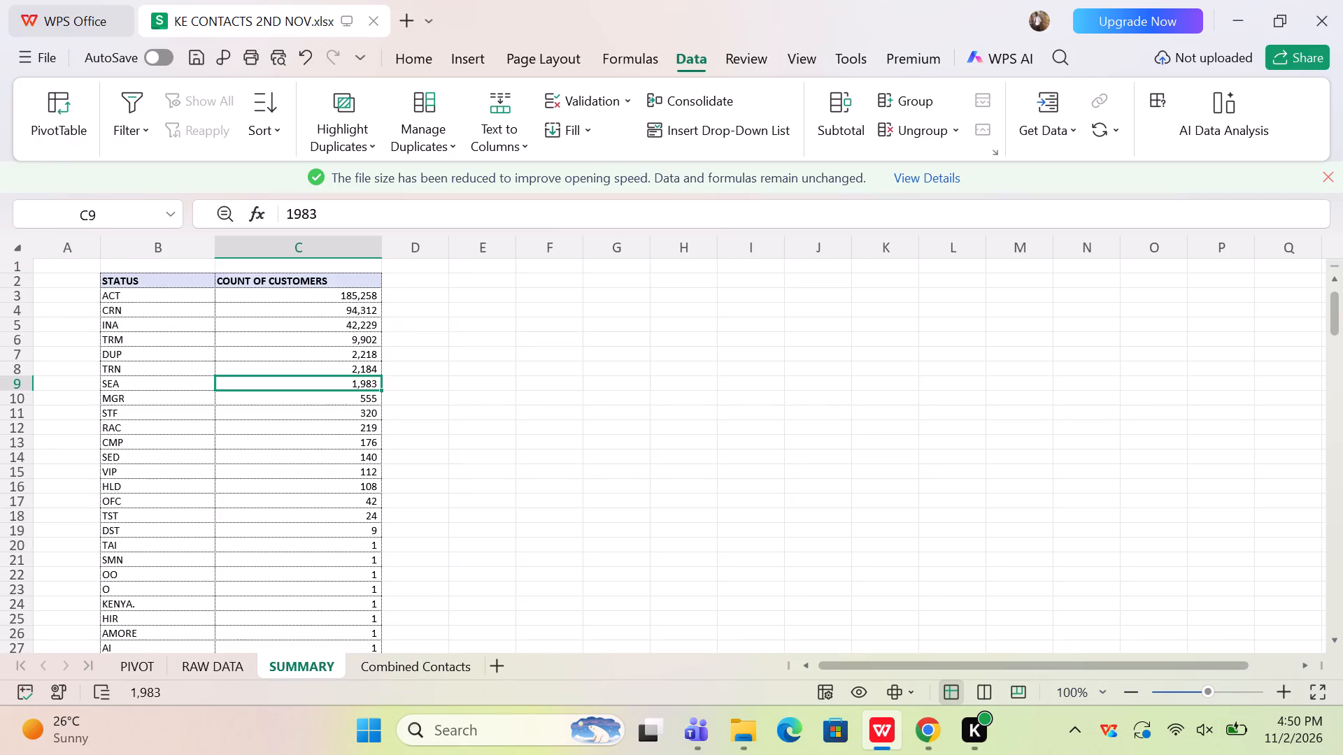
{"action": "left_click", "coordinate": [288, 253]}
{"action": "double_click", "coordinate": [384, 249]}
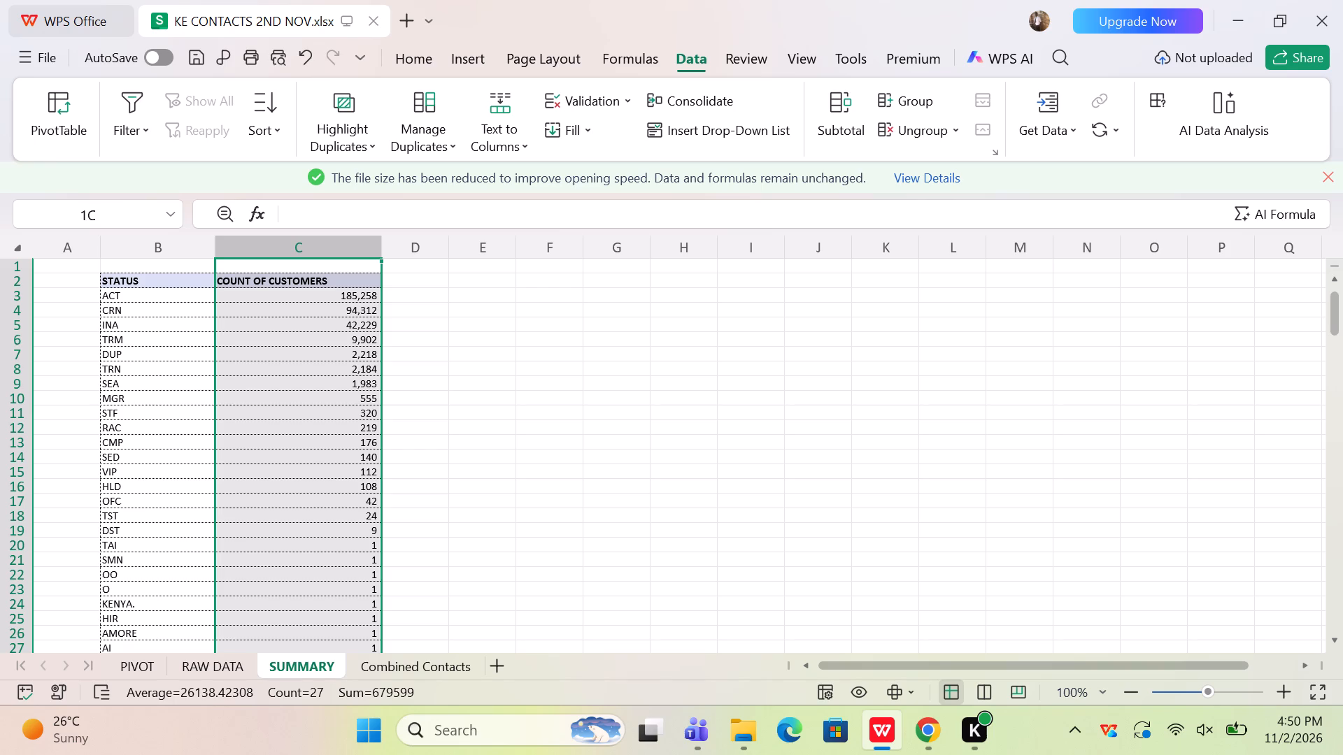
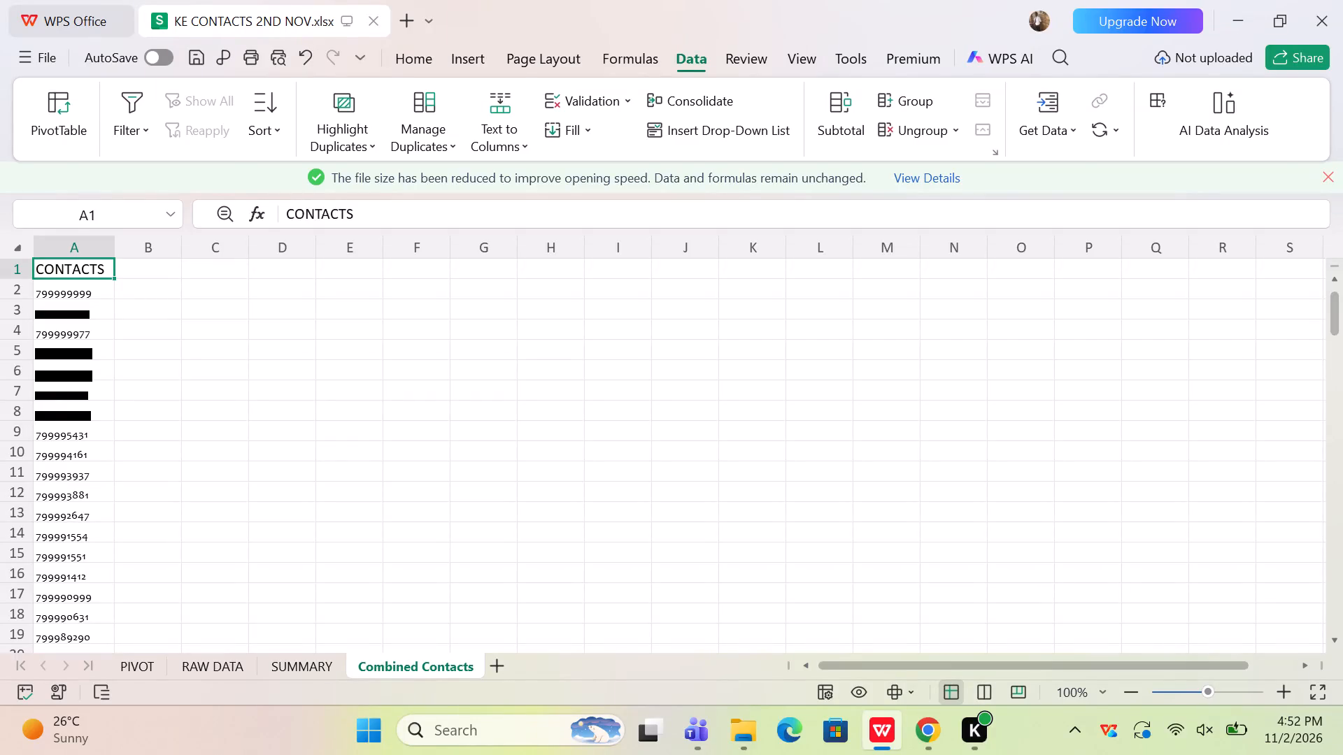
Add the header STATUS in cell B1 beside CONTACTS in the Combined Contacts sheet.
{"action": "left_click", "coordinate": [142, 272]}
{"action": "type", "text": "statu"}
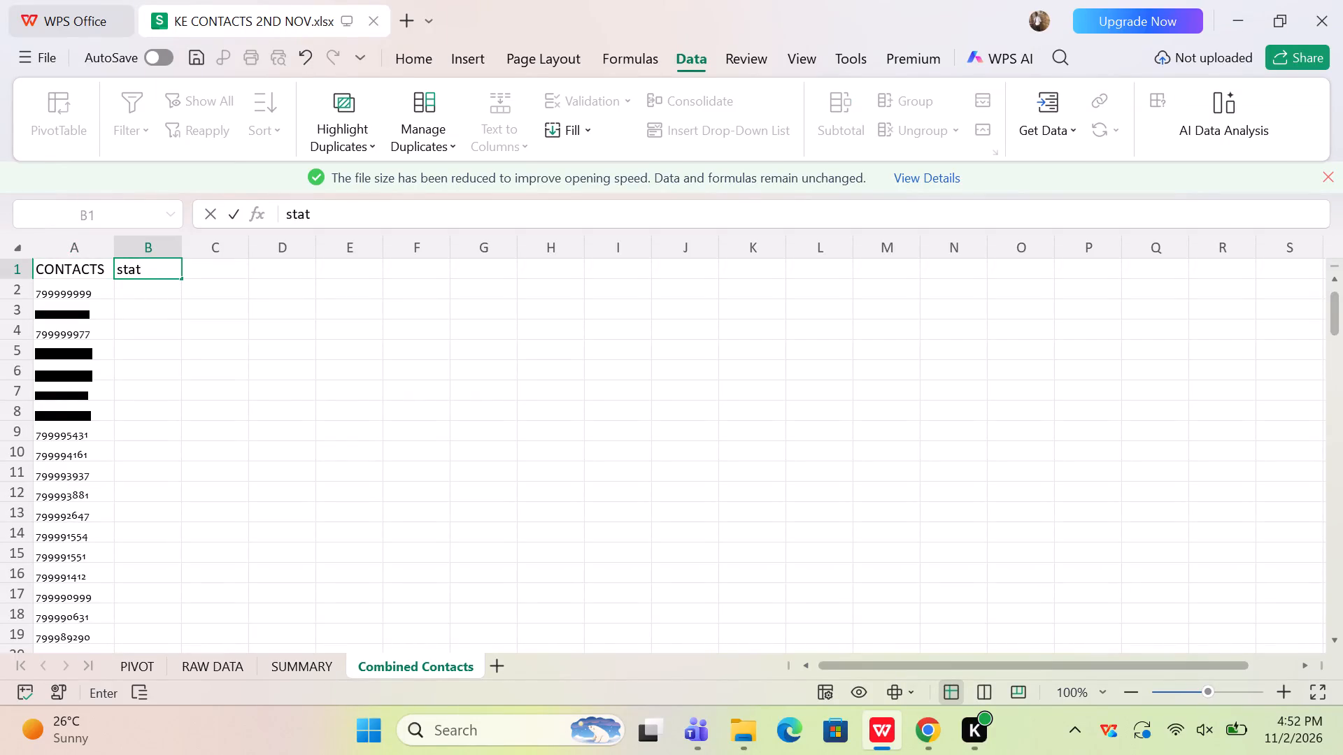
{"action": "type", "text": "STATUS"}
{"action": "key", "text": "Down"}
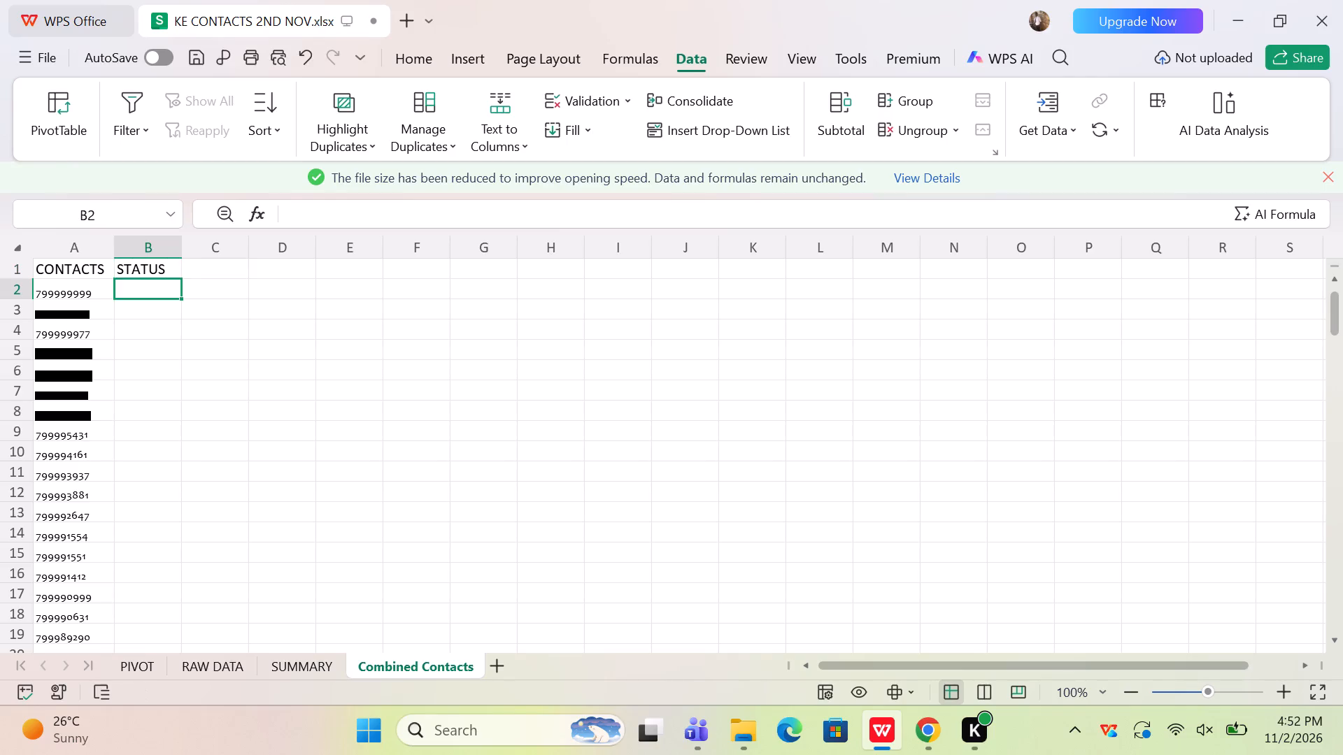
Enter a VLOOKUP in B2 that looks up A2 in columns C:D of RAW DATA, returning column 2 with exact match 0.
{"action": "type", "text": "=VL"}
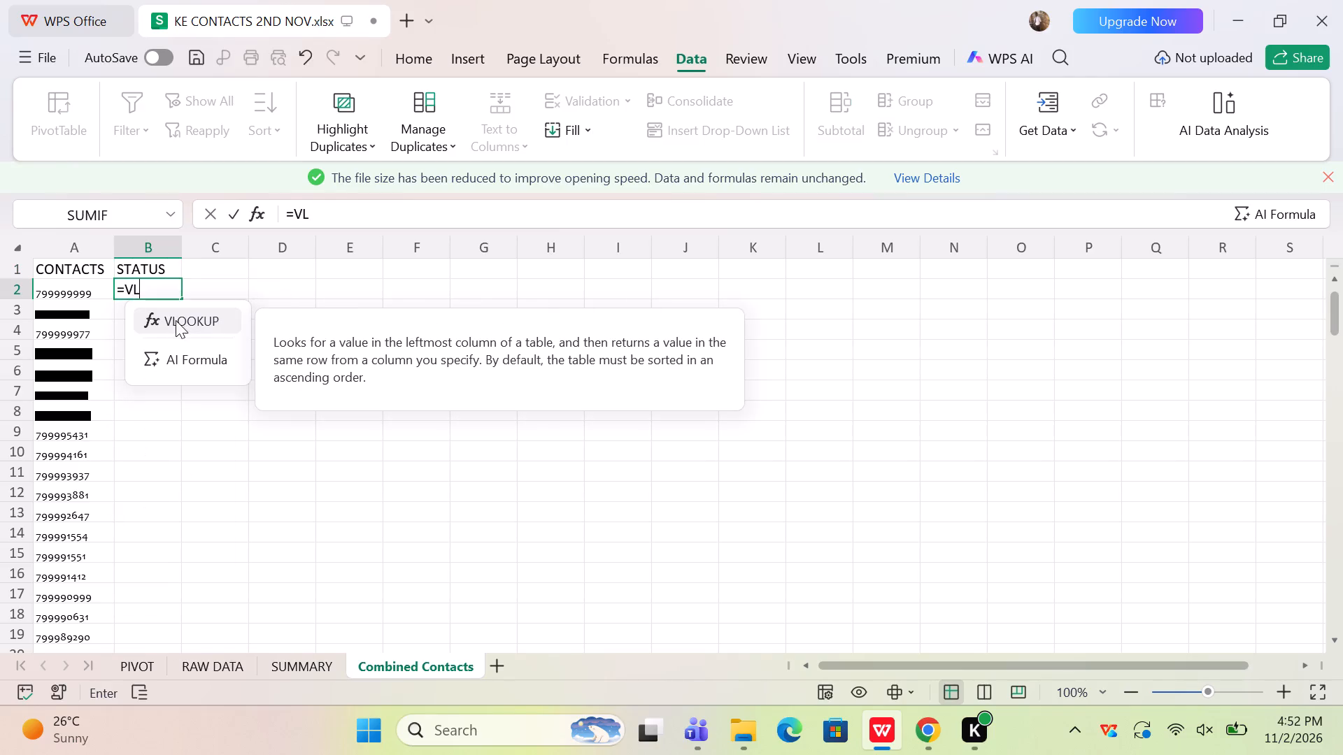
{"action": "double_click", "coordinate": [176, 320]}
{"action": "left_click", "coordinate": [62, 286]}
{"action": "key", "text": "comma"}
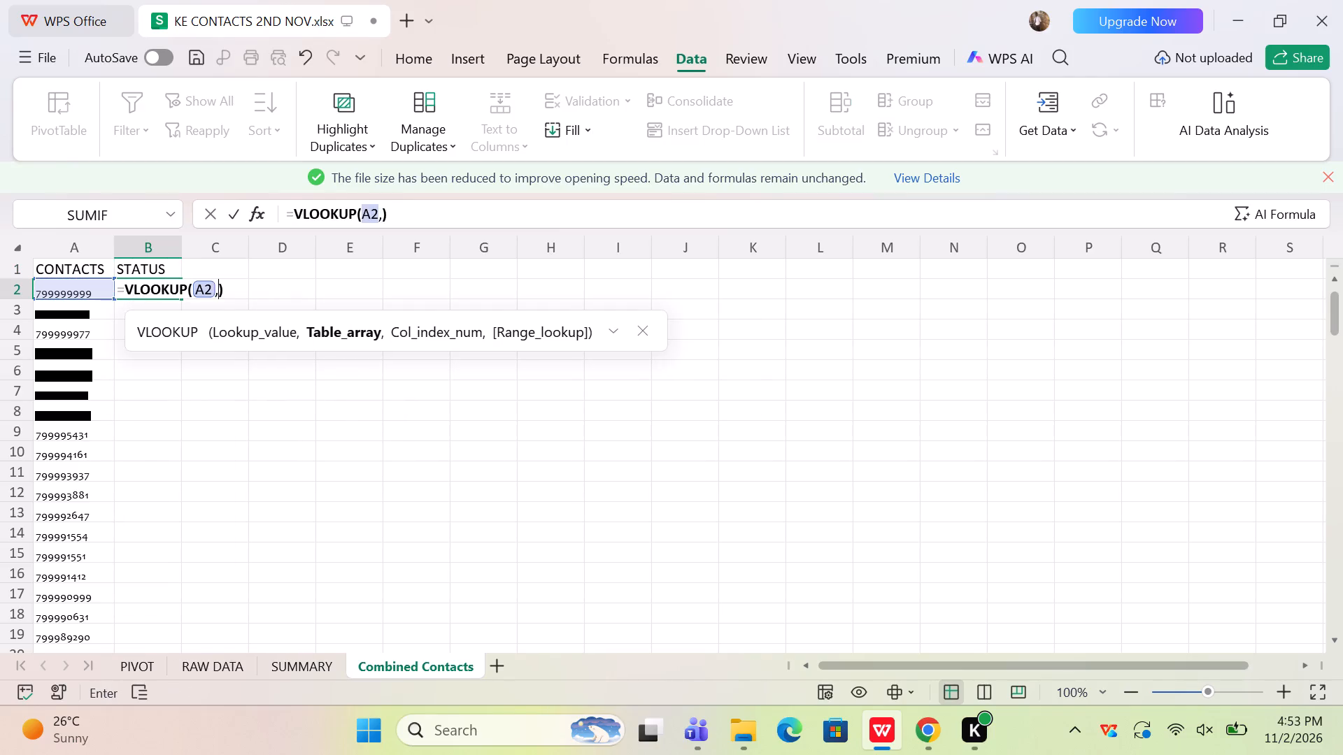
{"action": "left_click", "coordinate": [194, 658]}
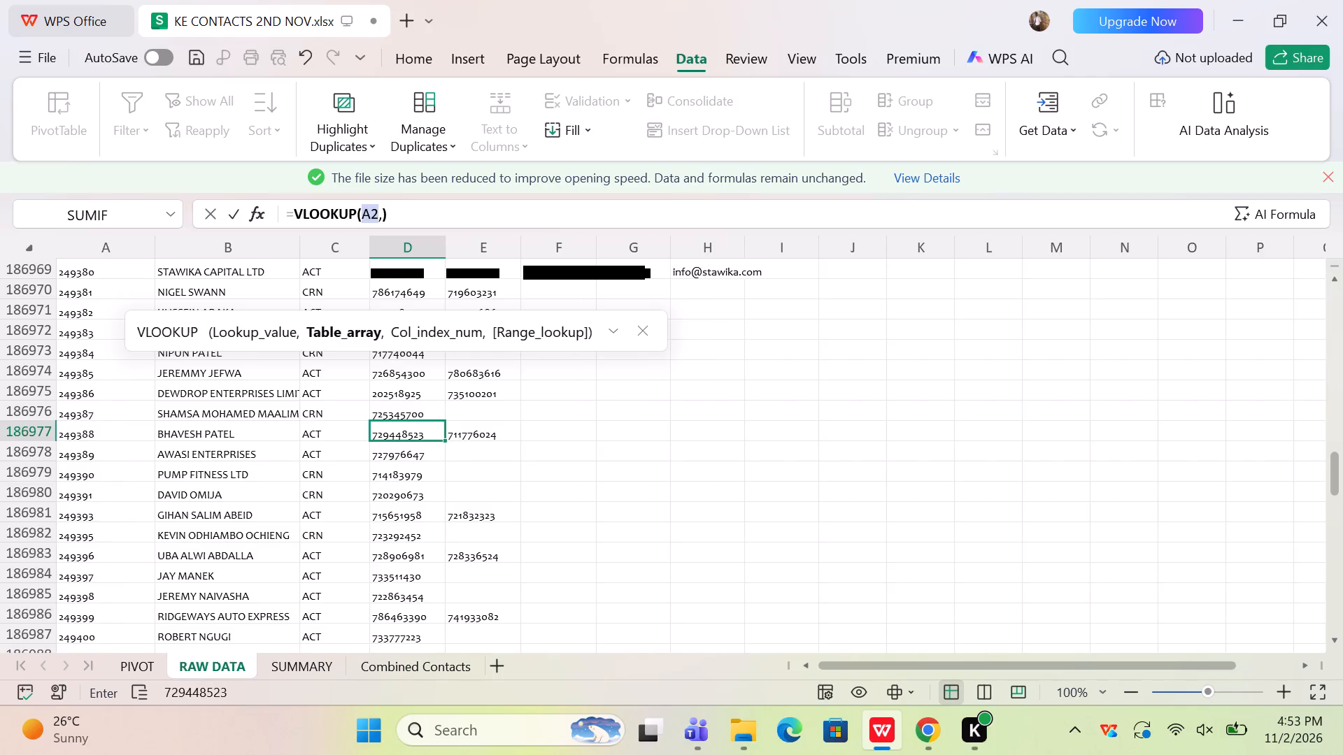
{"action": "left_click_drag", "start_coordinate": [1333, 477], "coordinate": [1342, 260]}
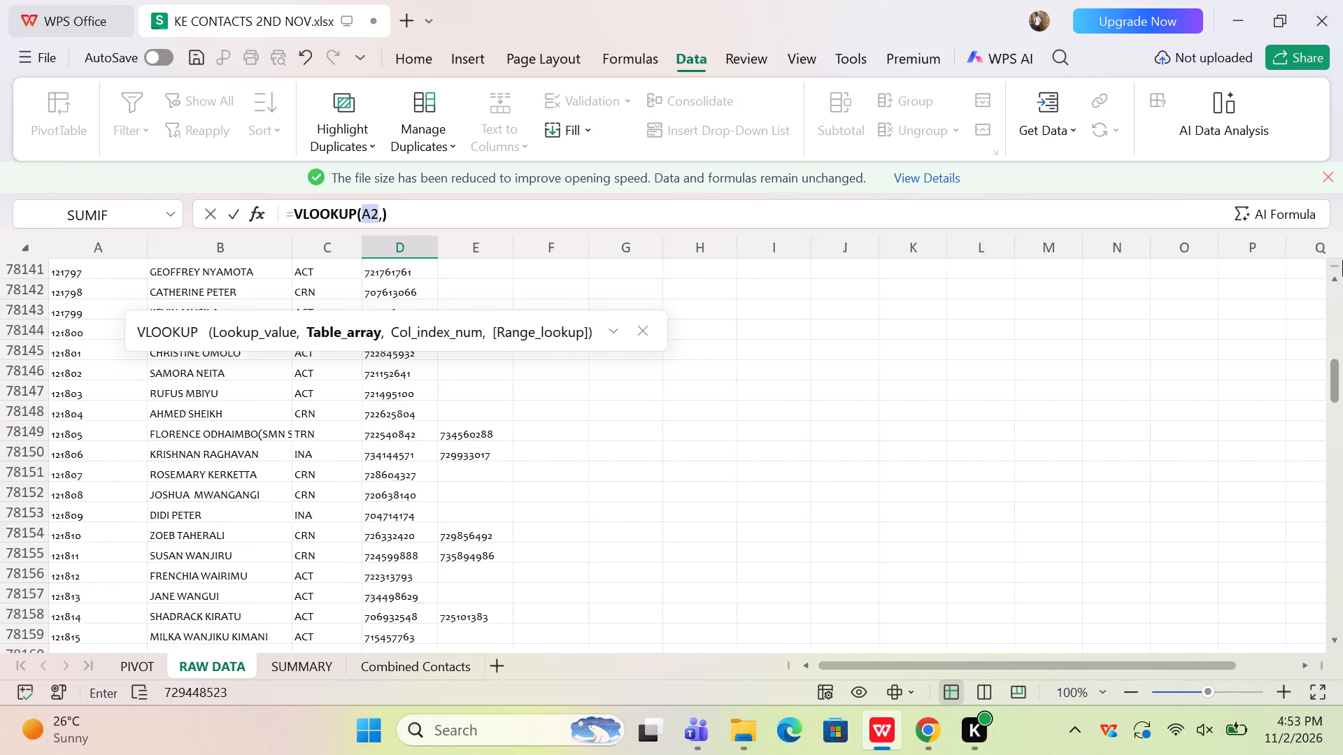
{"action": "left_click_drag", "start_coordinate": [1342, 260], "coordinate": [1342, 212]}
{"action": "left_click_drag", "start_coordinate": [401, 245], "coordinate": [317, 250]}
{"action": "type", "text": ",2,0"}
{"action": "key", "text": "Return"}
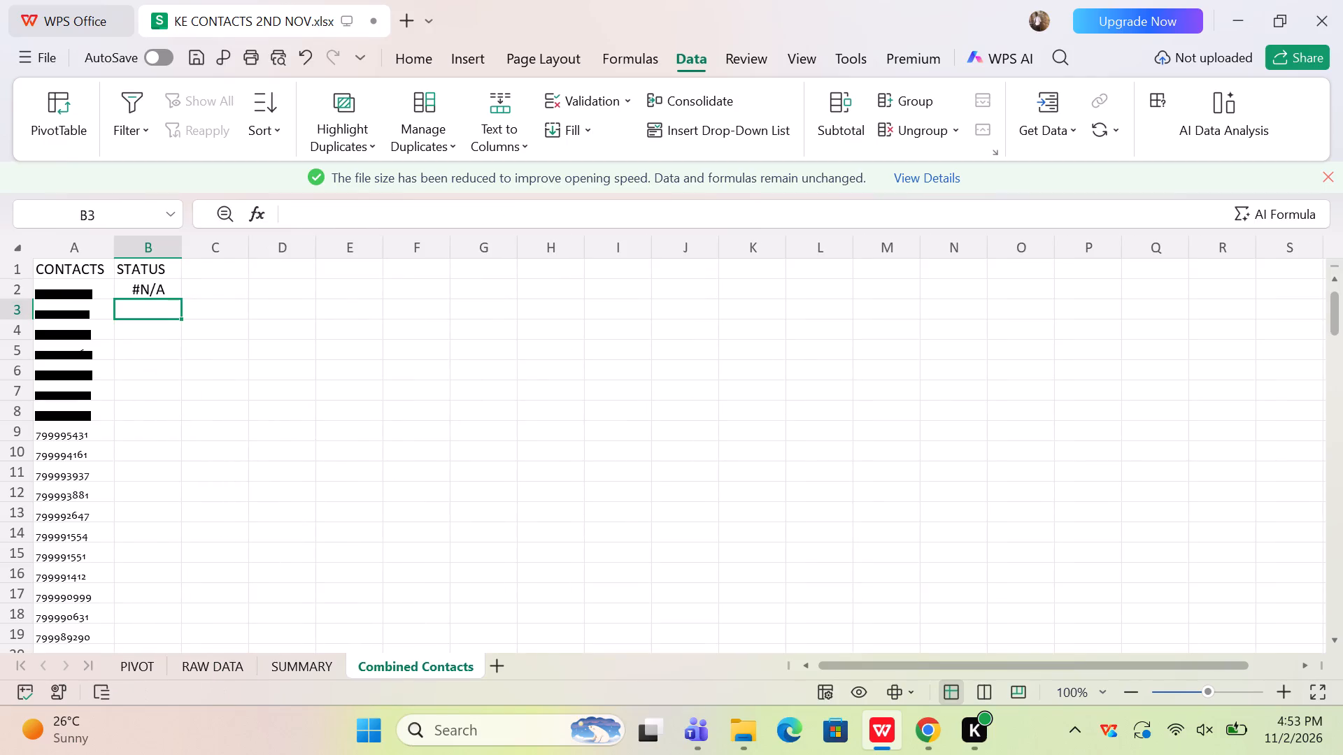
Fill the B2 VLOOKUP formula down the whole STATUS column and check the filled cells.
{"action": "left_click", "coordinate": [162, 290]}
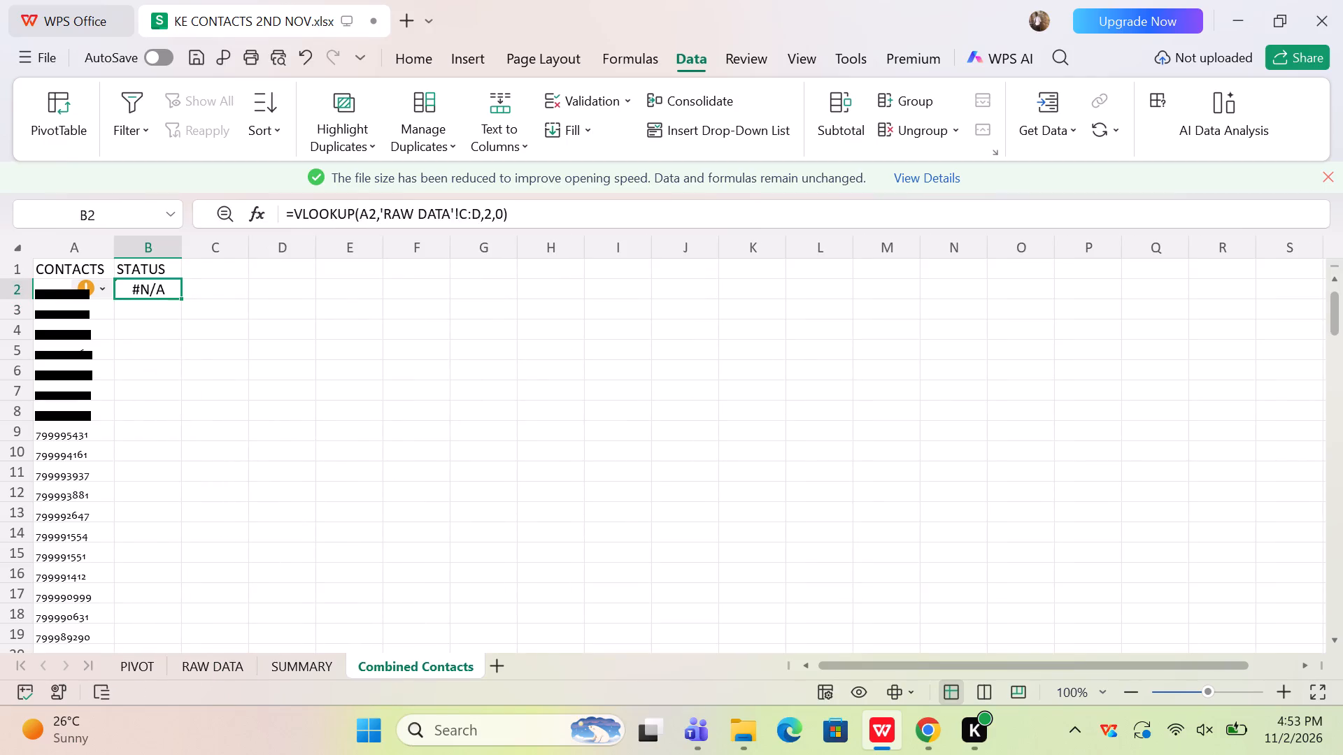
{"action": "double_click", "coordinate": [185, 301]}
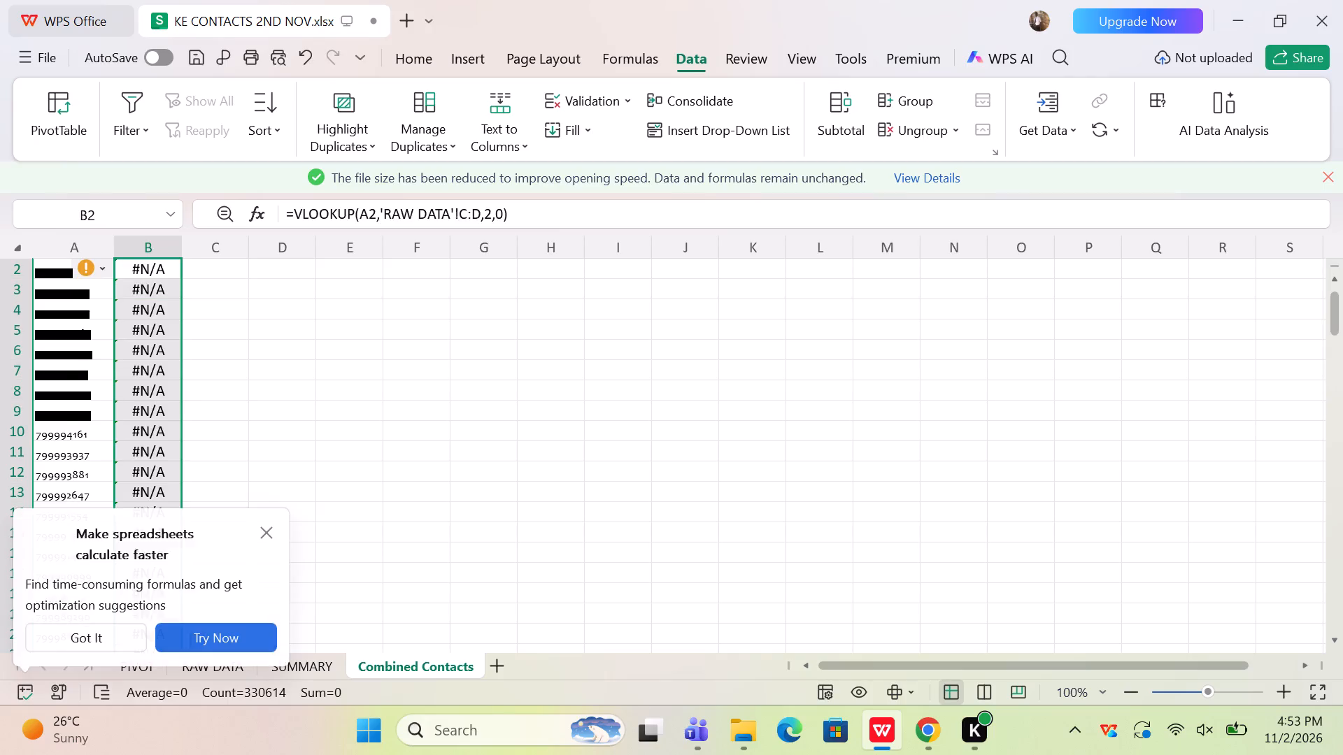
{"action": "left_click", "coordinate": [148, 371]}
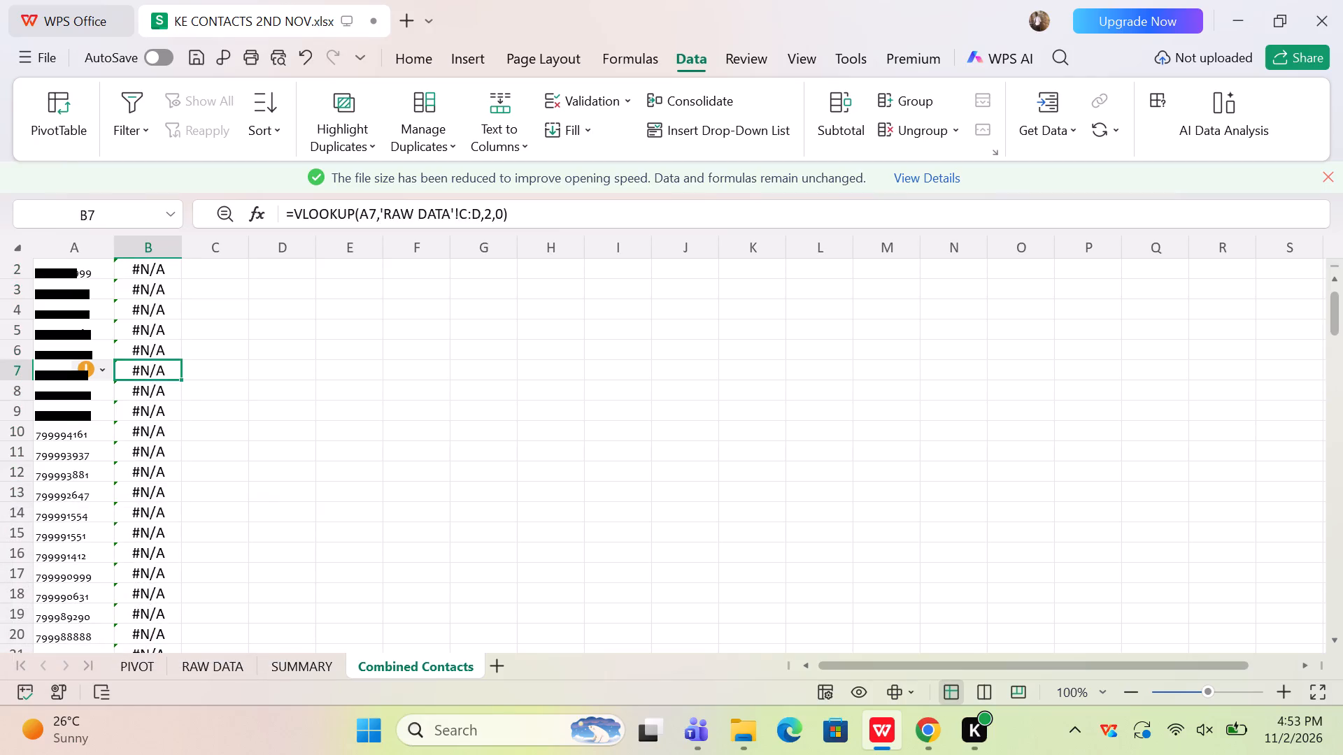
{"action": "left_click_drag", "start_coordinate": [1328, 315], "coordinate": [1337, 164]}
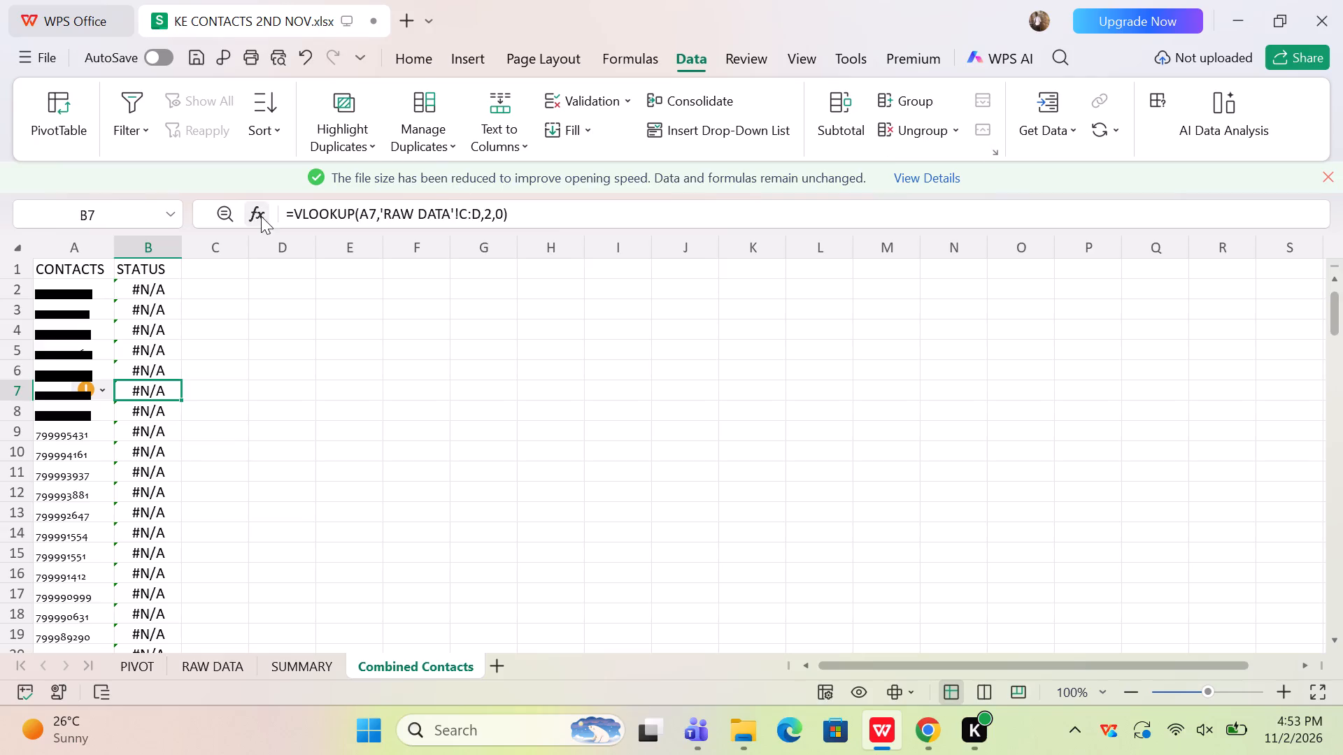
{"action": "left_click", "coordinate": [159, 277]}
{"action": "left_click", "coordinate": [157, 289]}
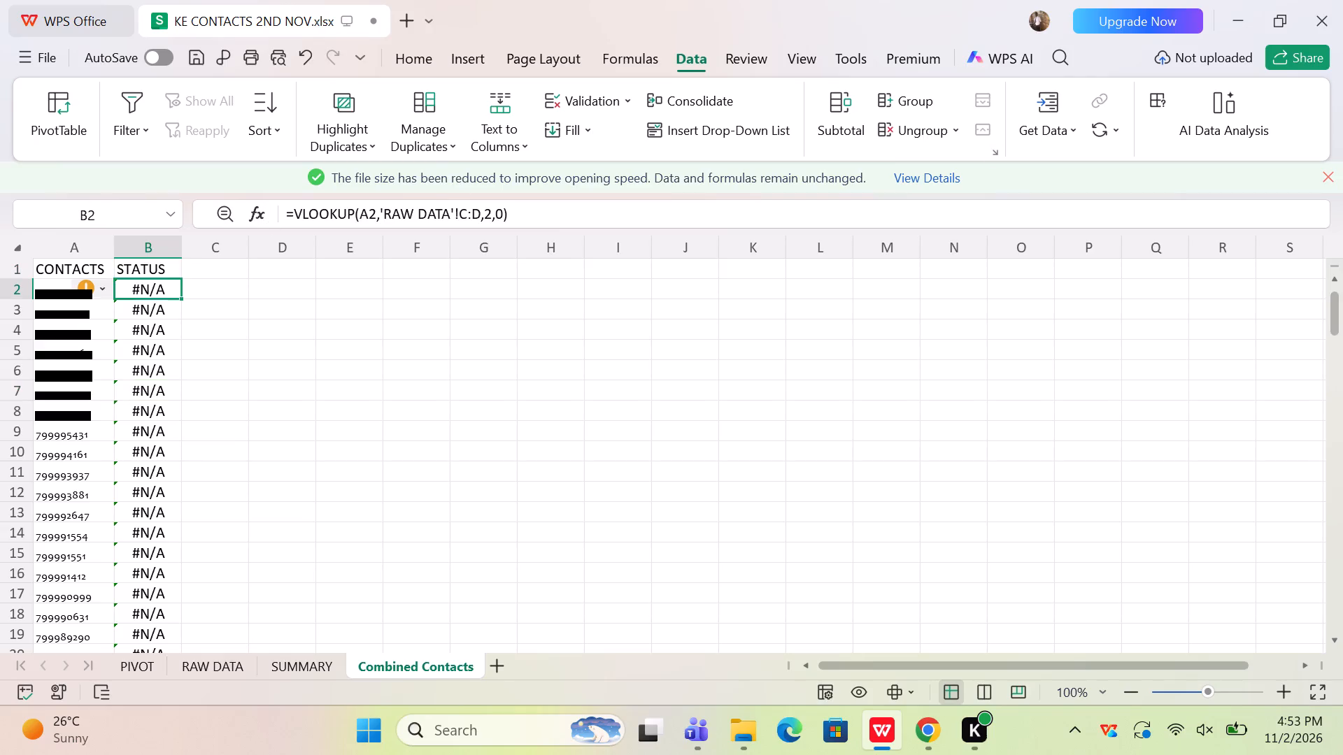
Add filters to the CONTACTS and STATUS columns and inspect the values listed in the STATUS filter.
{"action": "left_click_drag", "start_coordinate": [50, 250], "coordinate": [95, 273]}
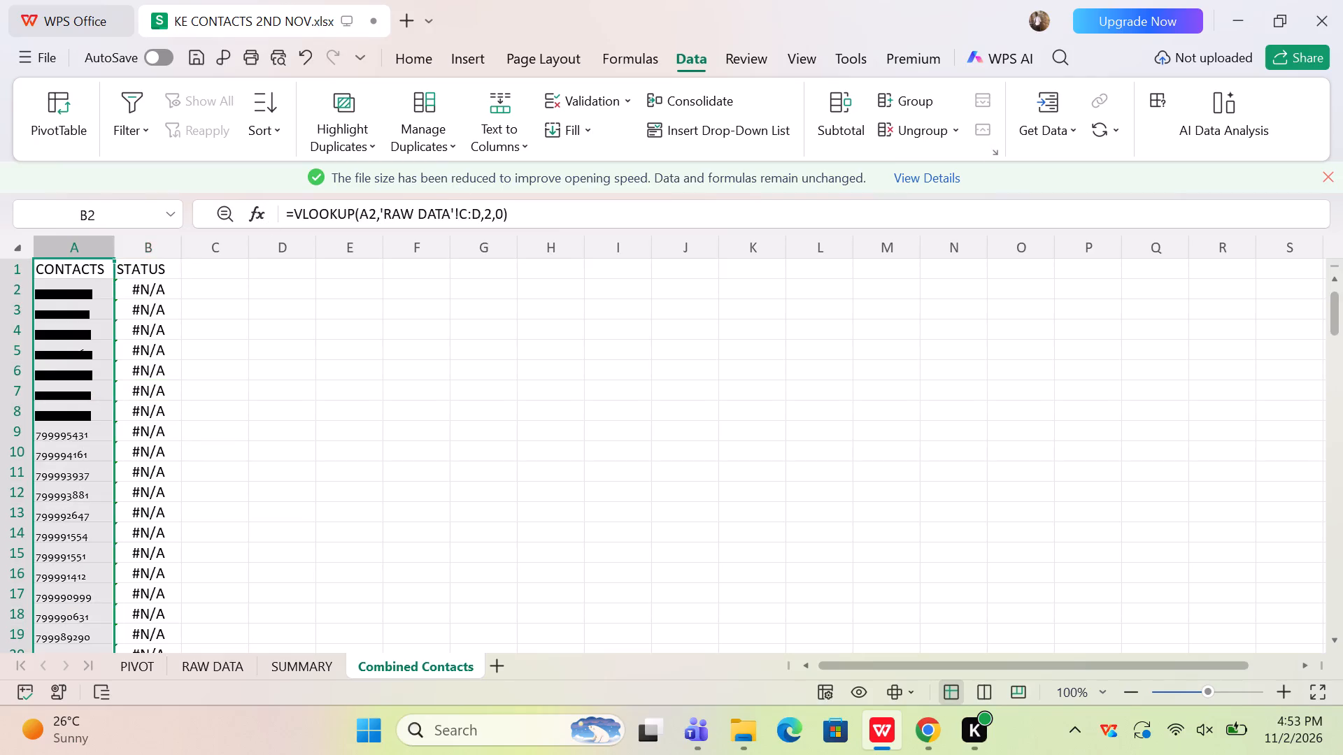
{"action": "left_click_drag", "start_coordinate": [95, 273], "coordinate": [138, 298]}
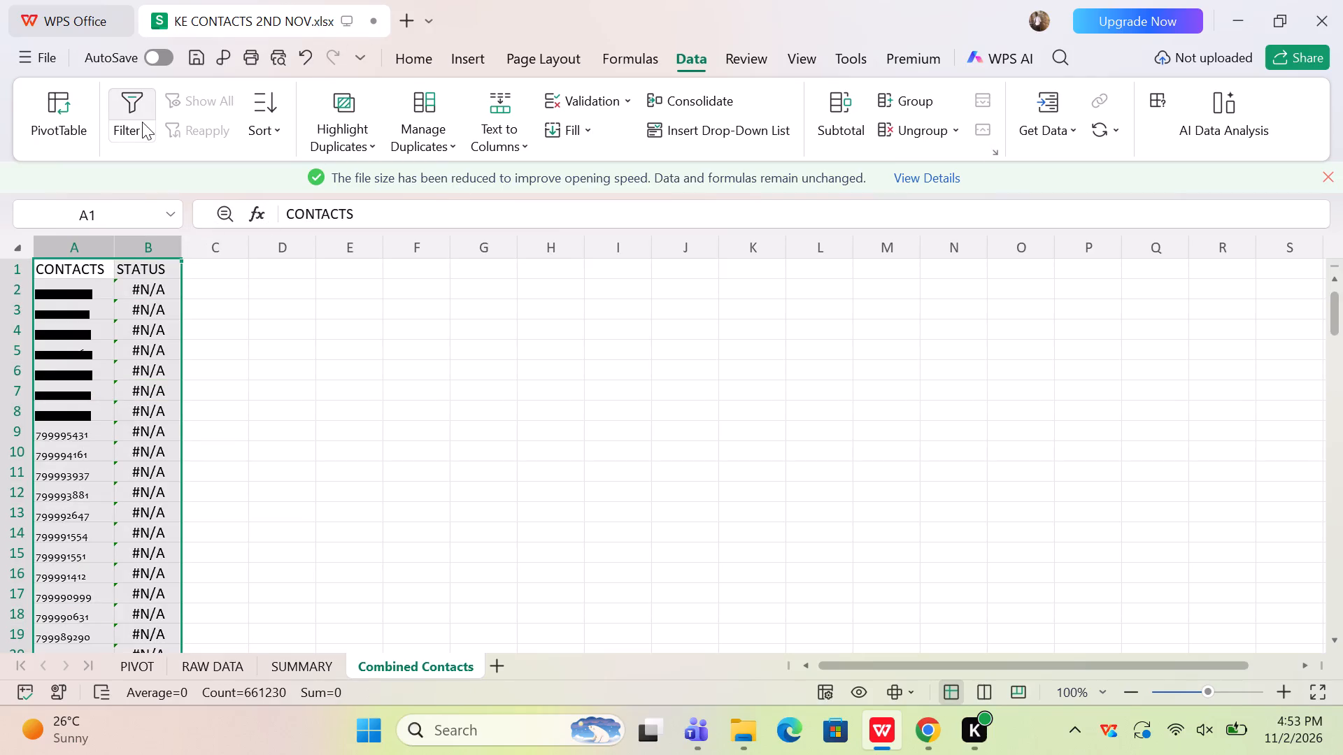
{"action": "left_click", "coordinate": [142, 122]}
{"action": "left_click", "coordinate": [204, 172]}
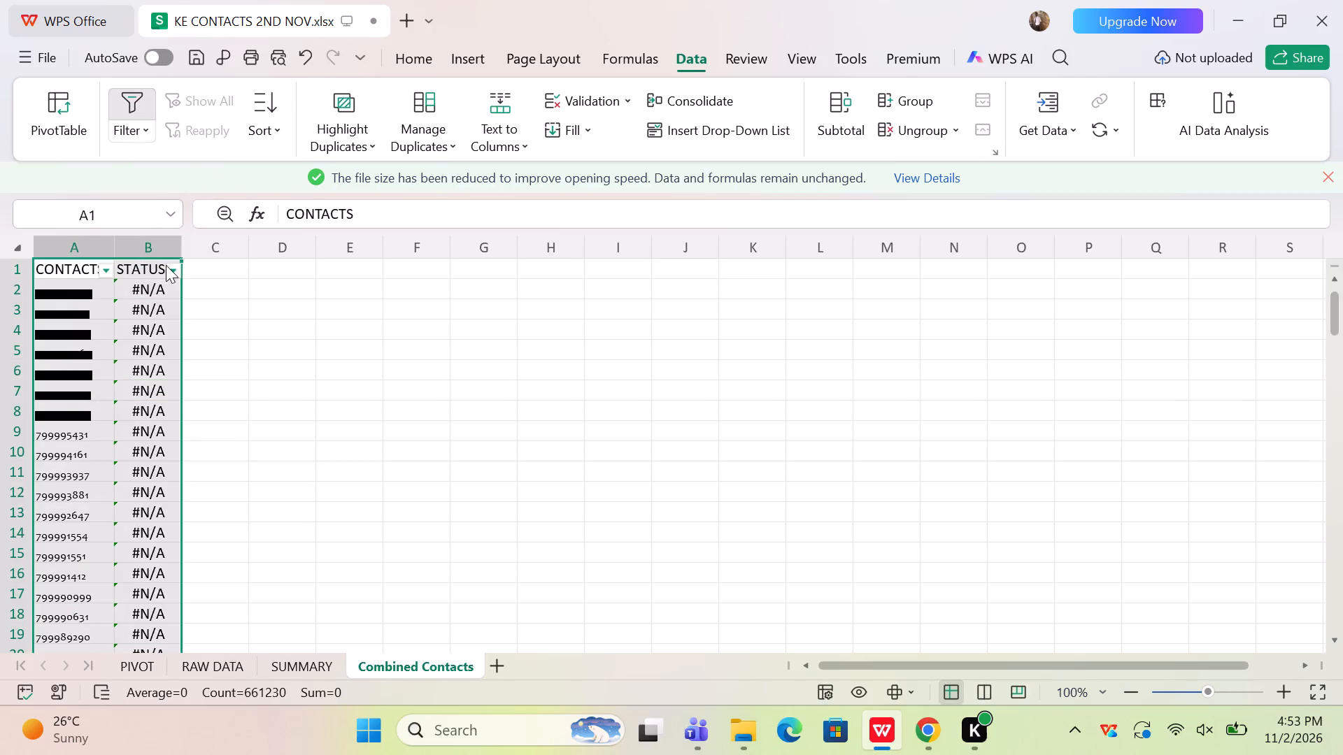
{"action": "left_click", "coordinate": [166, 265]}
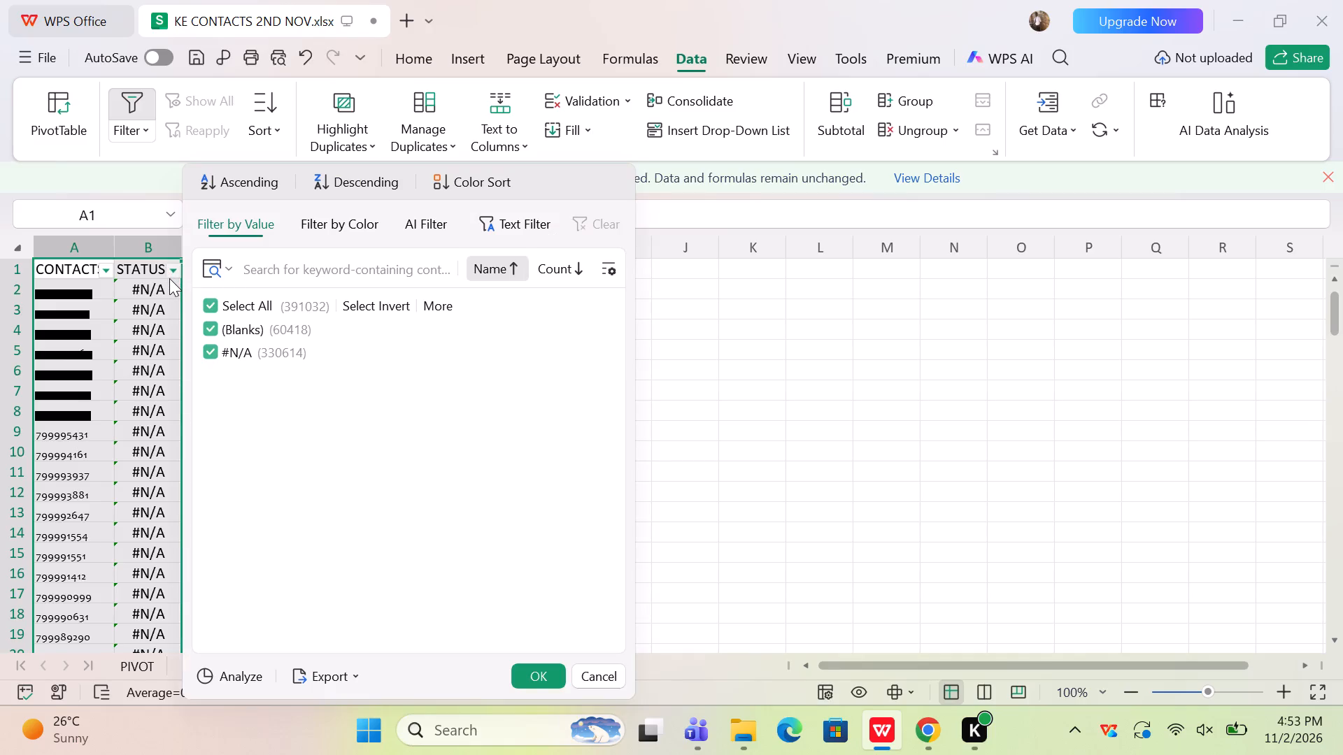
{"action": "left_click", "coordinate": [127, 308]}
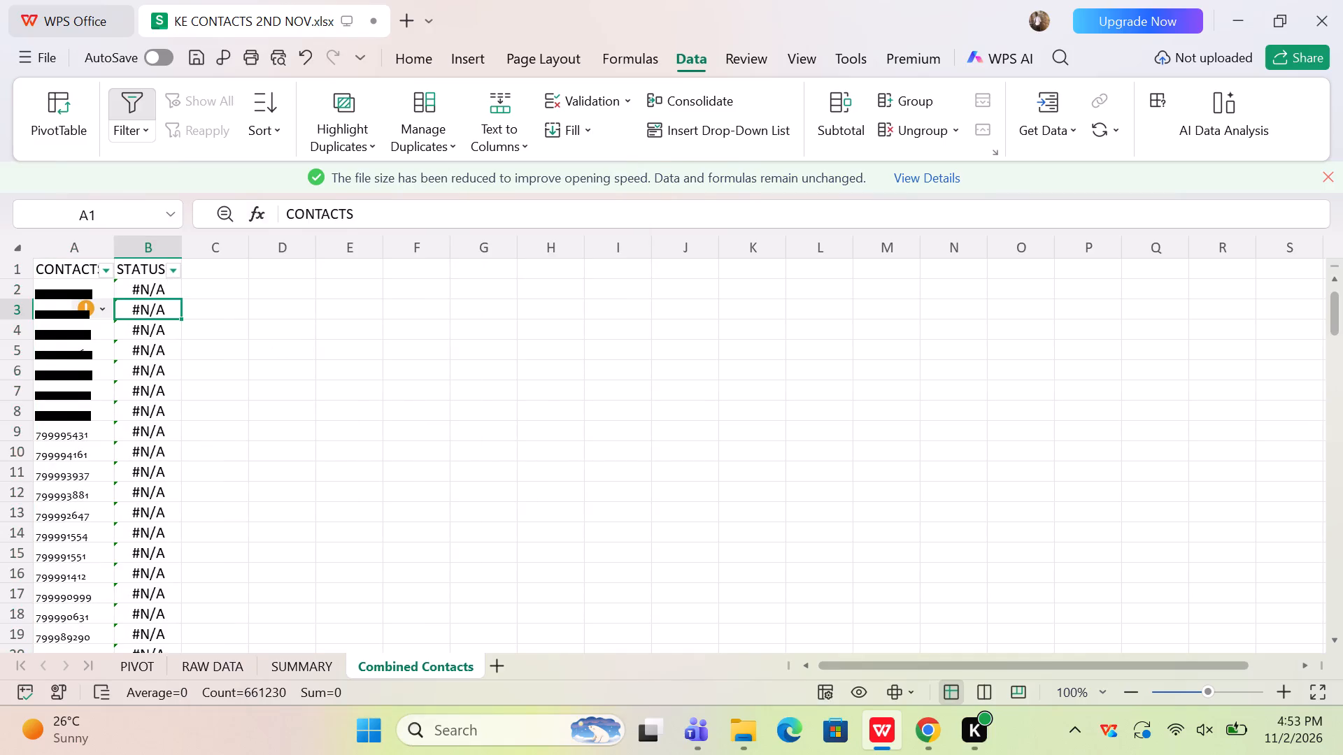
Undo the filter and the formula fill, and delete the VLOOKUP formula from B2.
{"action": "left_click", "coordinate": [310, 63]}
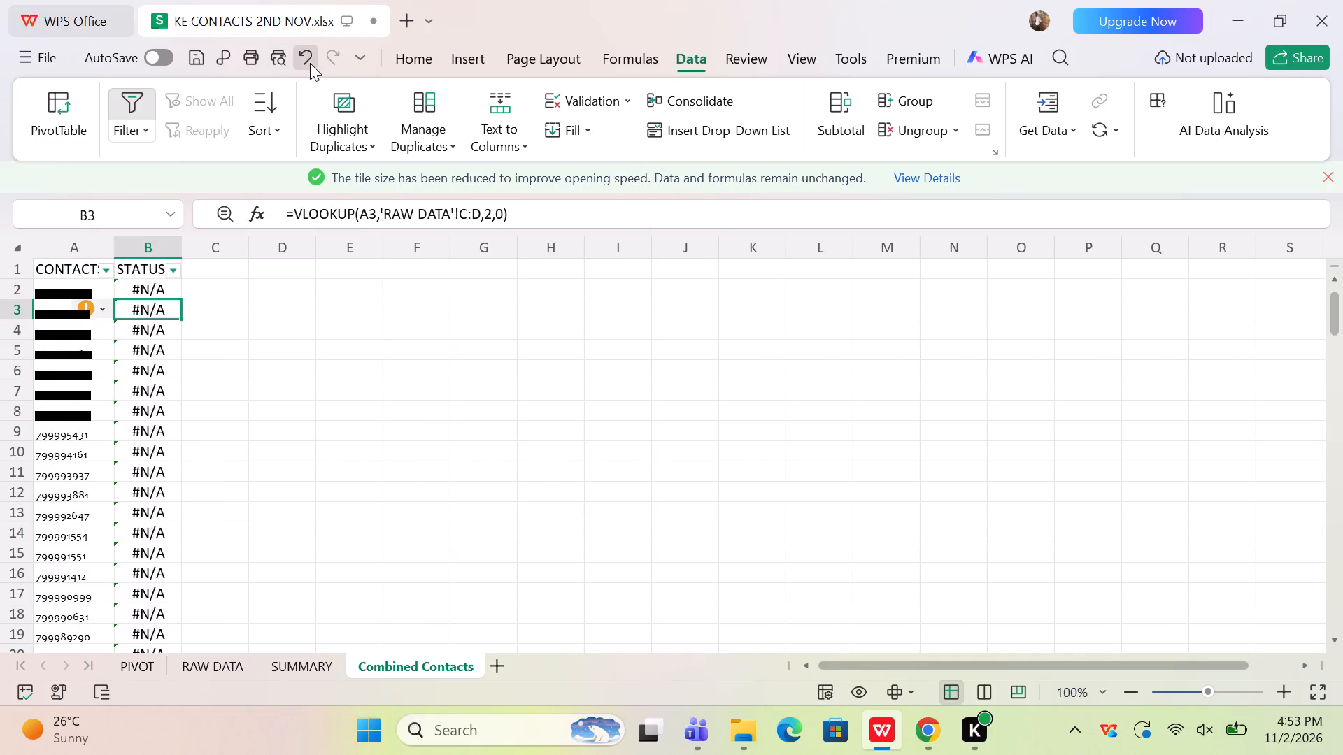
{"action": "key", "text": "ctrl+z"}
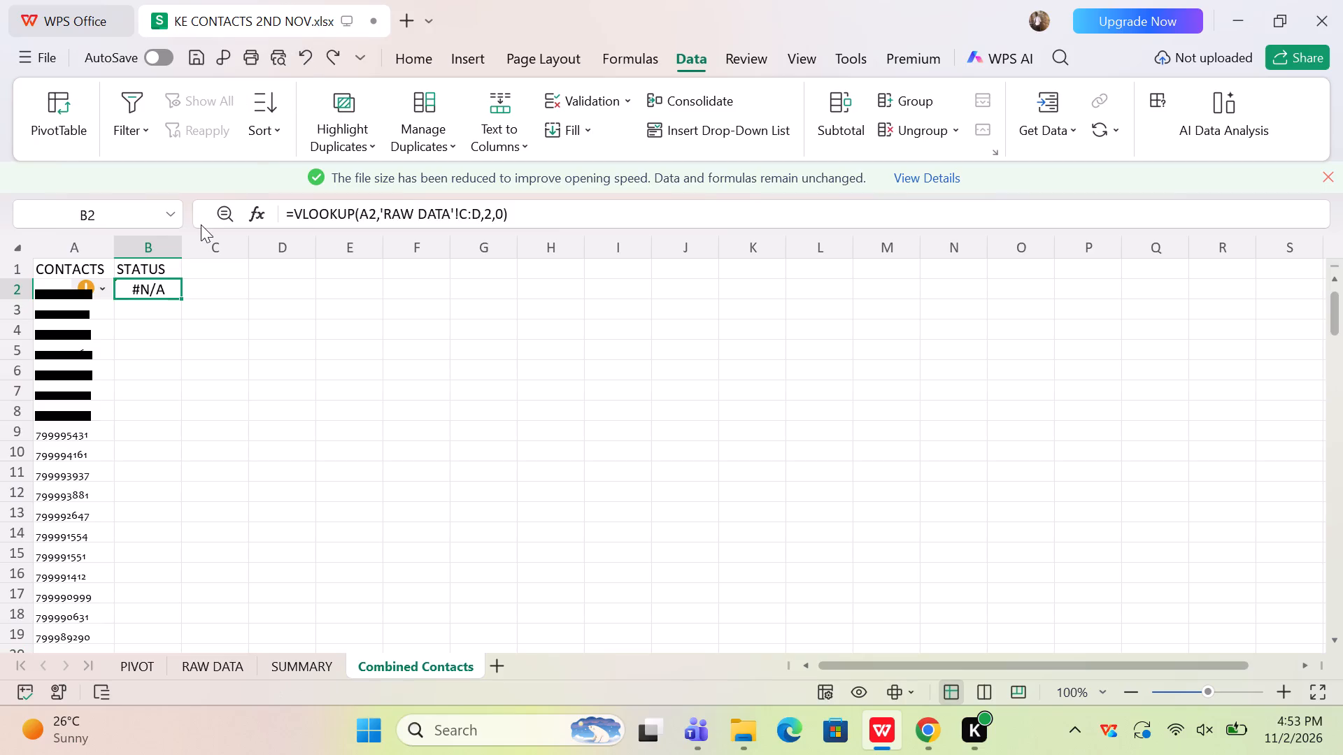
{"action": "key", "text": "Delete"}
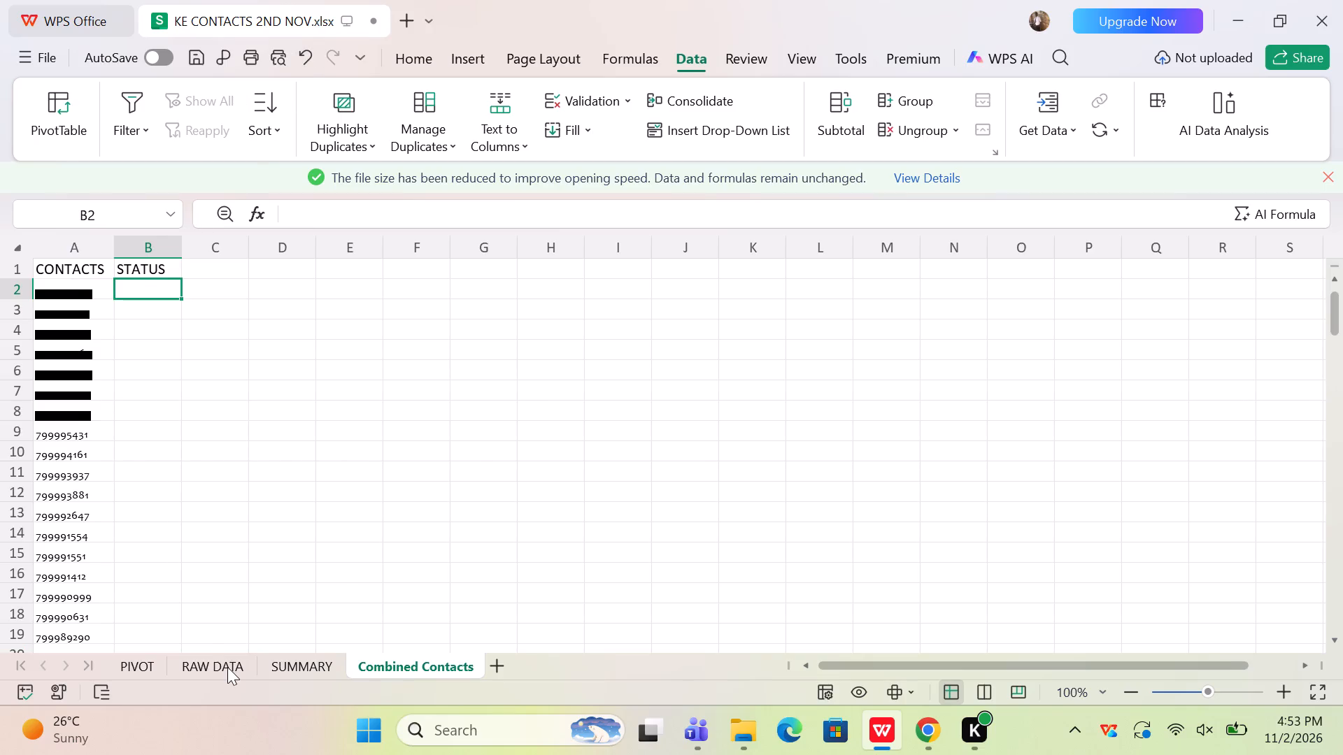
Copy the STATUSCODE column of the RAW DATA sheet into empty column O, after the last CONTACTS column.
{"action": "left_click", "coordinate": [227, 667]}
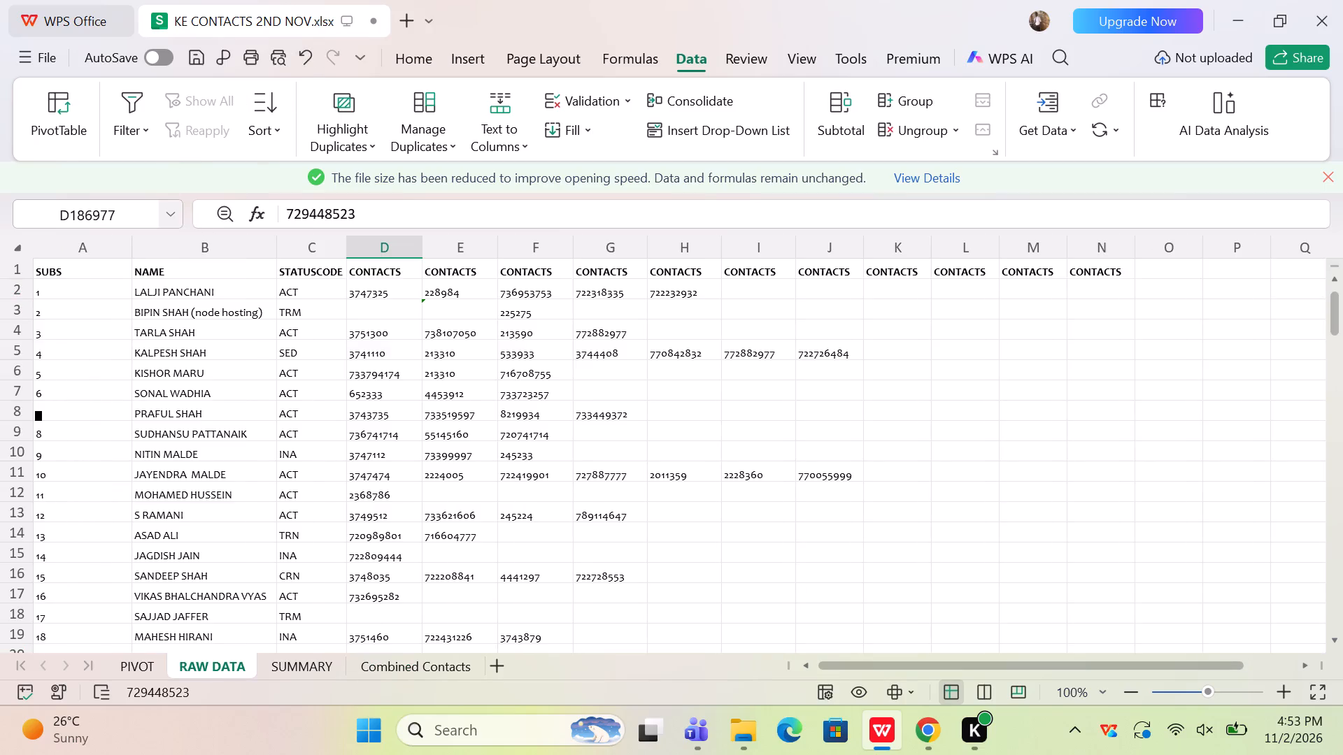
{"action": "left_click", "coordinate": [321, 249]}
{"action": "right_click", "coordinate": [321, 249]}
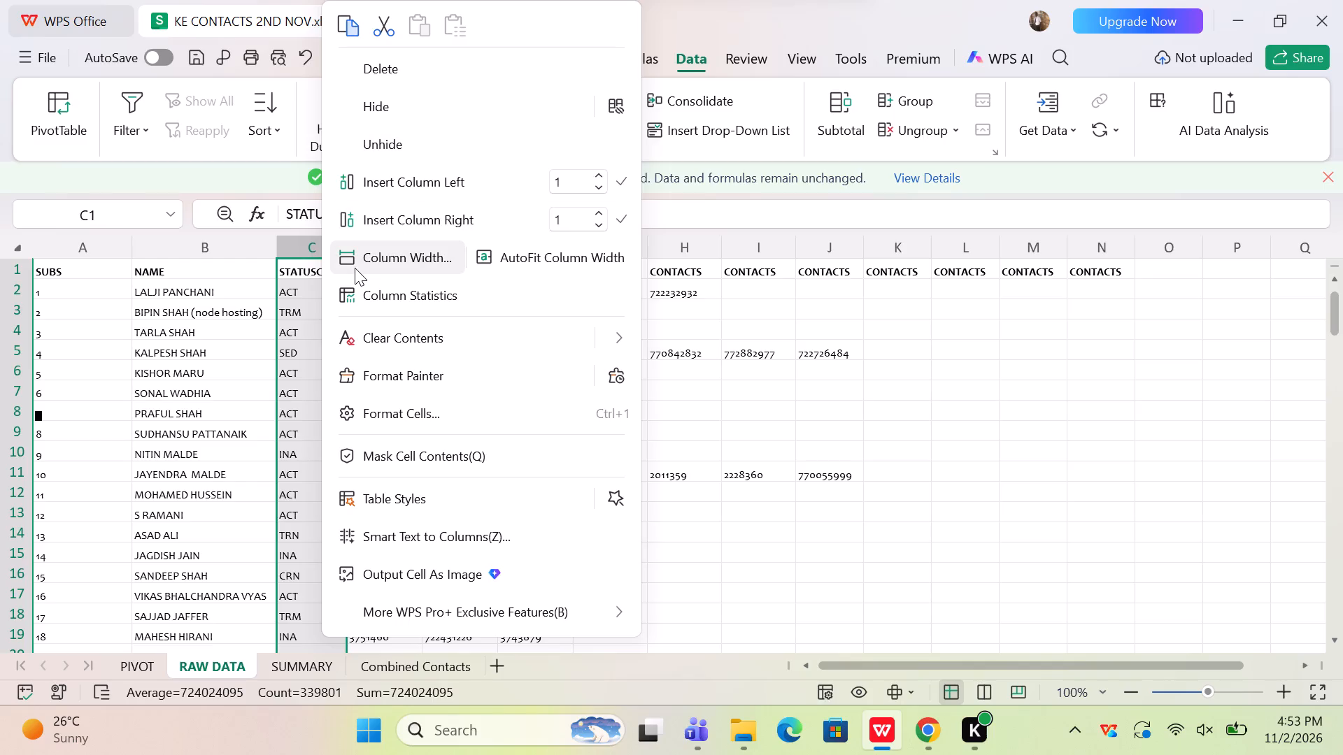
{"action": "key", "text": "ctrl+c"}
{"action": "left_click", "coordinate": [238, 306]}
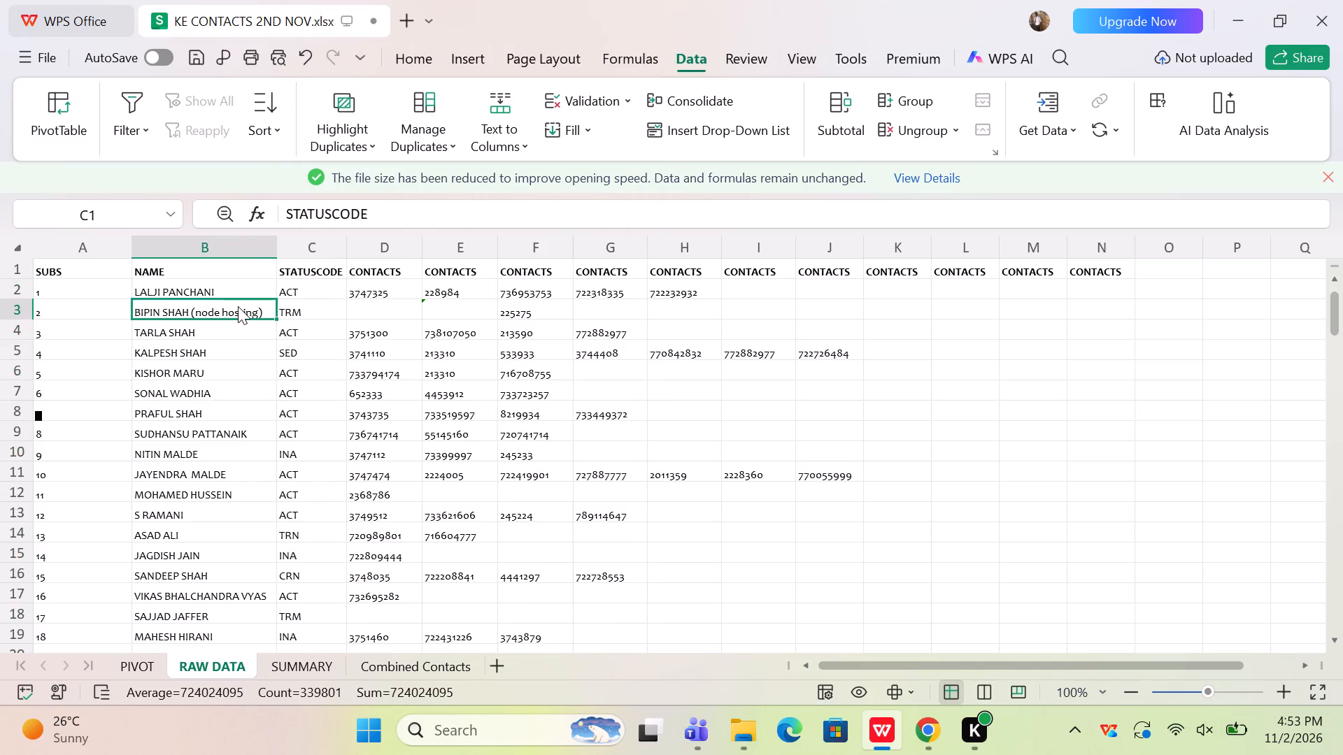
{"action": "left_click", "coordinate": [336, 252]}
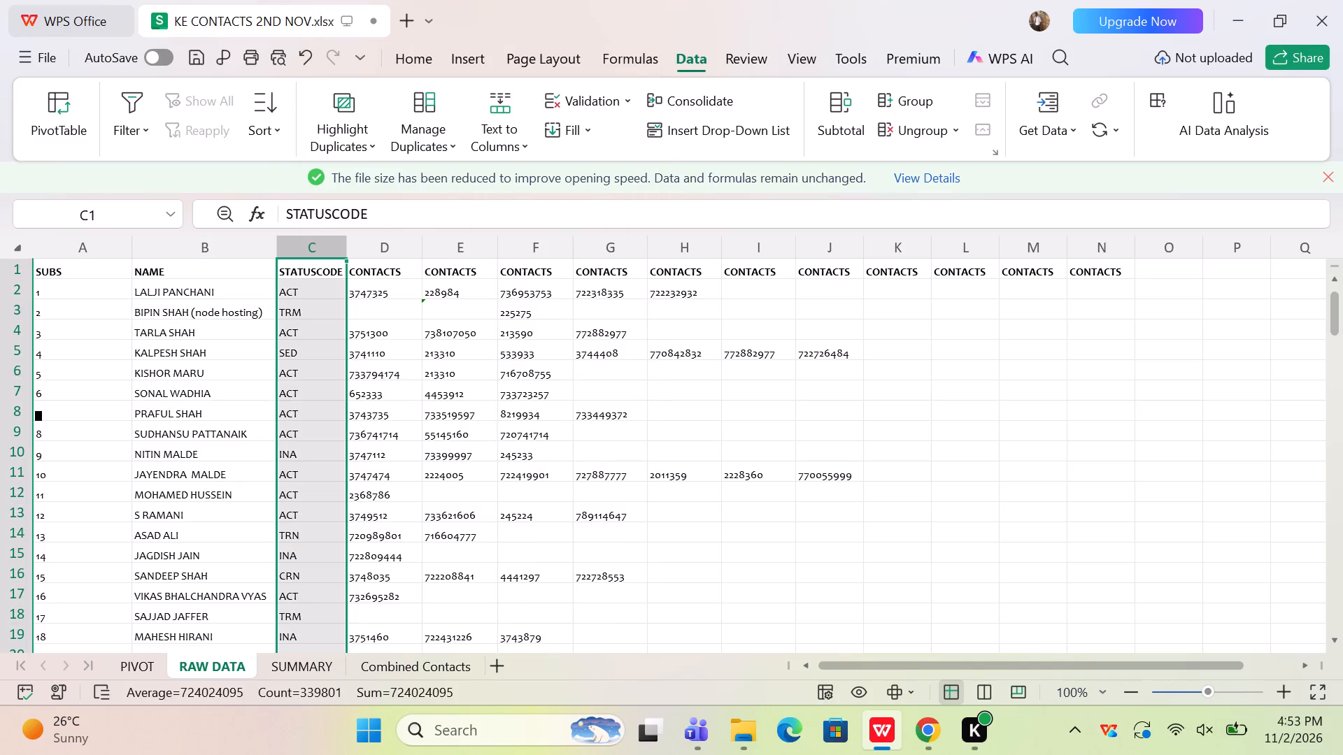
{"action": "key", "text": "ctrl+c"}
{"action": "left_click", "coordinate": [1169, 255]}
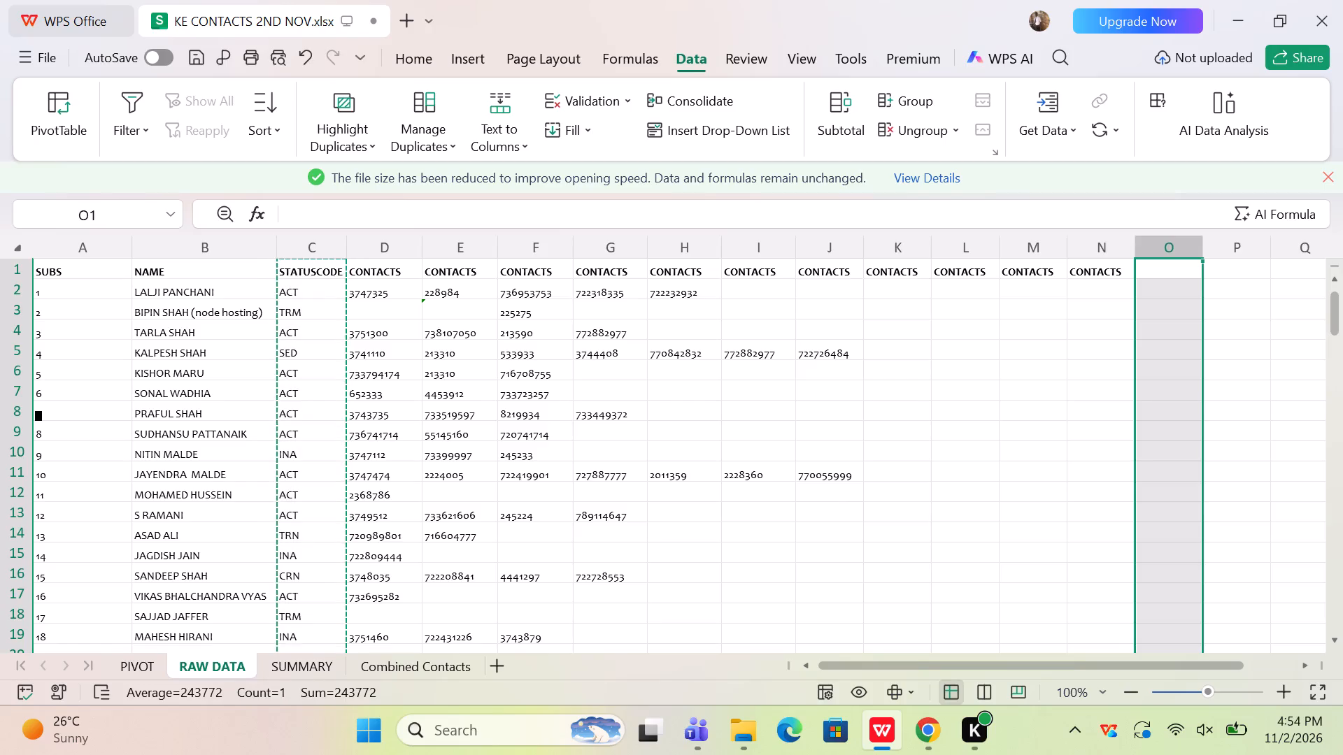
{"action": "key", "text": "ctrl+v"}
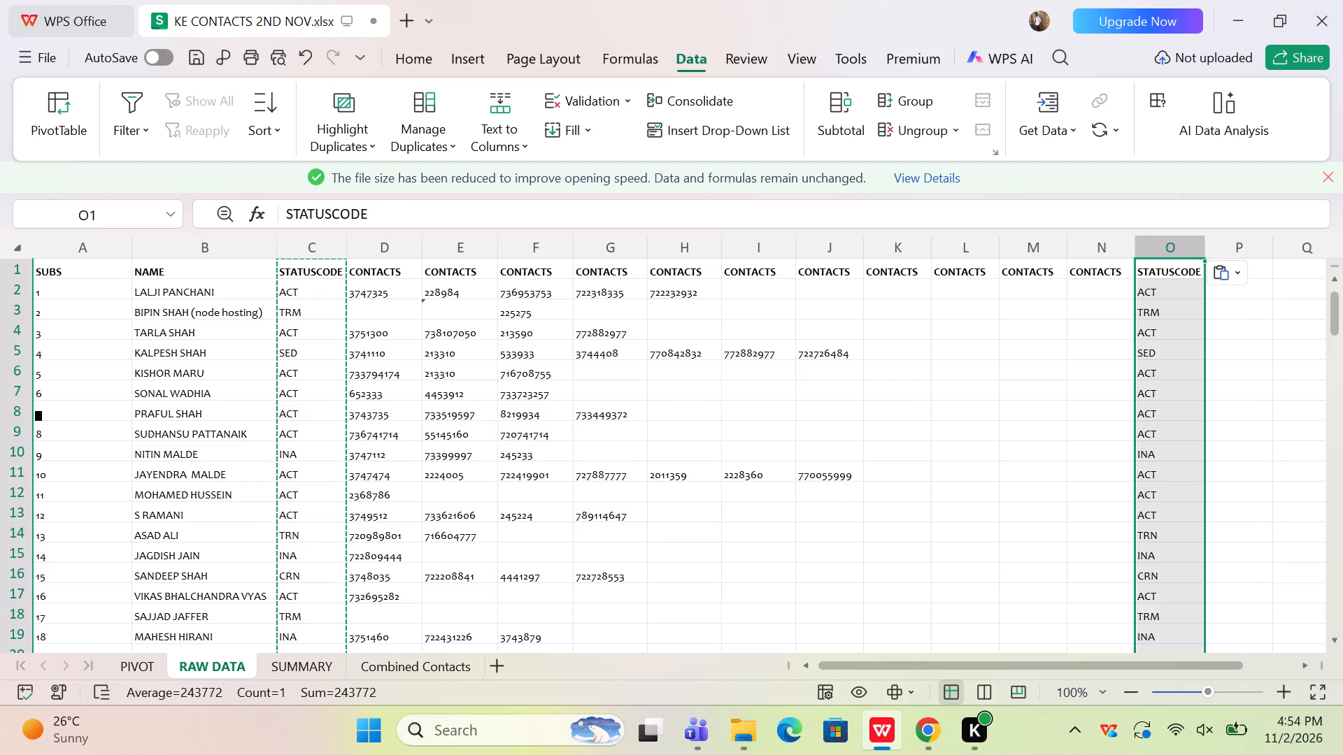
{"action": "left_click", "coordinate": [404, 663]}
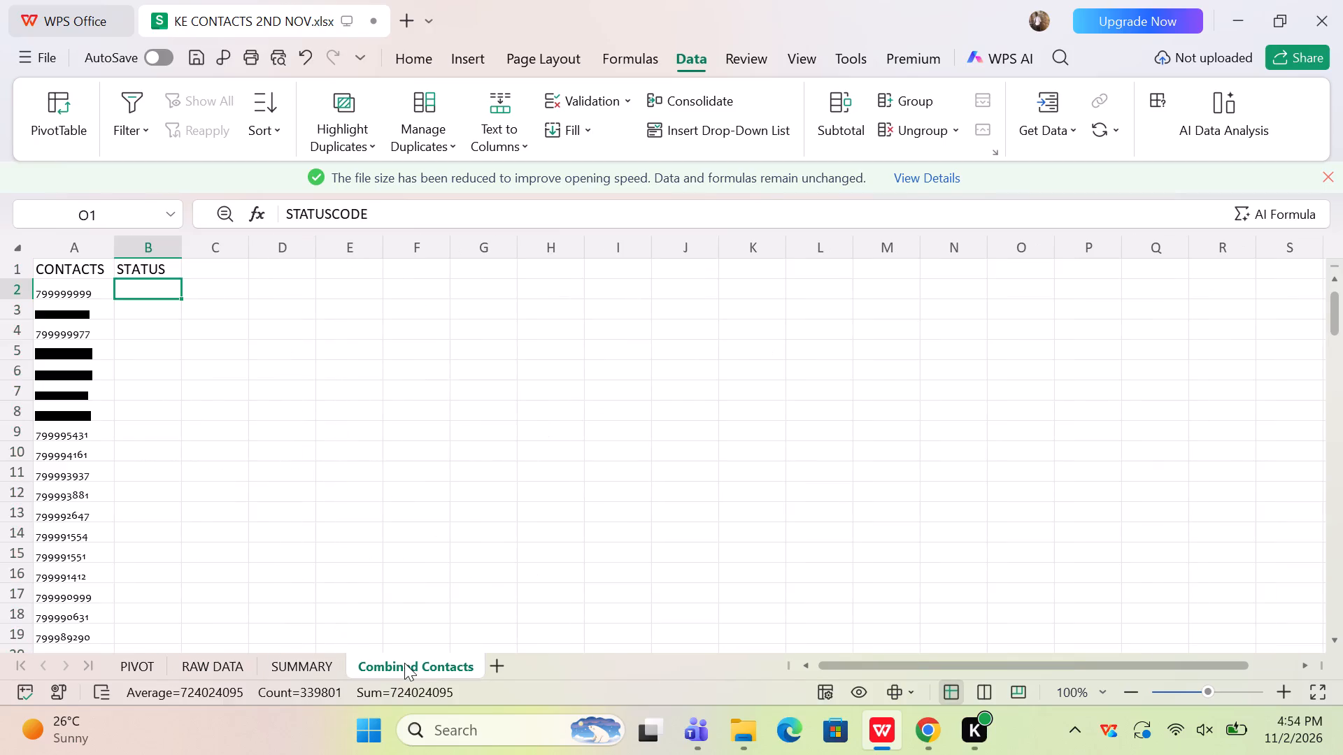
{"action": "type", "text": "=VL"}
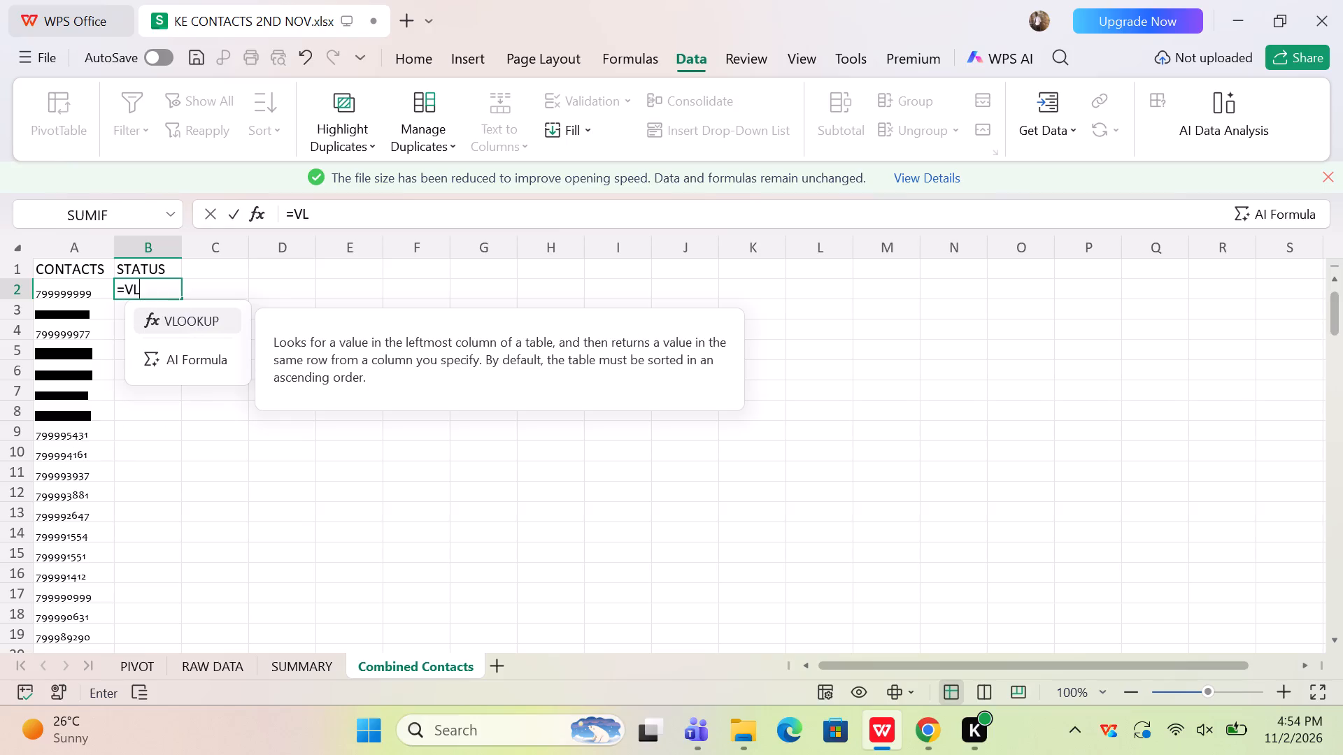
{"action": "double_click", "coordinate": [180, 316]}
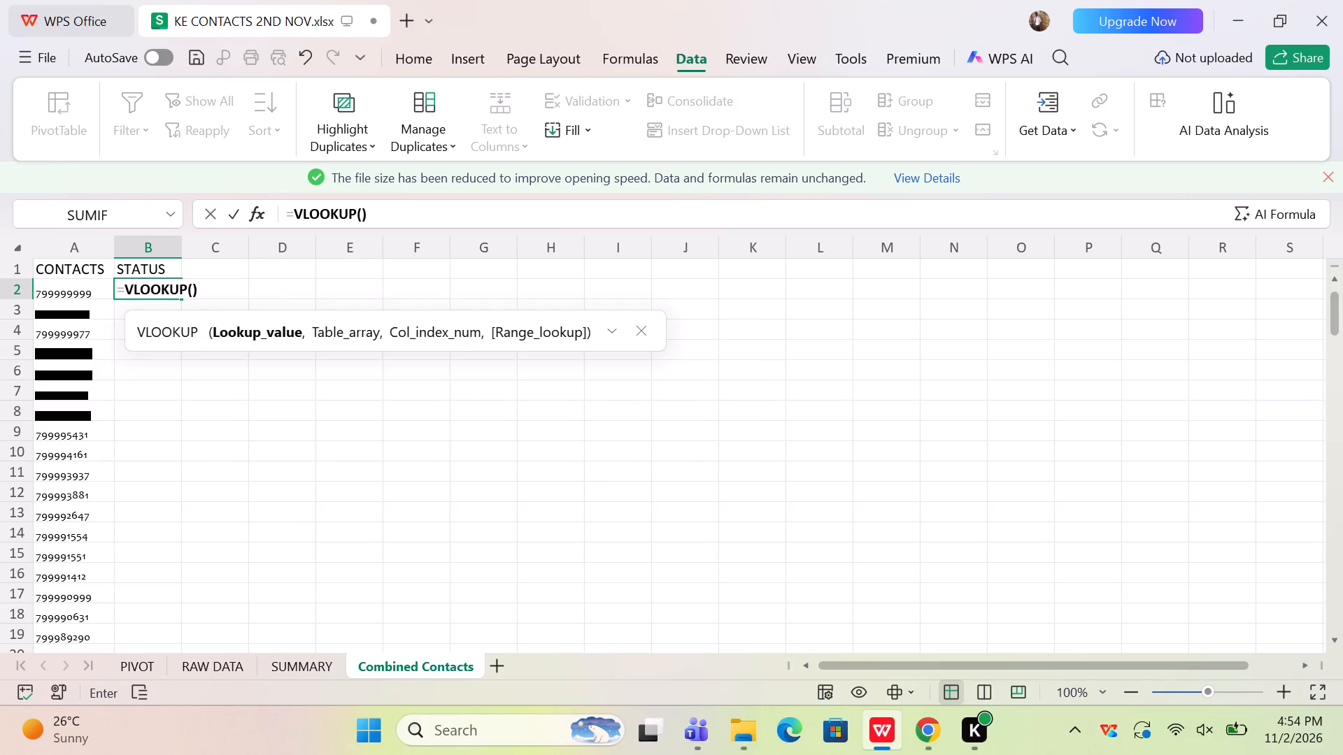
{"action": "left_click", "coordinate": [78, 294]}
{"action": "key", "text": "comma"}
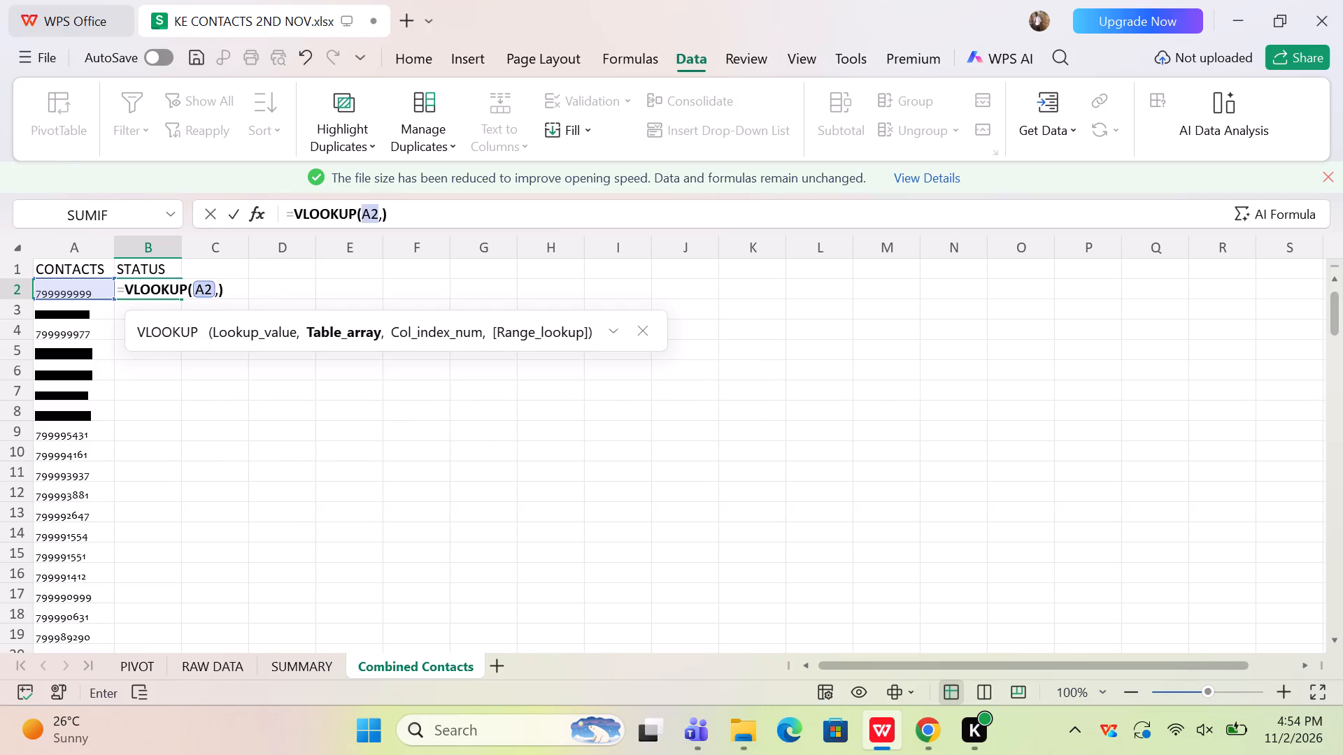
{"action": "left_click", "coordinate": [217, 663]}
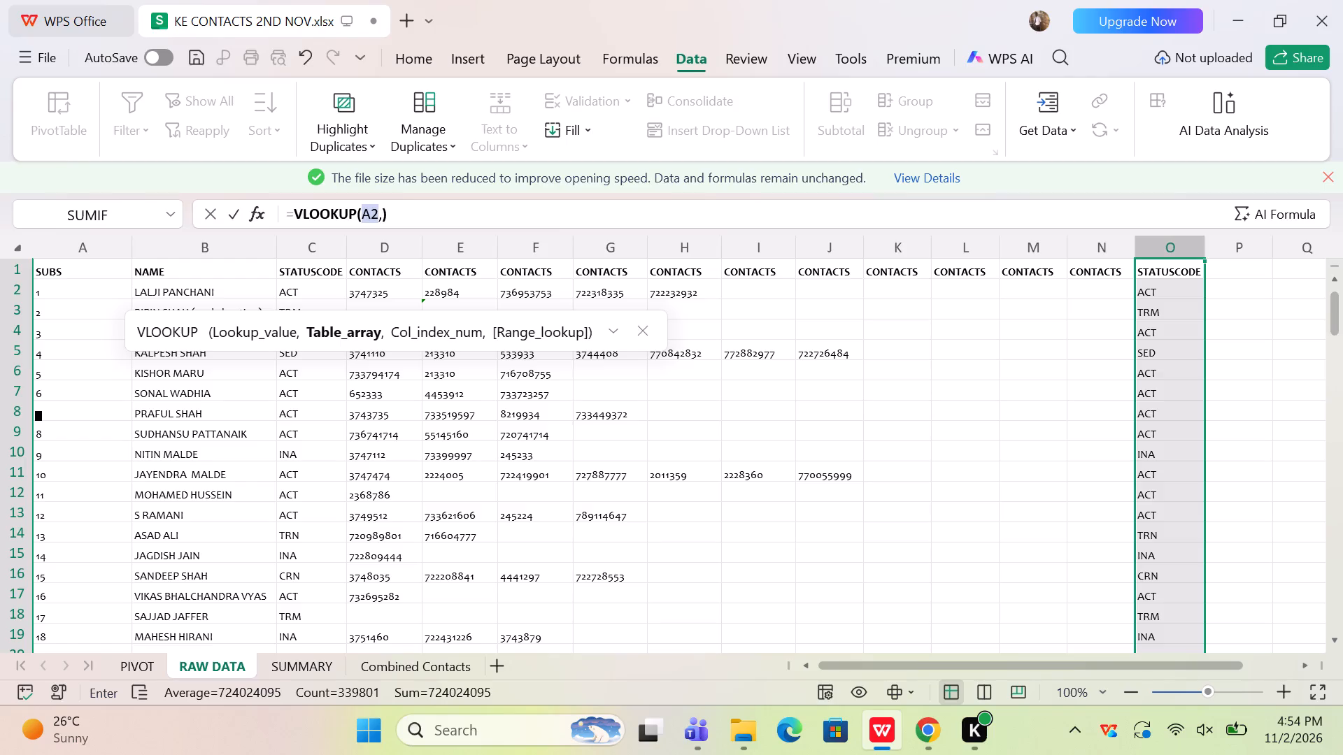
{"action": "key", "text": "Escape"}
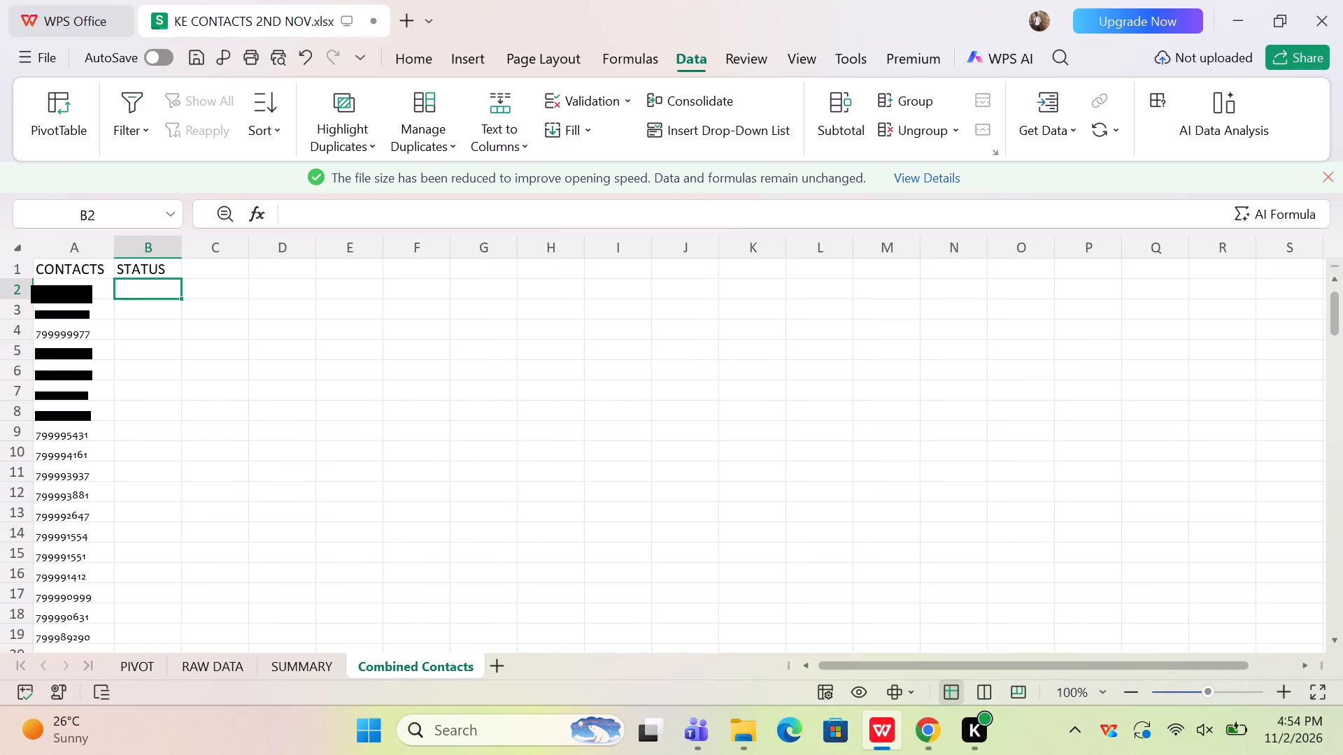
Enter =VLOOKUP(A2,'RAW DATA'!D:O,12,0) in cell B2 of the Combined Contacts sheet.
{"action": "type", "text": "=VL"}
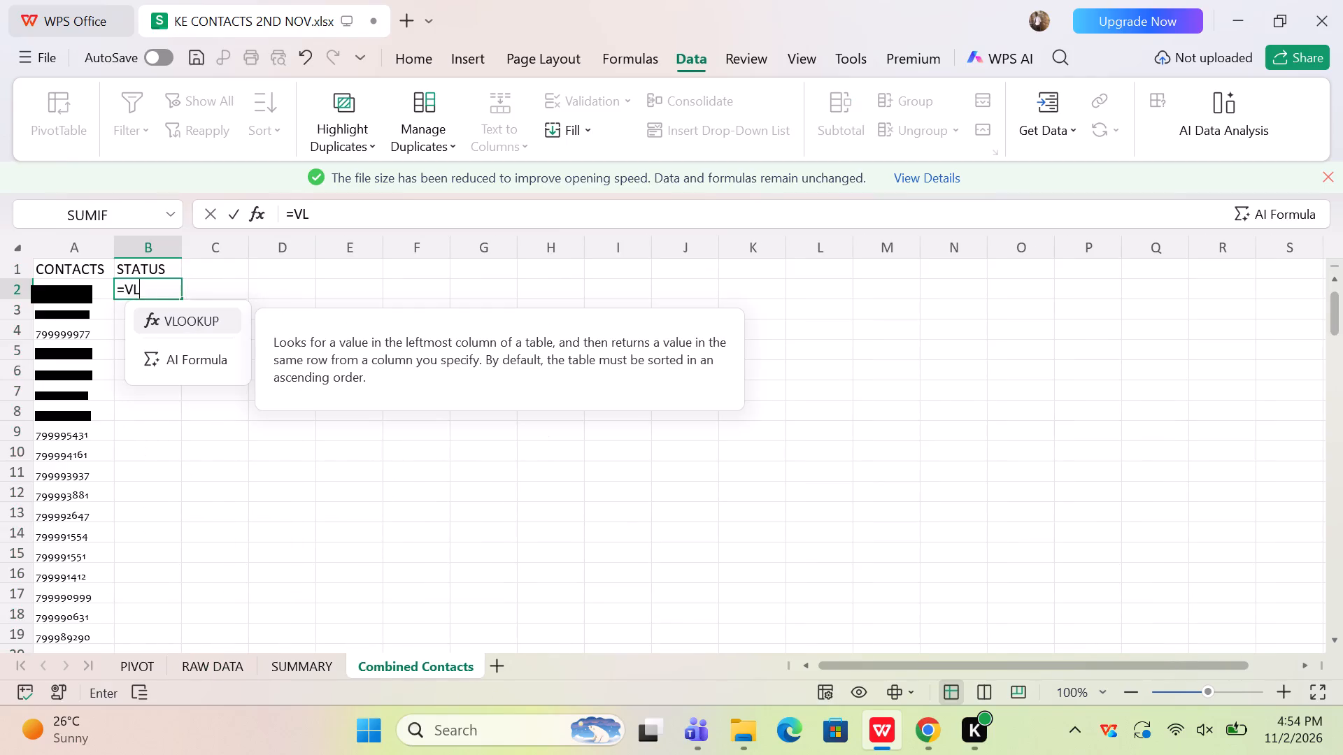
{"action": "double_click", "coordinate": [185, 317]}
{"action": "left_click", "coordinate": [77, 299]}
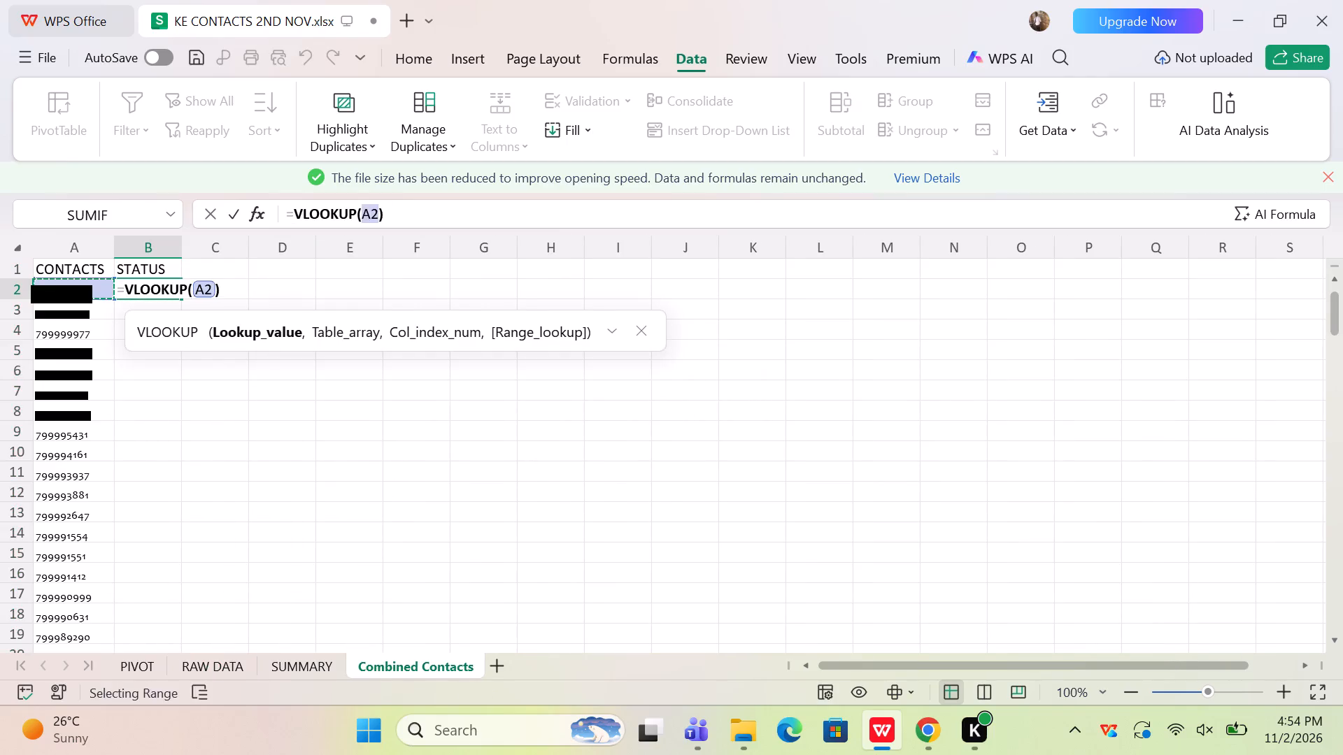
{"action": "key", "text": "comma"}
{"action": "left_click", "coordinate": [232, 660]}
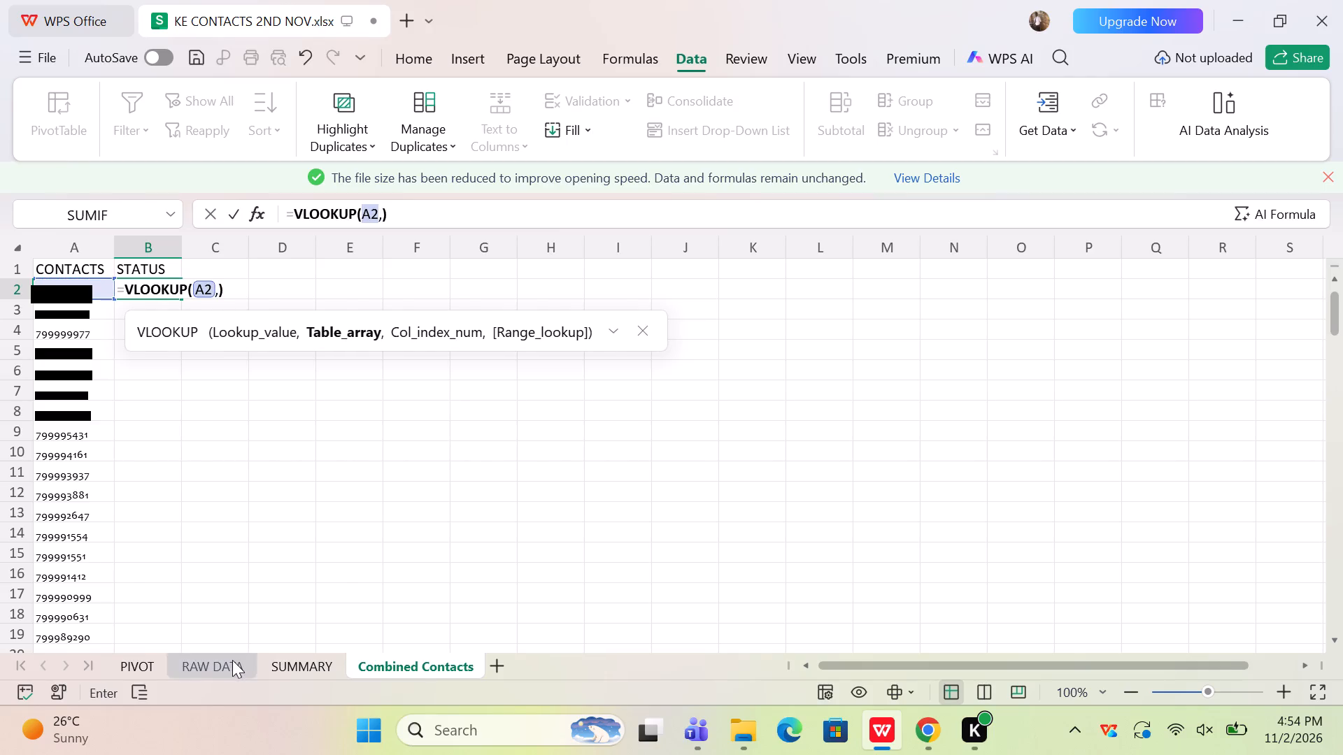
{"action": "left_click", "coordinate": [318, 243]}
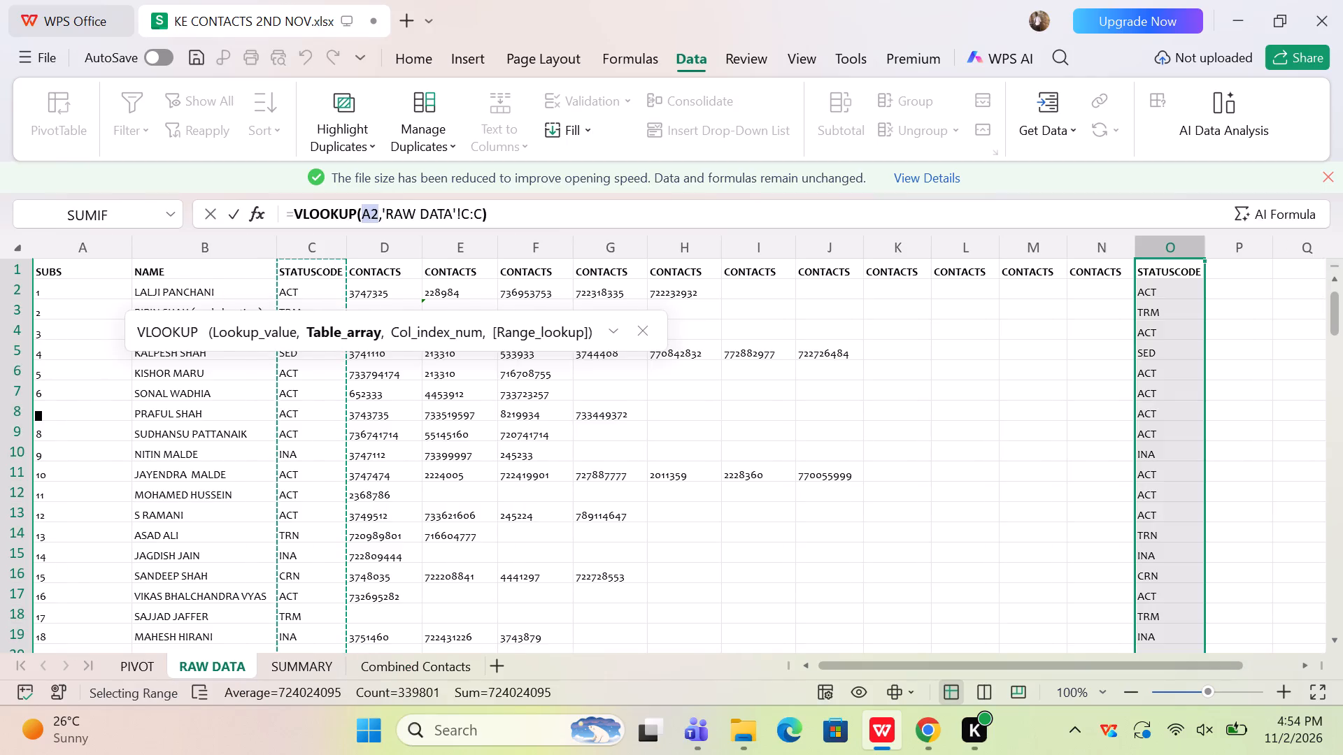
{"action": "left_click_drag", "start_coordinate": [374, 246], "coordinate": [1139, 310]}
{"action": "type", "text": ",12,0"}
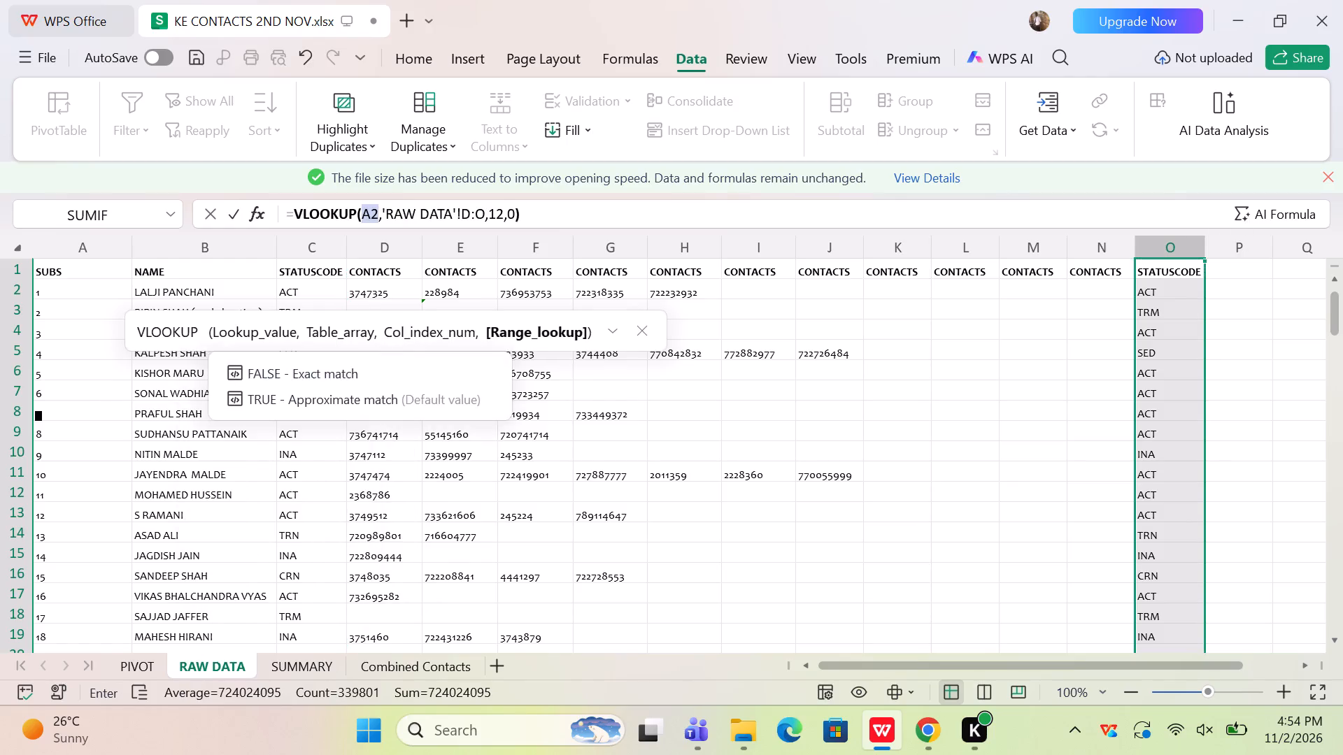
{"action": "key", "text": "Return"}
Fill the B2 VLOOKUP formula down the whole STATUS column.
{"action": "left_click", "coordinate": [135, 282]}
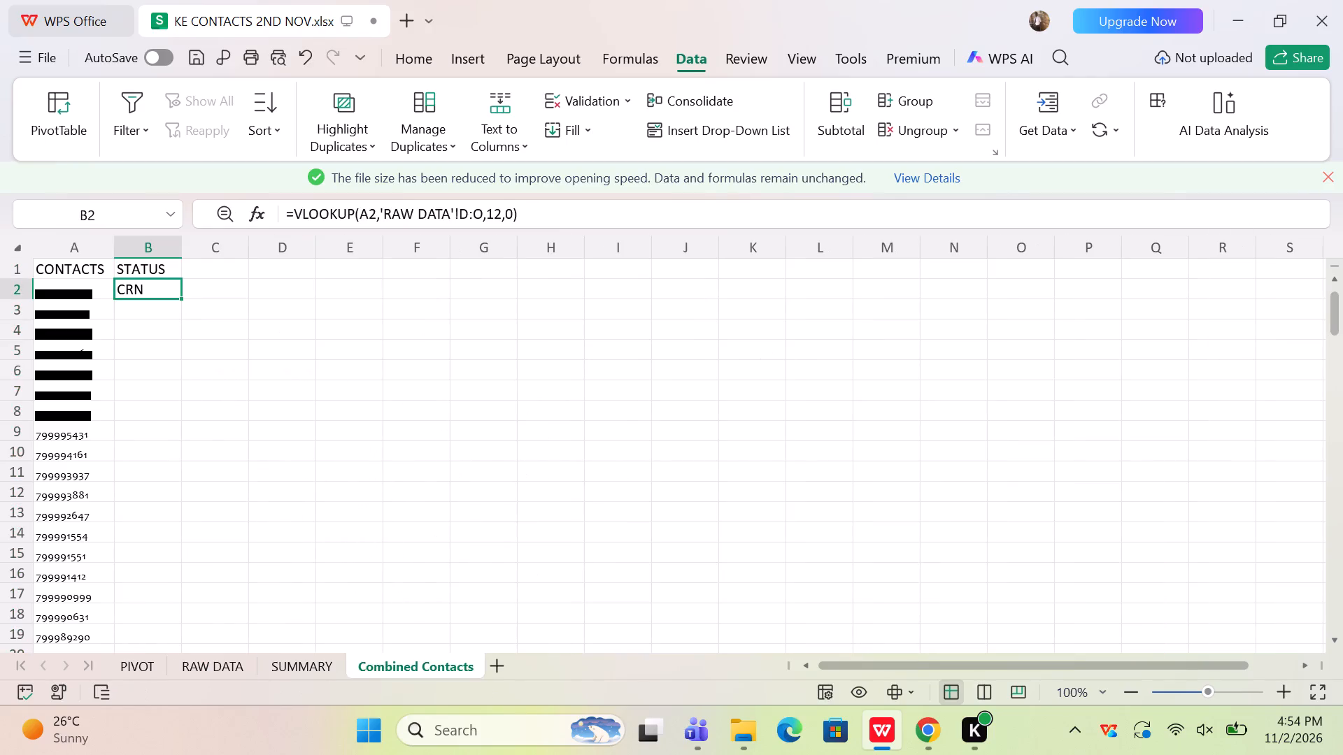
{"action": "double_click", "coordinate": [182, 299]}
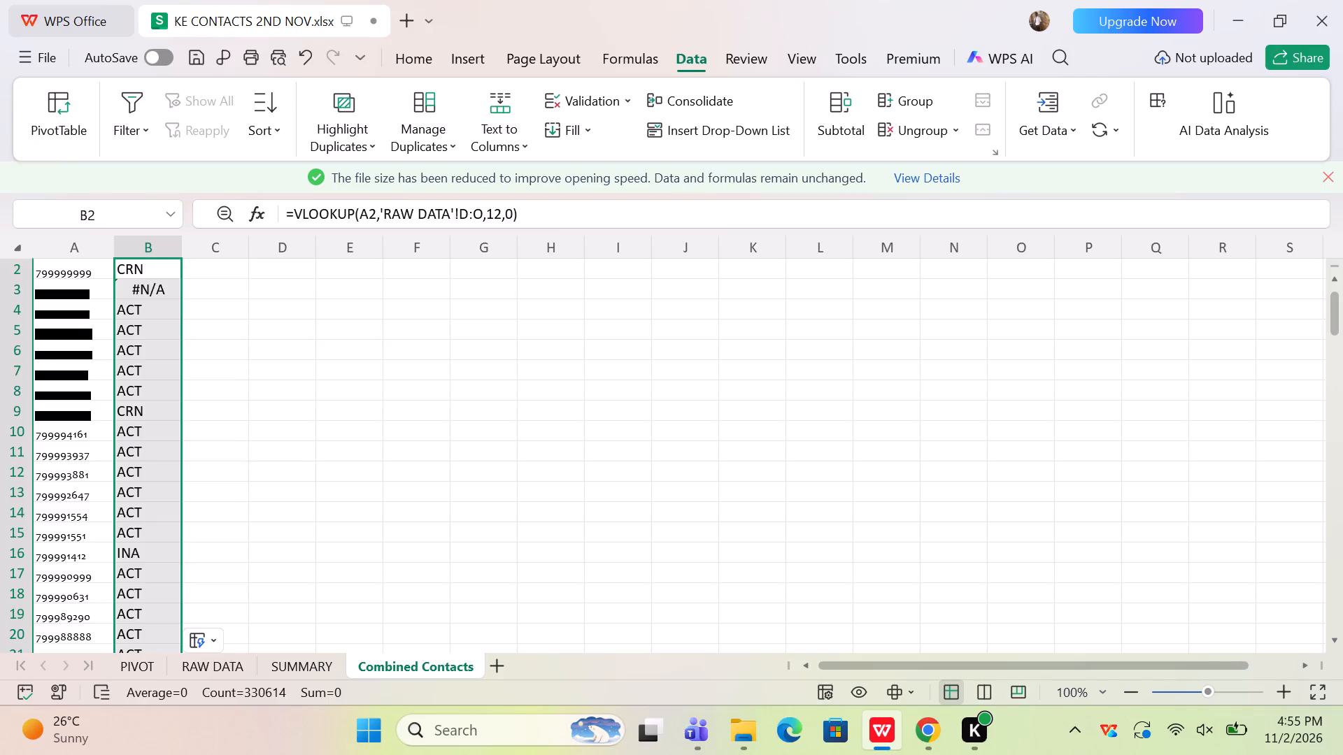
Replace the formulas in the STATUS column with their values by copying the column and pasting it over itself as values.
{"action": "left_click", "coordinate": [143, 258]}
{"action": "key", "text": "ctrl+c"}
{"action": "right_click", "coordinate": [143, 258]}
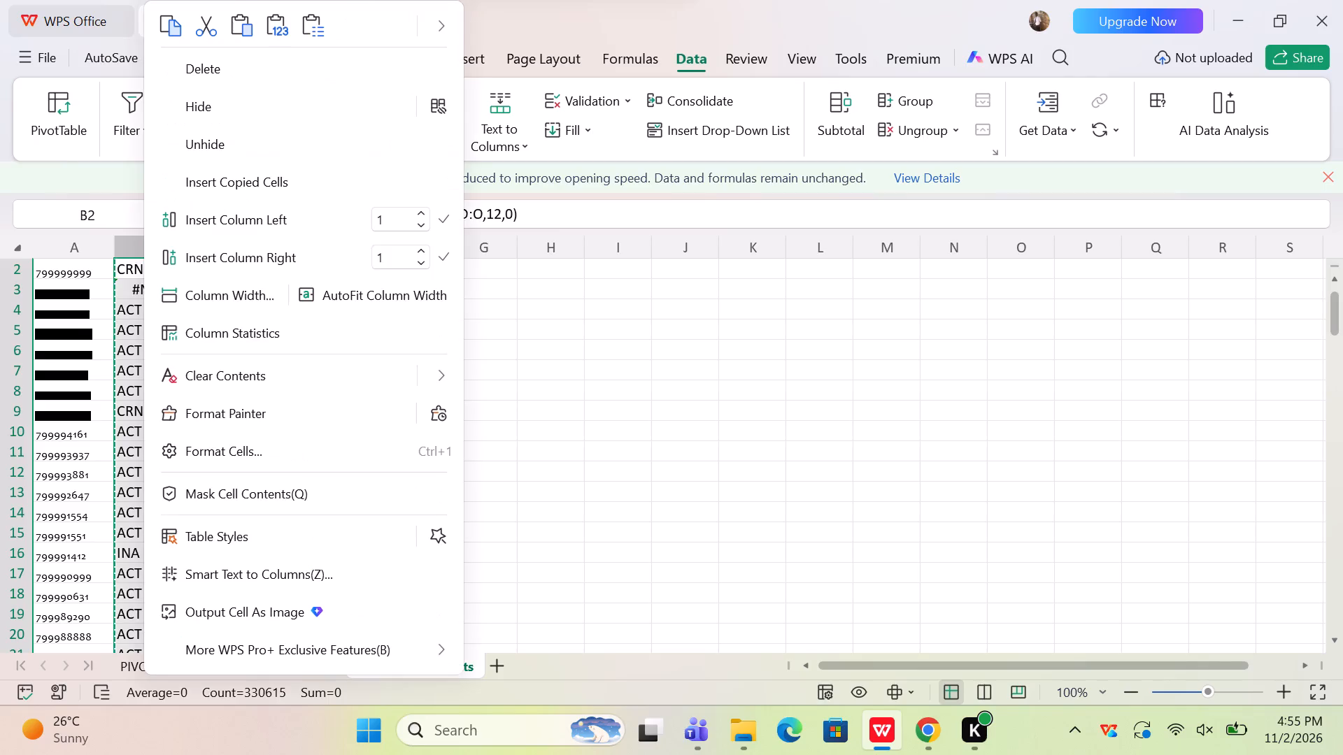
{"action": "left_click", "coordinate": [268, 32]}
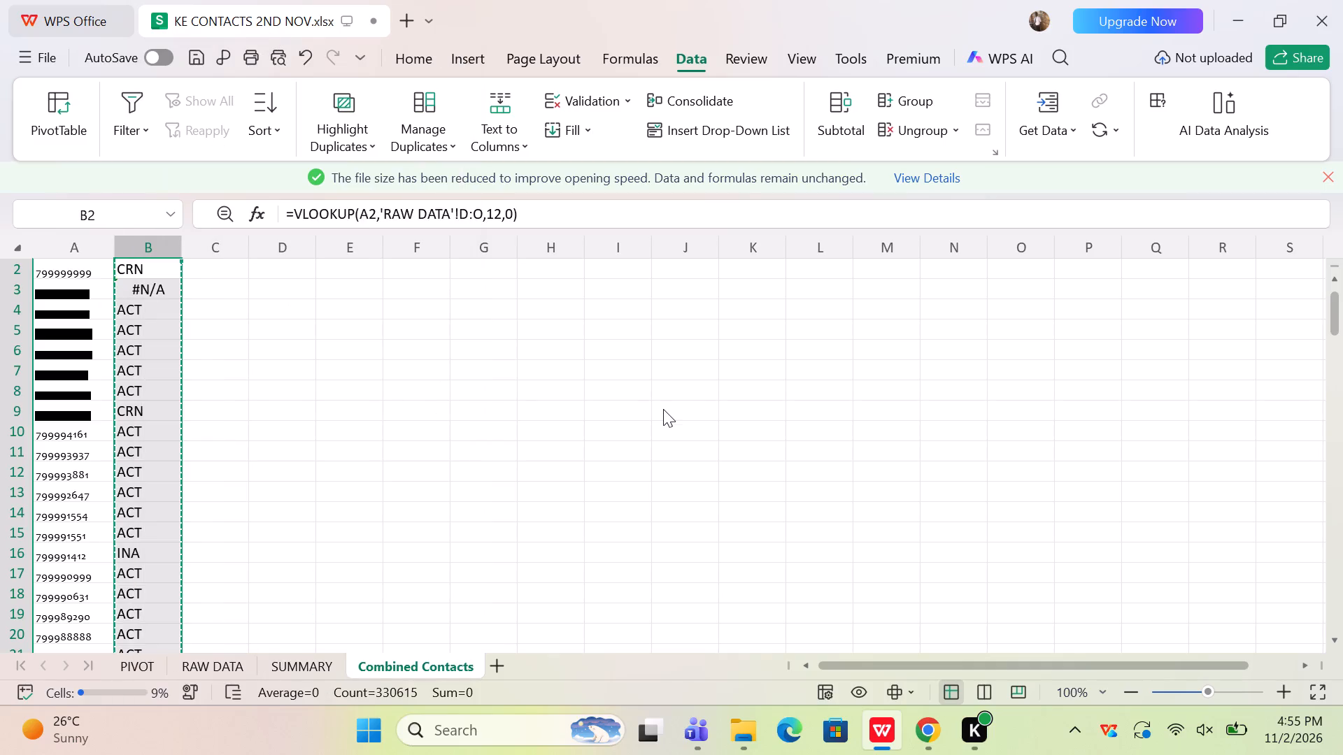
Add filters to the CONTACTS and STATUS columns and filter STATUS to only (Blanks) and #N/A.
{"action": "left_click_drag", "start_coordinate": [1334, 325], "coordinate": [1326, 192]}
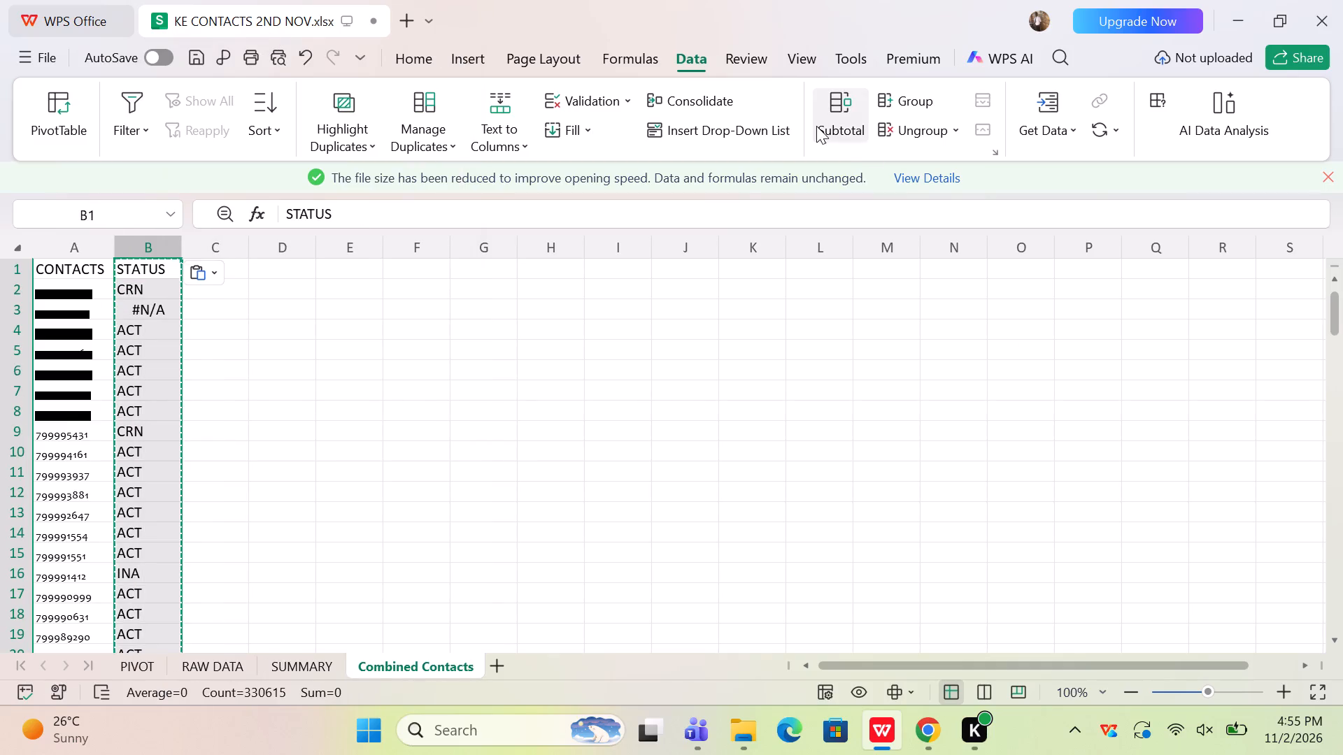
{"action": "left_click", "coordinate": [16, 247]}
{"action": "left_click", "coordinate": [133, 118]}
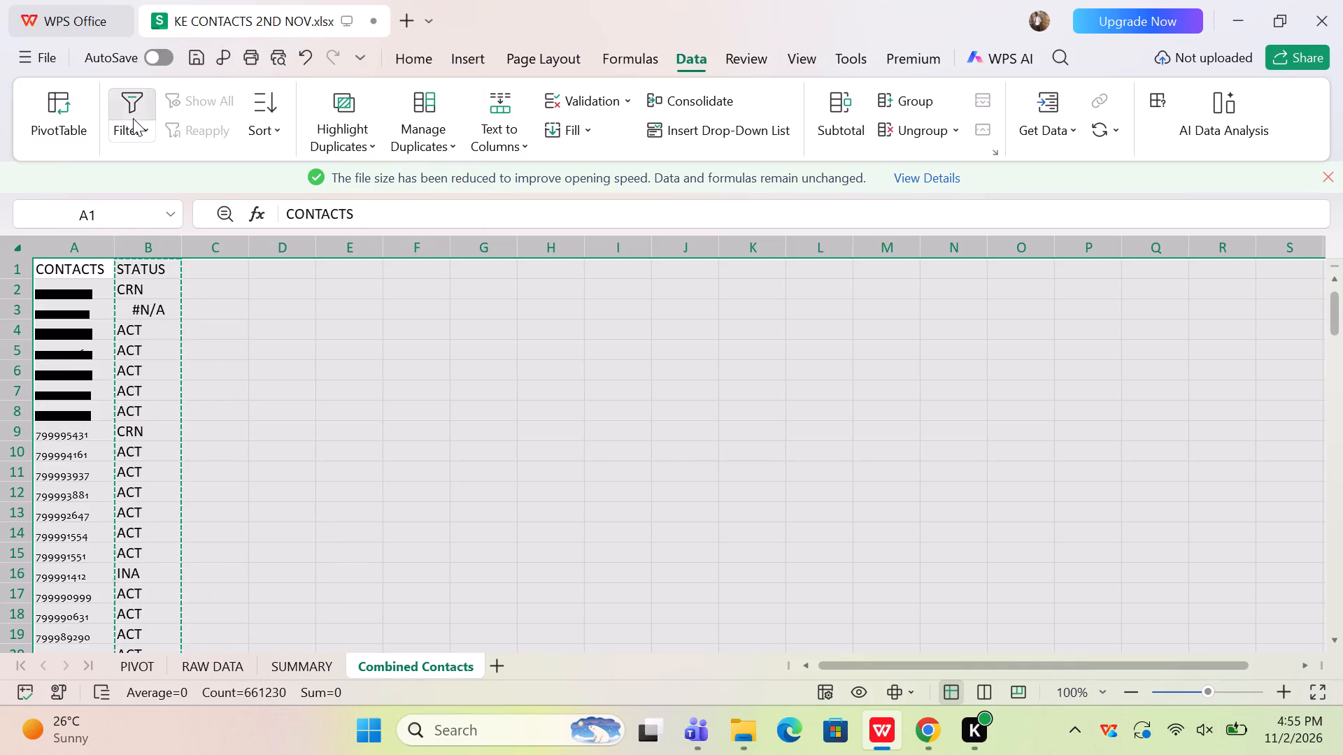
{"action": "left_click", "coordinate": [175, 268]}
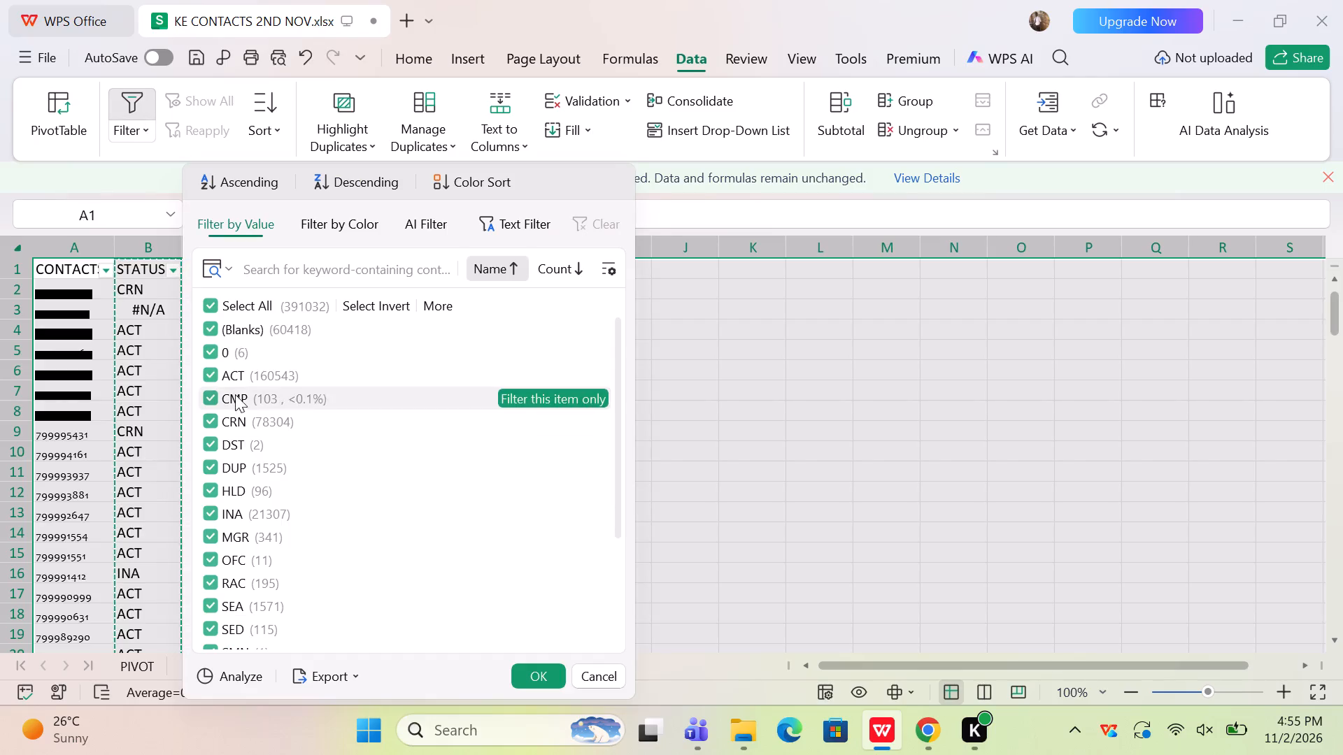
{"action": "left_click", "coordinate": [220, 308]}
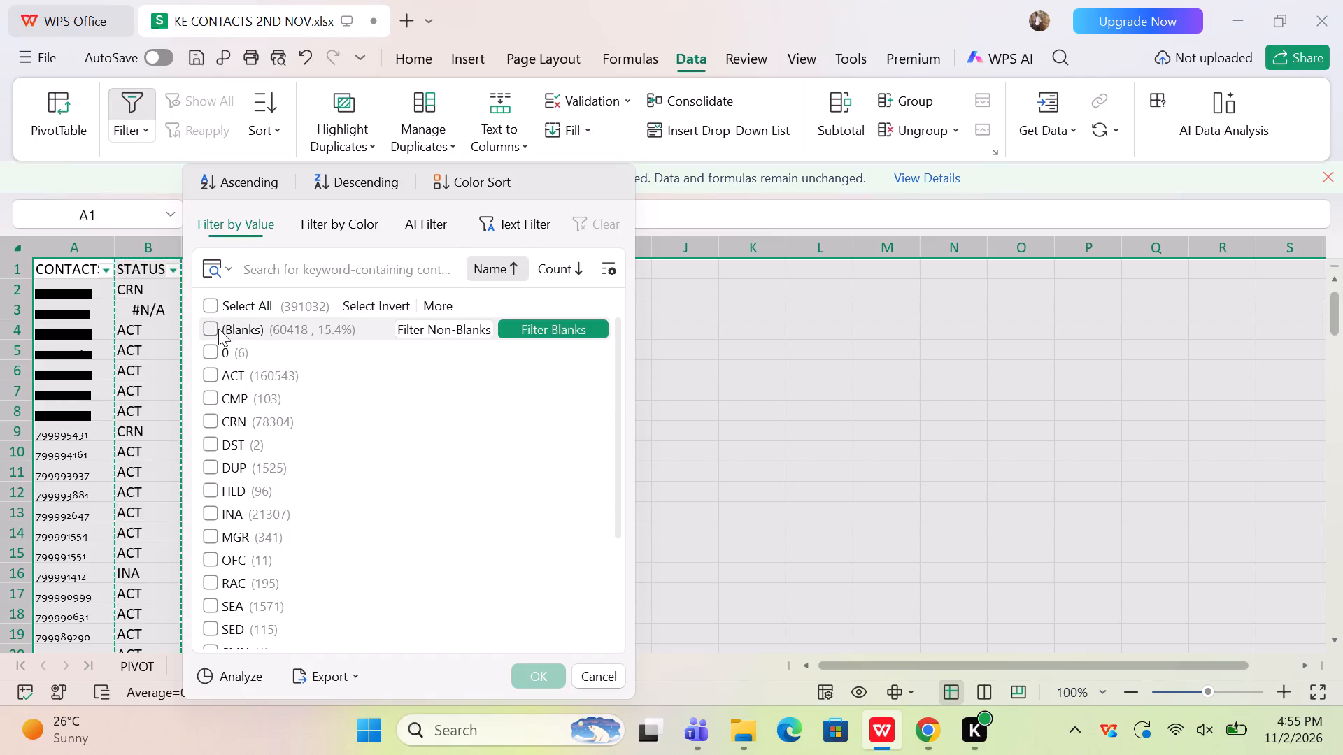
{"action": "left_click", "coordinate": [218, 329]}
{"action": "left_click", "coordinate": [217, 345]}
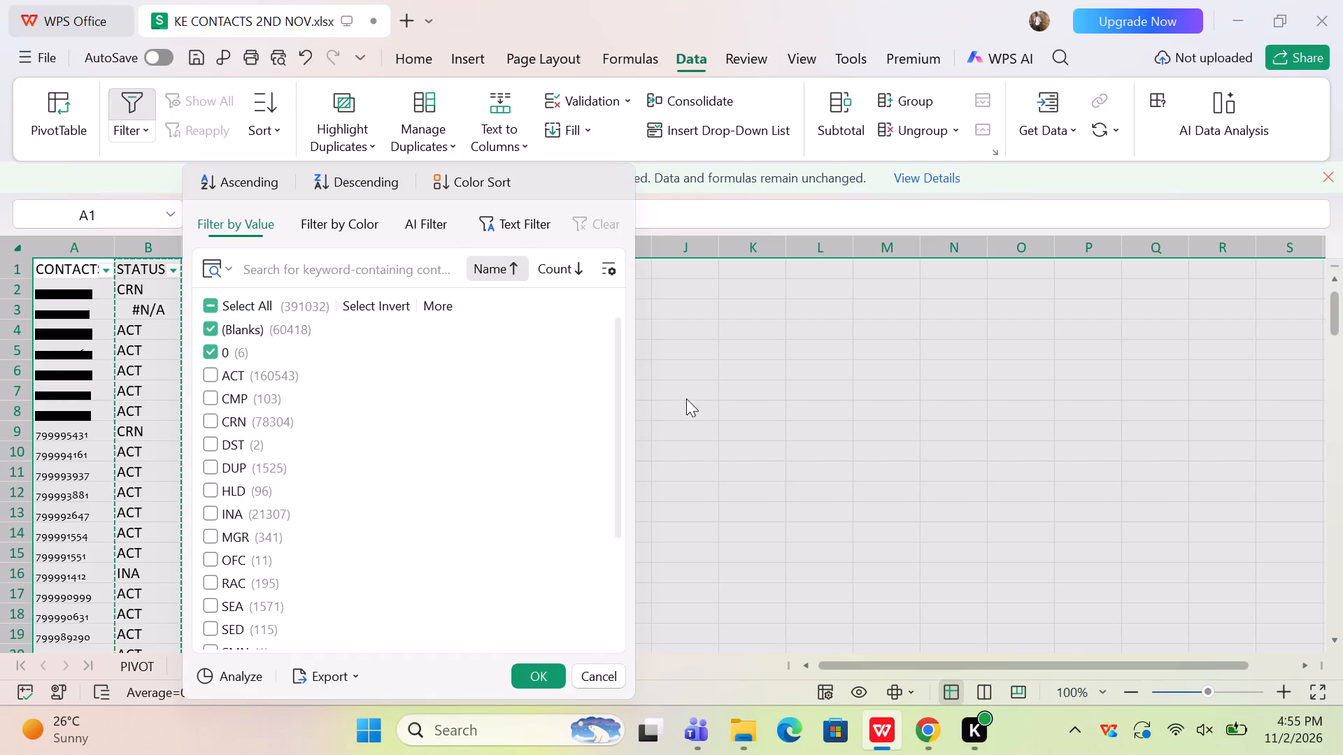
{"action": "left_click_drag", "start_coordinate": [618, 415], "coordinate": [612, 636]}
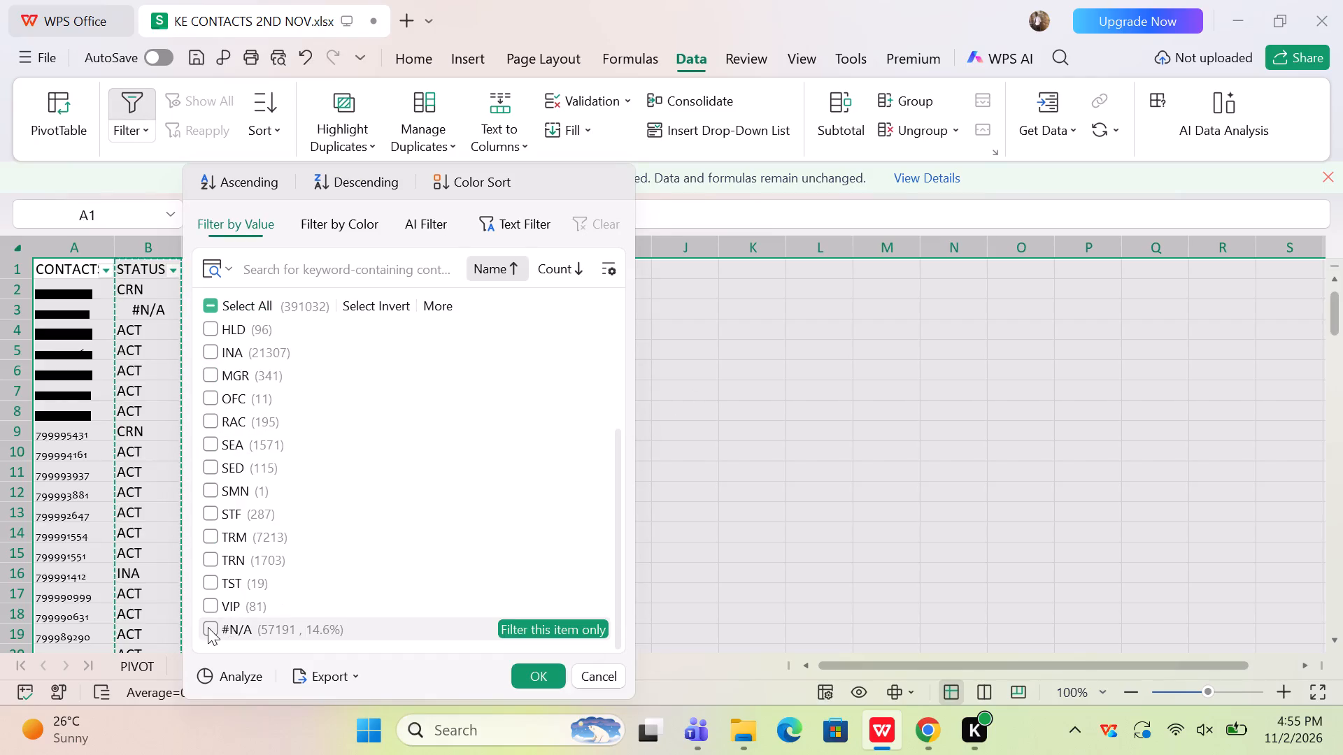
{"action": "left_click", "coordinate": [208, 627]}
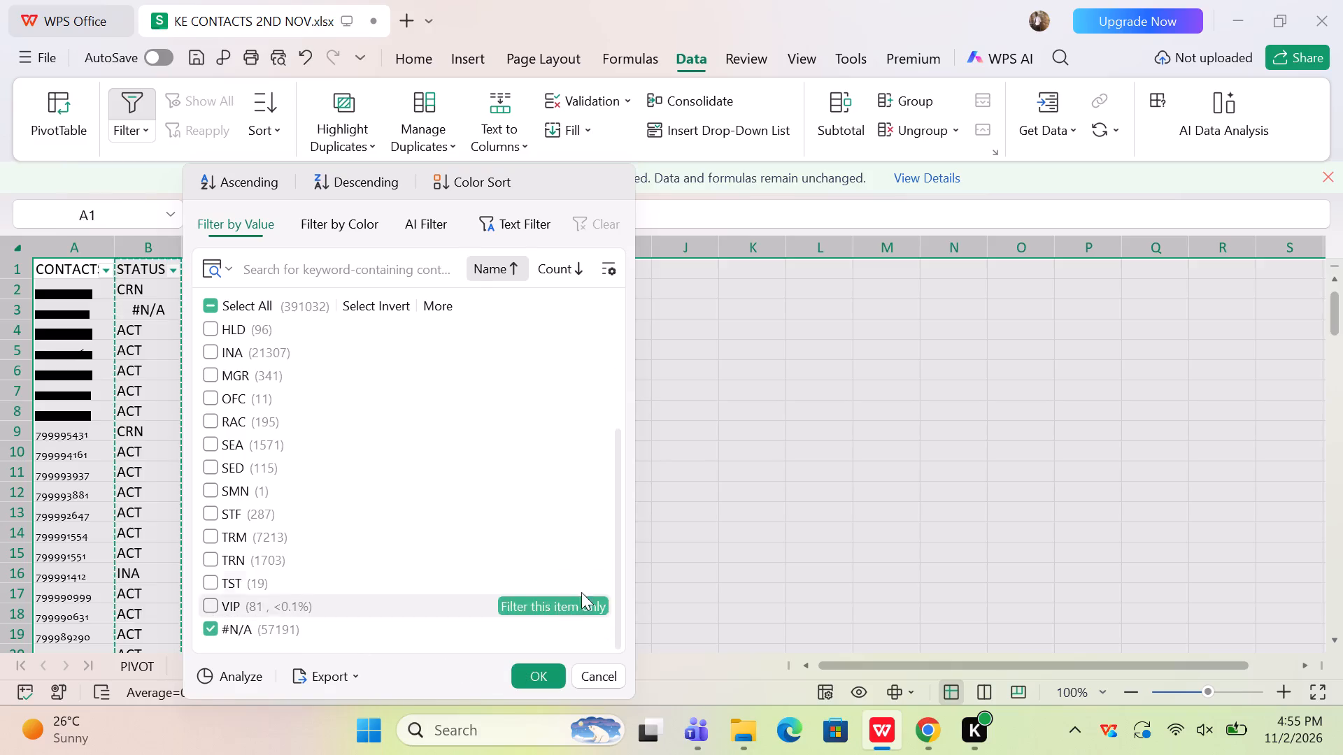
{"action": "left_click_drag", "start_coordinate": [616, 622], "coordinate": [622, 467]}
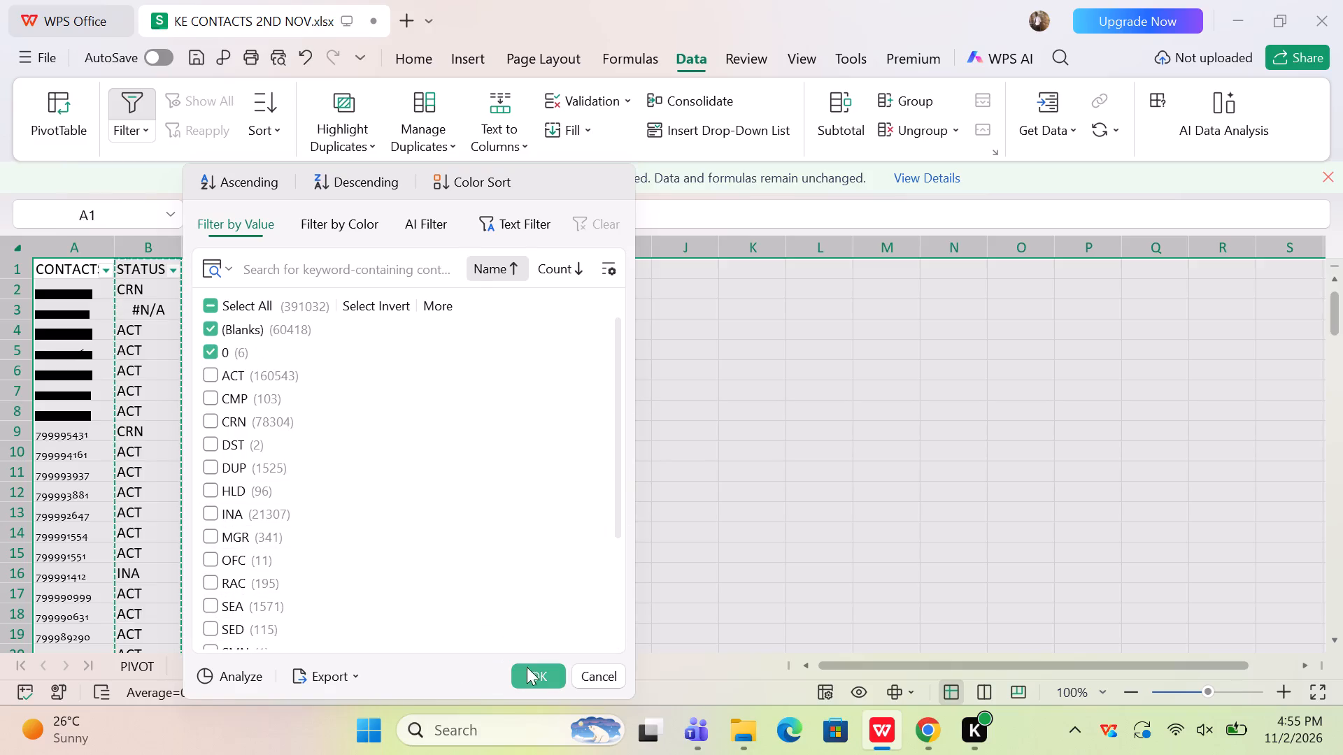
{"action": "left_click", "coordinate": [215, 357]}
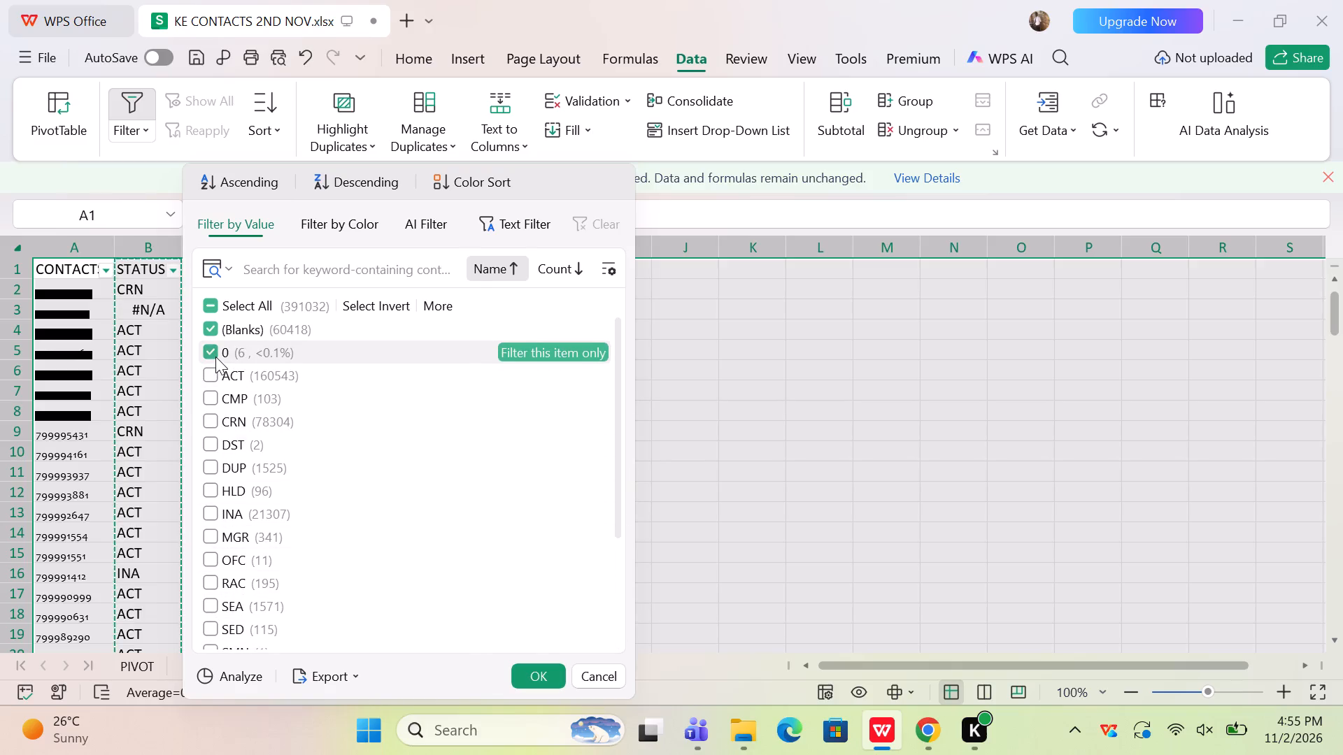
{"action": "left_click", "coordinate": [529, 673]}
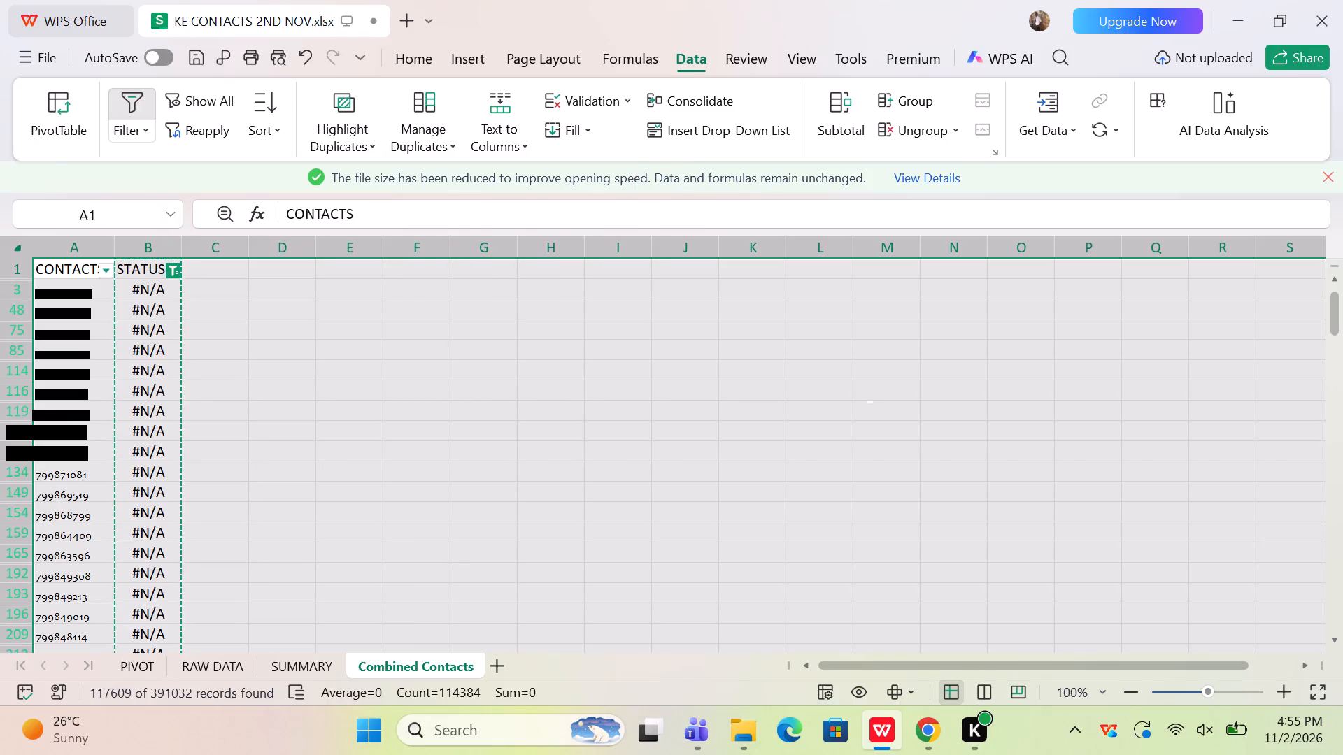
Exclude (Blanks) from the STATUS filter so that only the #N/A rows are shown.
{"action": "left_click", "coordinate": [140, 256]}
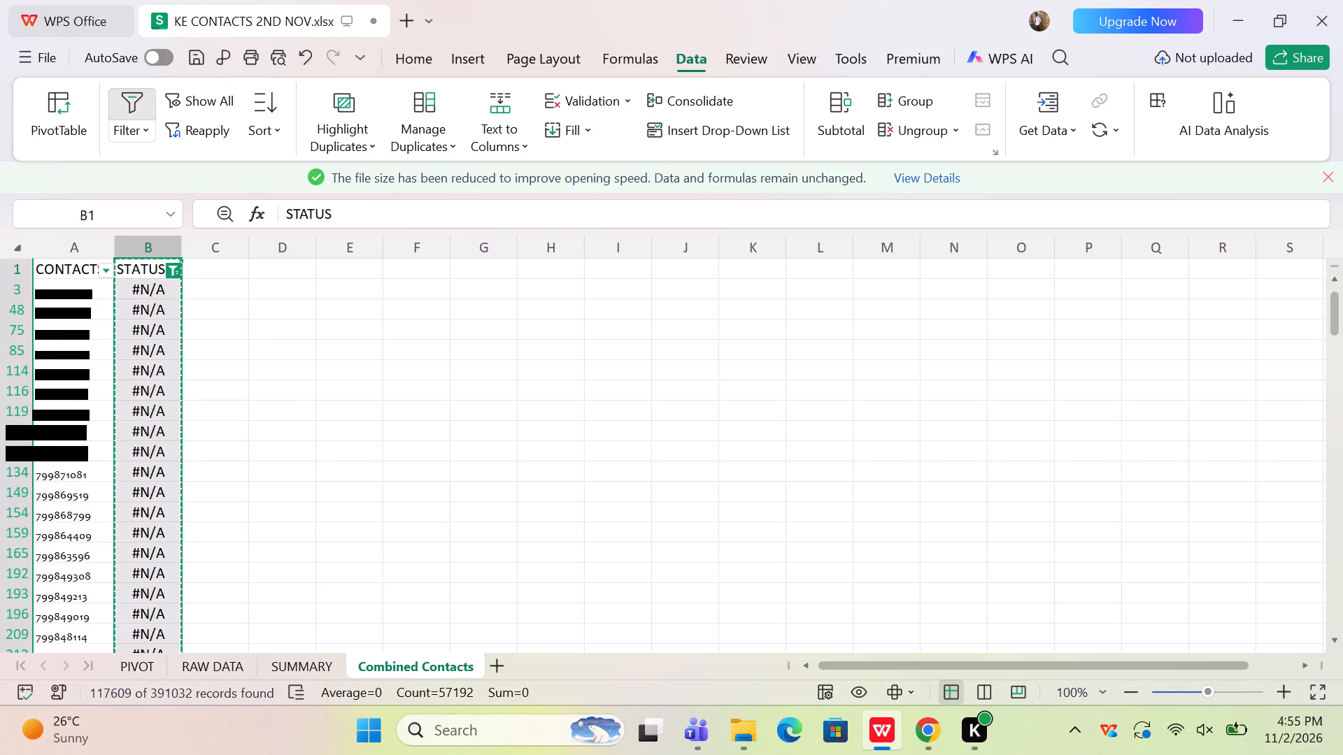
{"action": "left_click", "coordinate": [171, 273]}
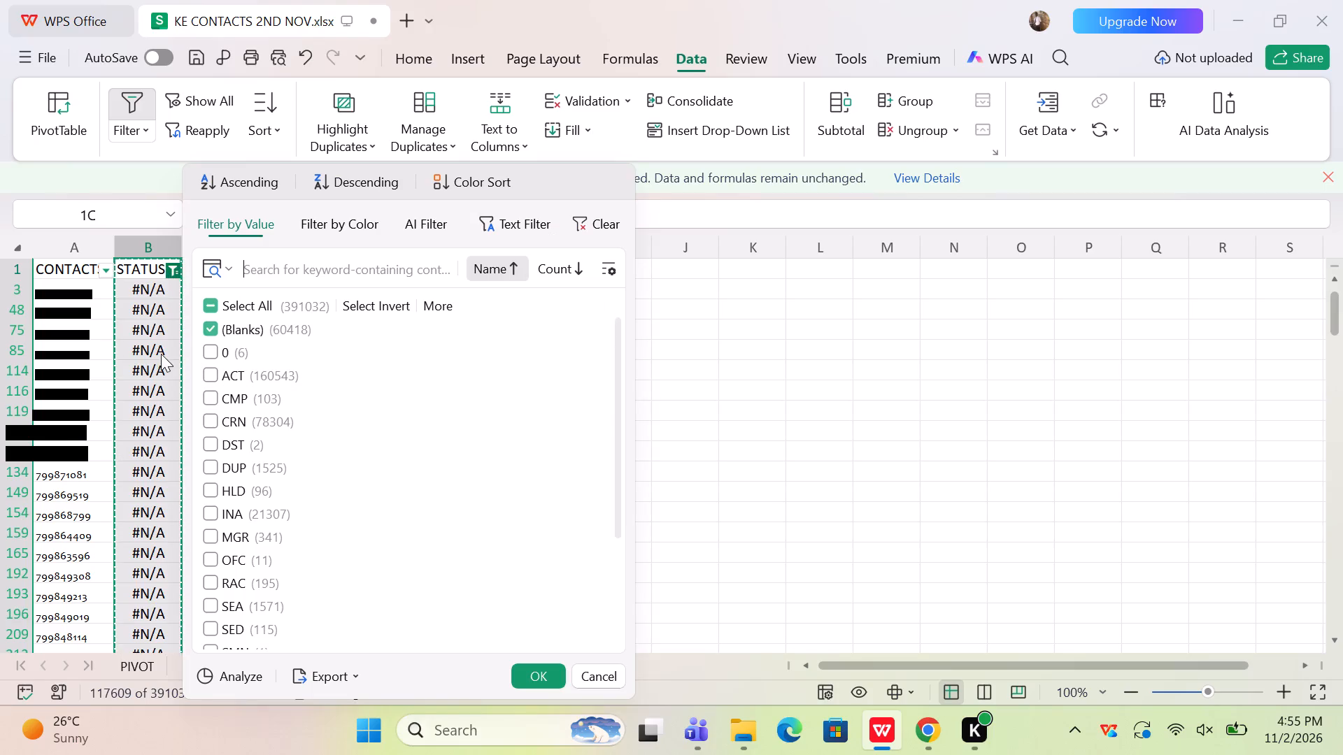
{"action": "left_click", "coordinate": [213, 333]}
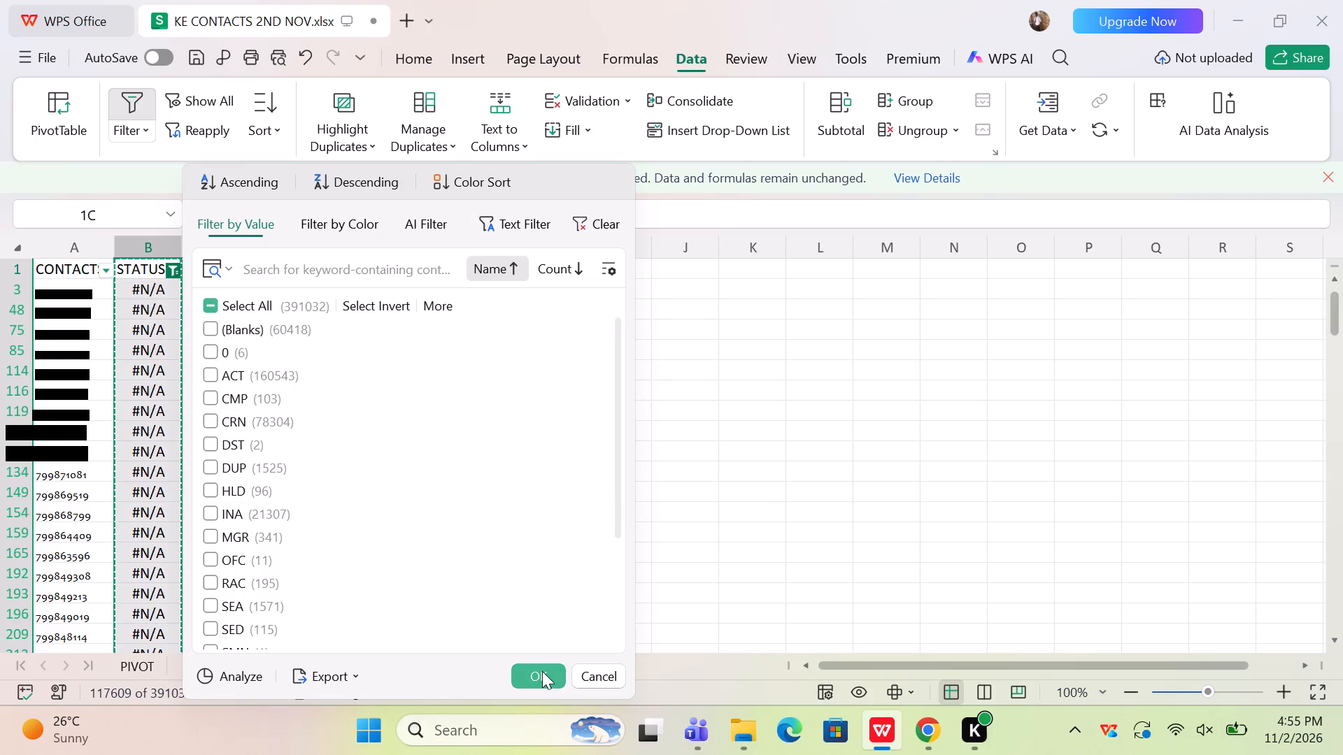
{"action": "left_click", "coordinate": [542, 671]}
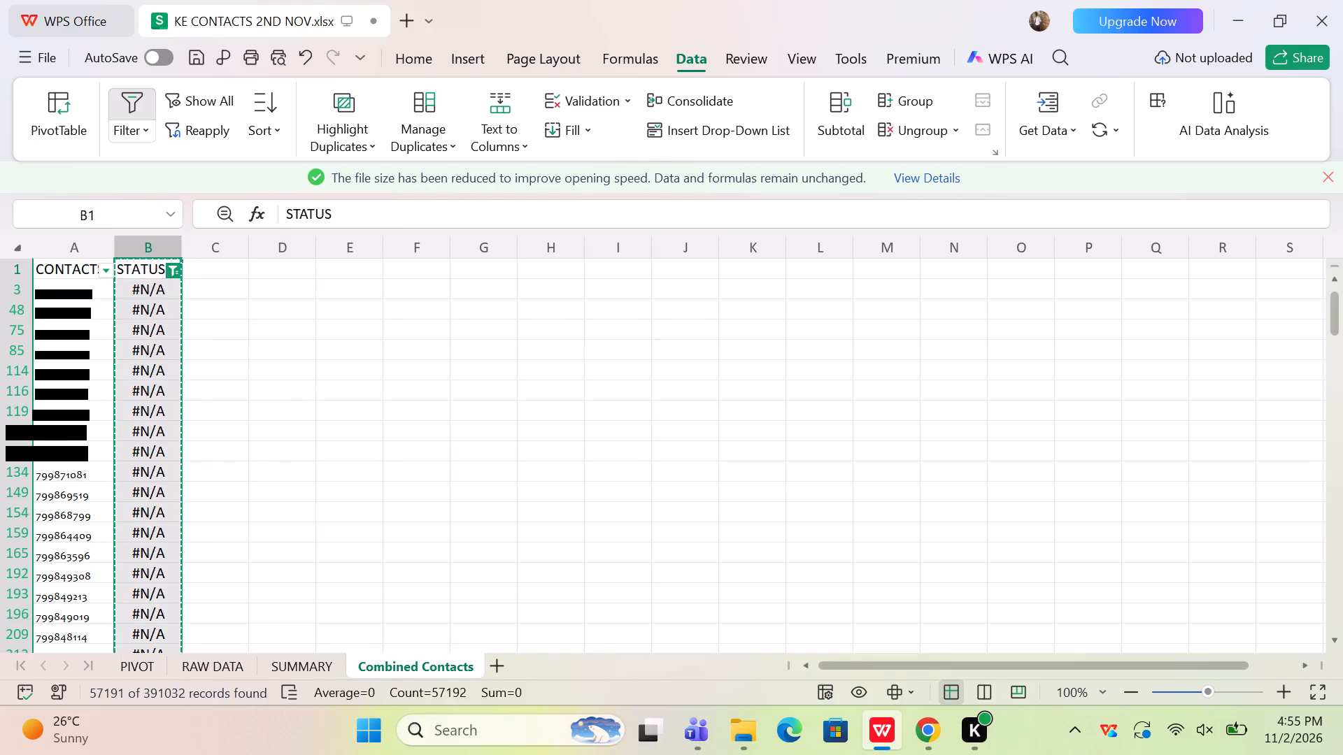
Enter =VLOOKUP(A3,'RAW DATA'!E:O,11,0) in cell B3, the first filtered #N/A row.
{"action": "left_click", "coordinate": [134, 293]}
{"action": "type", "text": "=VL"}
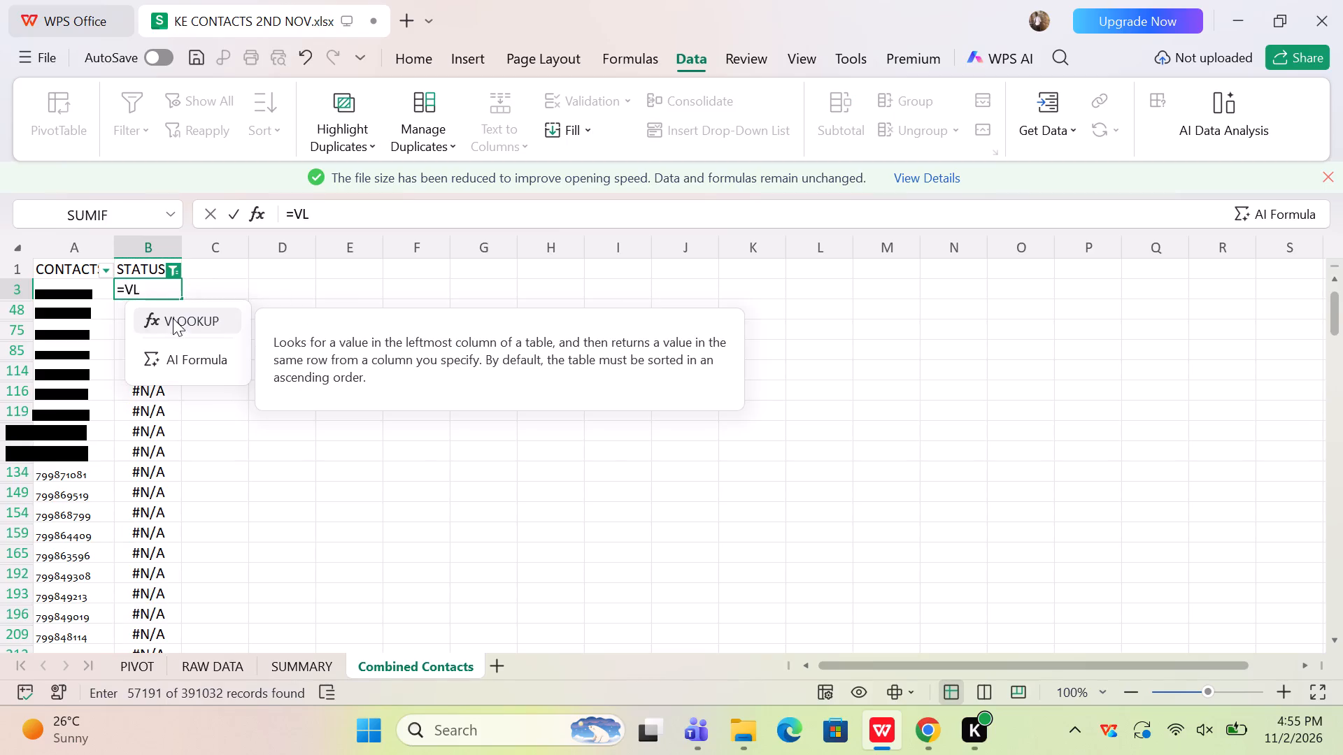
{"action": "double_click", "coordinate": [183, 324]}
{"action": "left_click", "coordinate": [73, 290]}
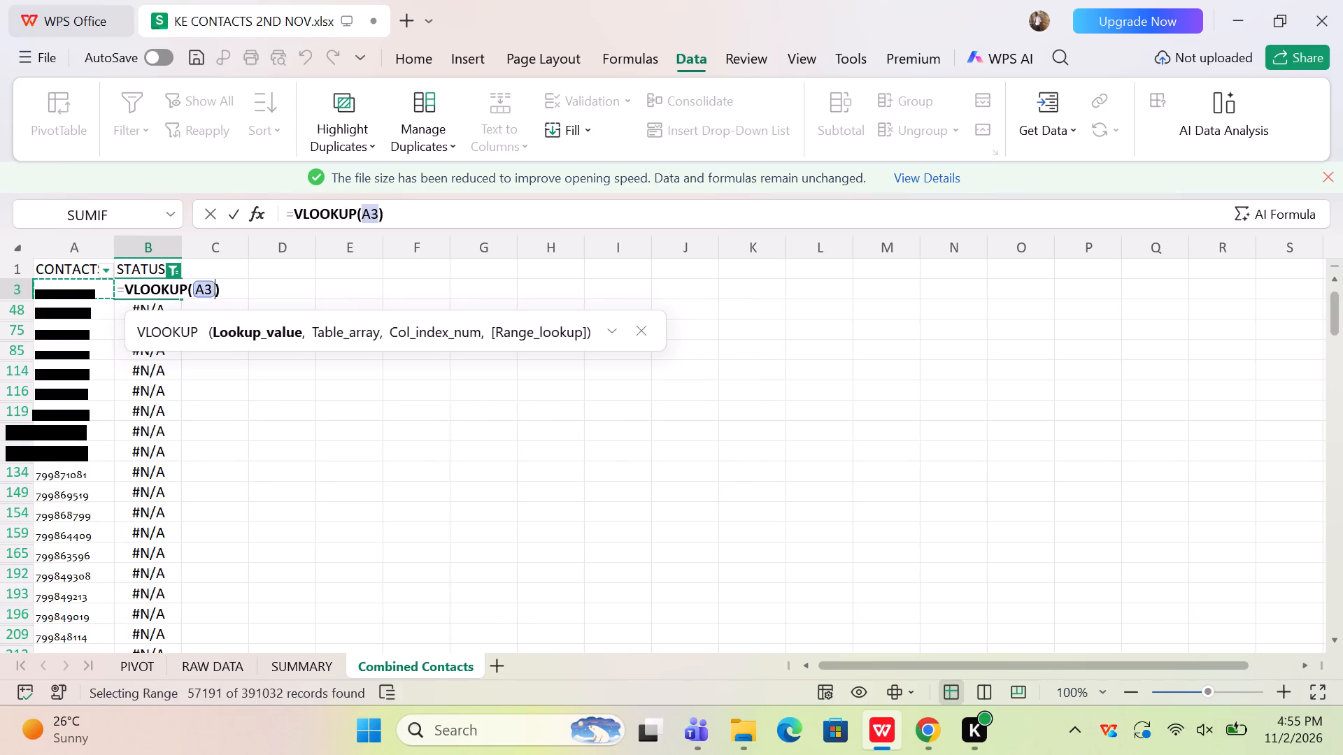
{"action": "key", "text": "comma"}
{"action": "left_click", "coordinate": [247, 678]}
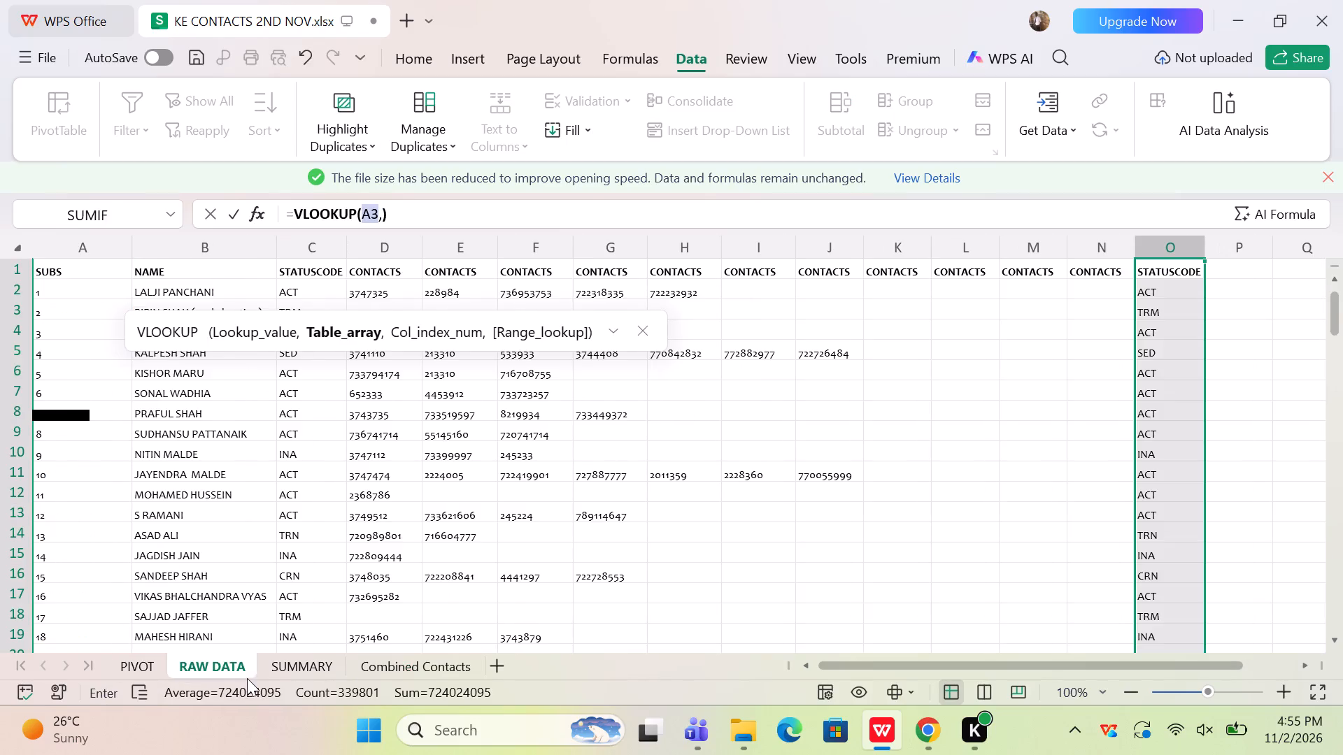
{"action": "left_click_drag", "start_coordinate": [475, 250], "coordinate": [881, 266]}
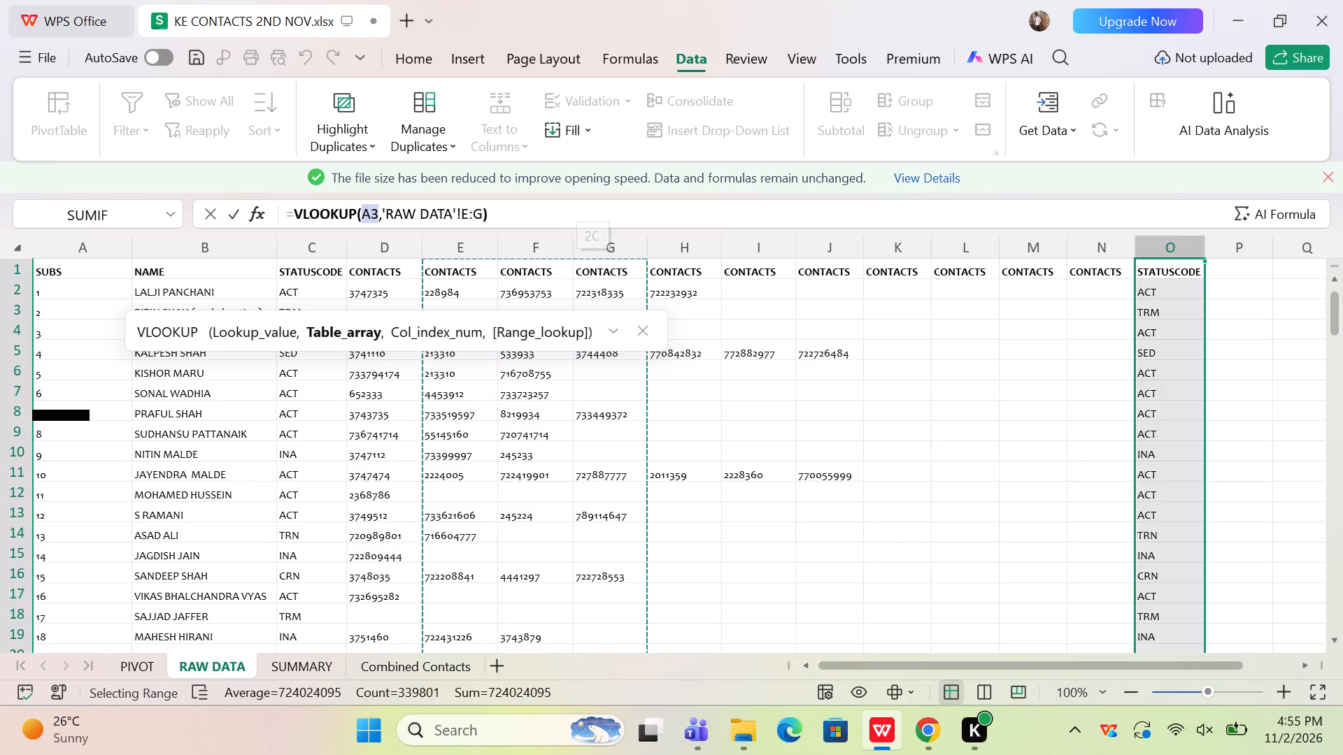
{"action": "left_click_drag", "start_coordinate": [881, 266], "coordinate": [1142, 319]}
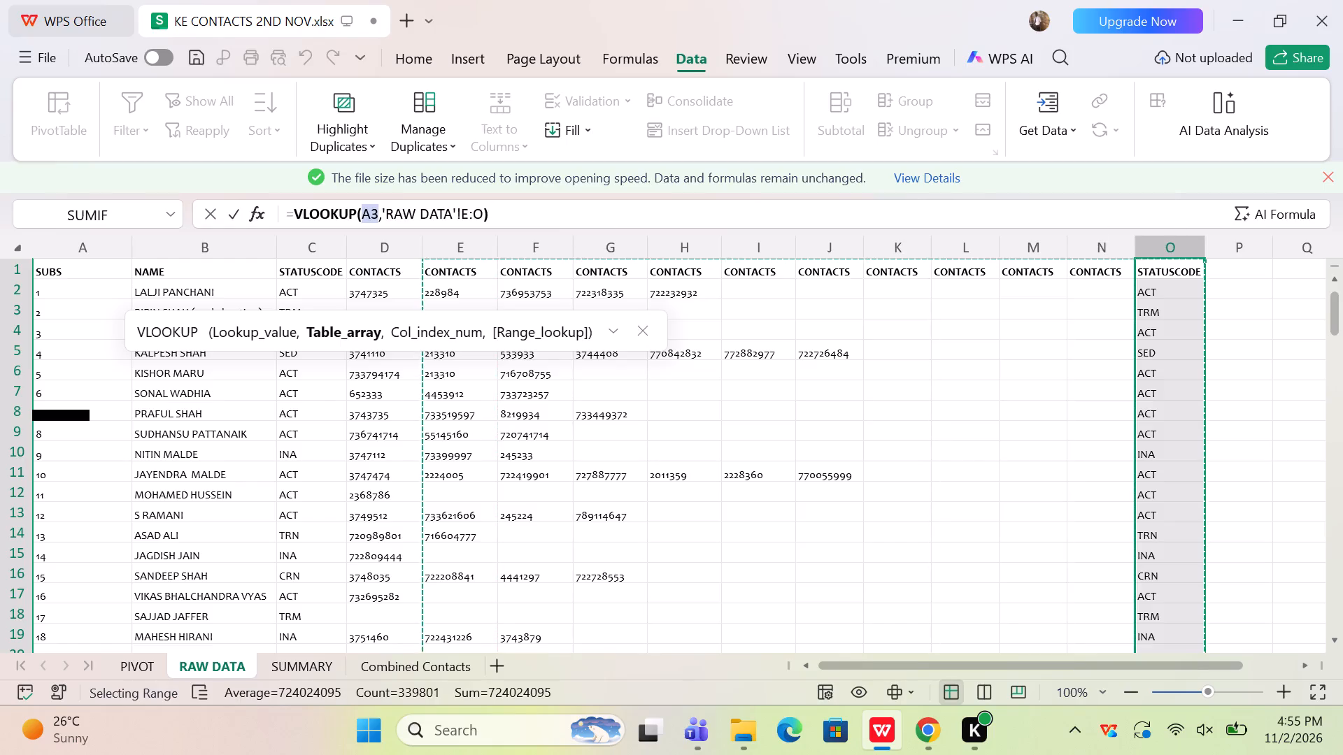
{"action": "type", "text": ",11,0"}
{"action": "key", "text": "Return"}
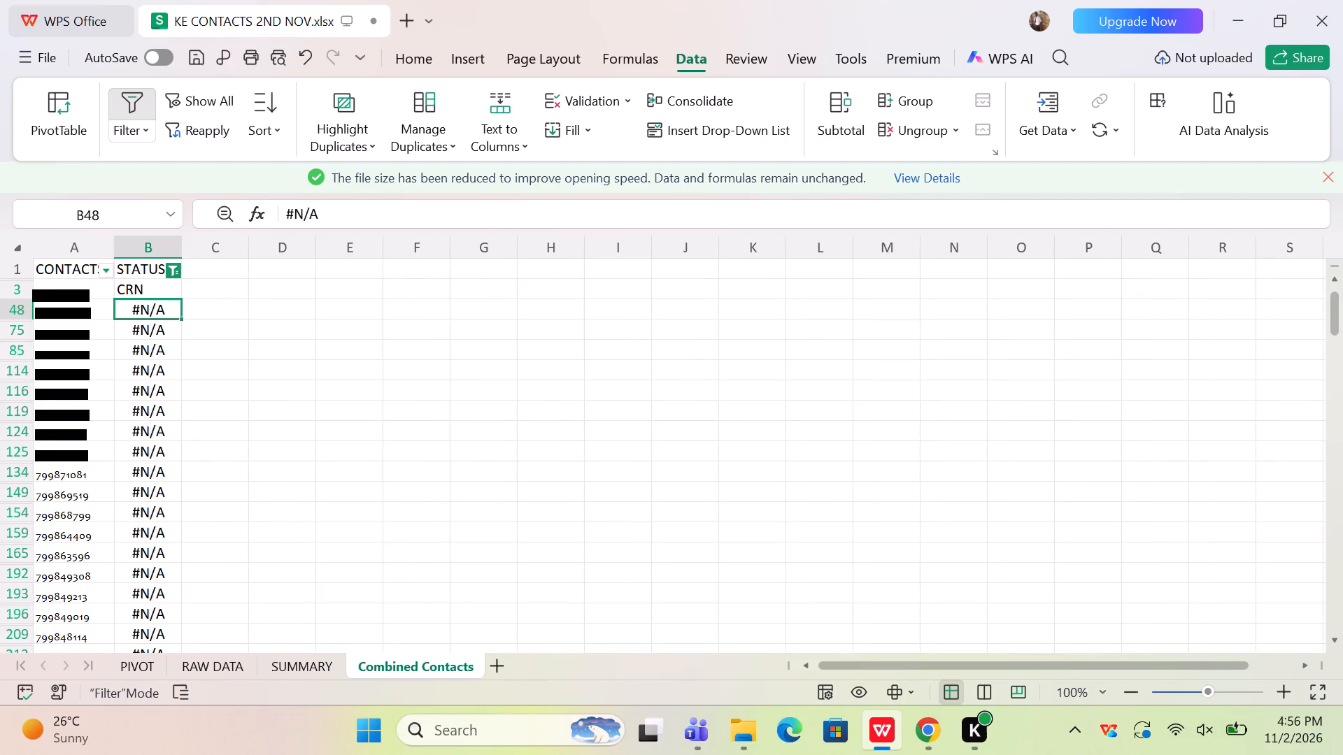
Try to fill the B3 VLOOKUP formula down the filtered #N/A cells of the STATUS column, through row 330576.
{"action": "left_click", "coordinate": [143, 285]}
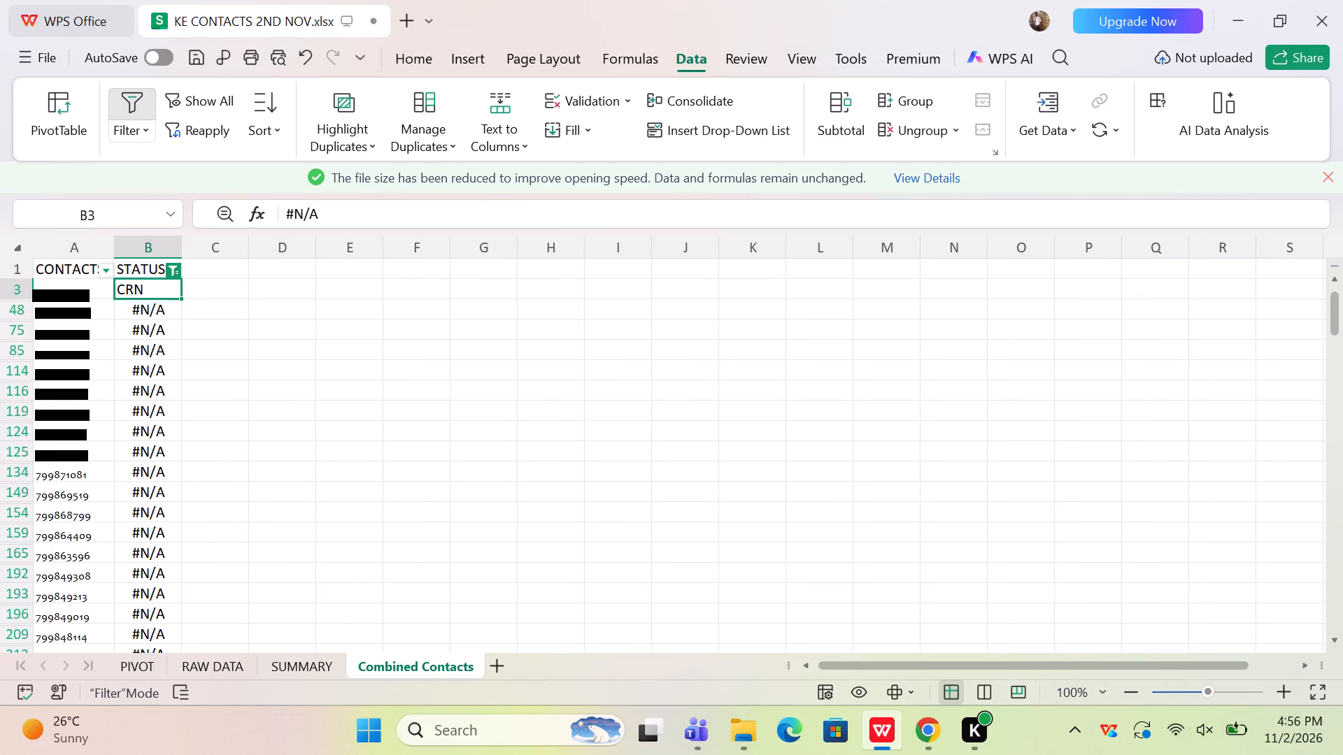
{"action": "key", "text": "ctrl+c"}
{"action": "left_click", "coordinate": [66, 284]}
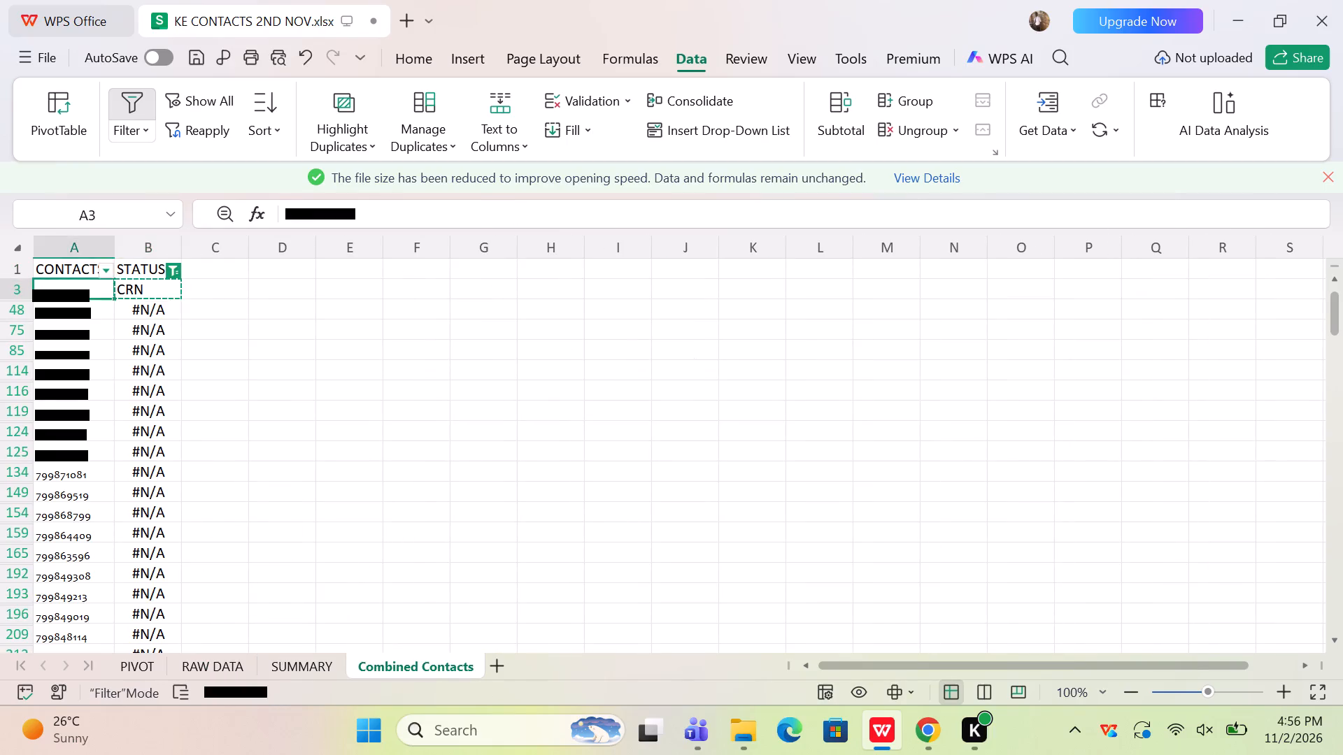
{"action": "key", "text": "ctrl+shift+Down"}
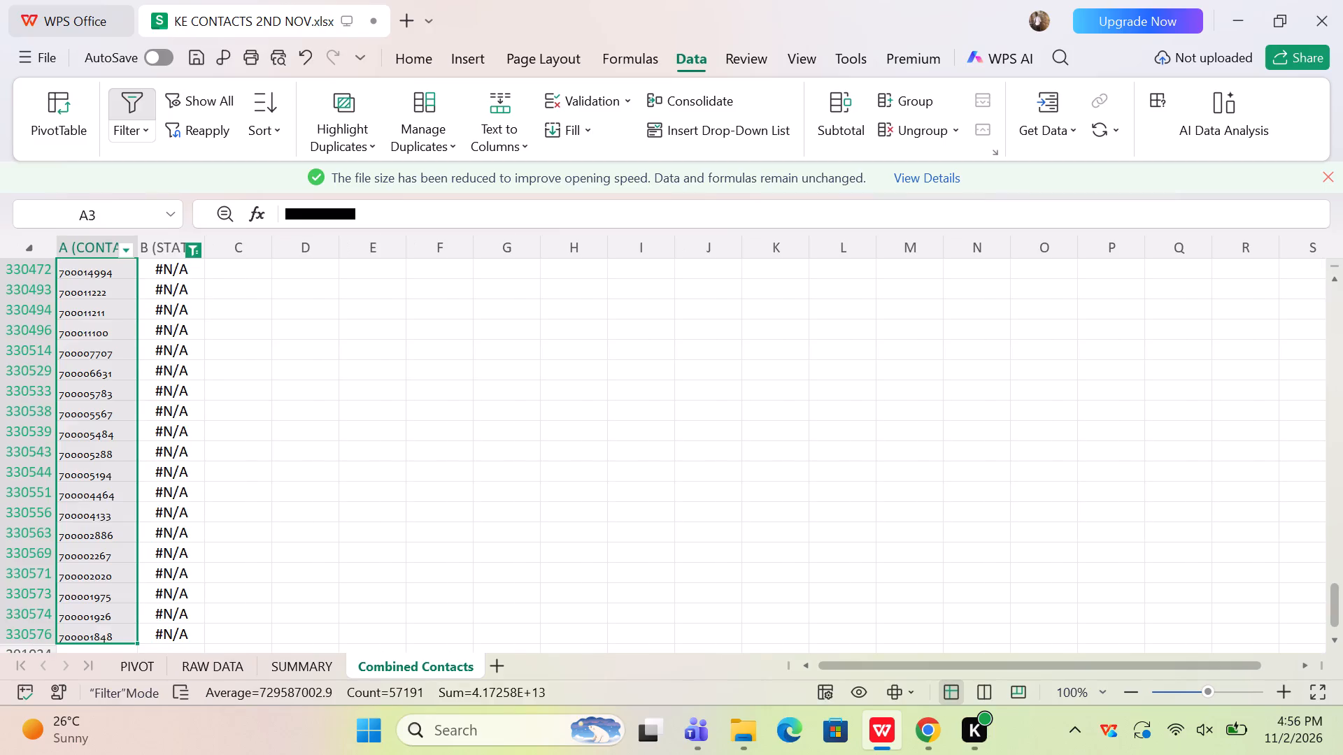
{"action": "left_click", "coordinate": [187, 631]}
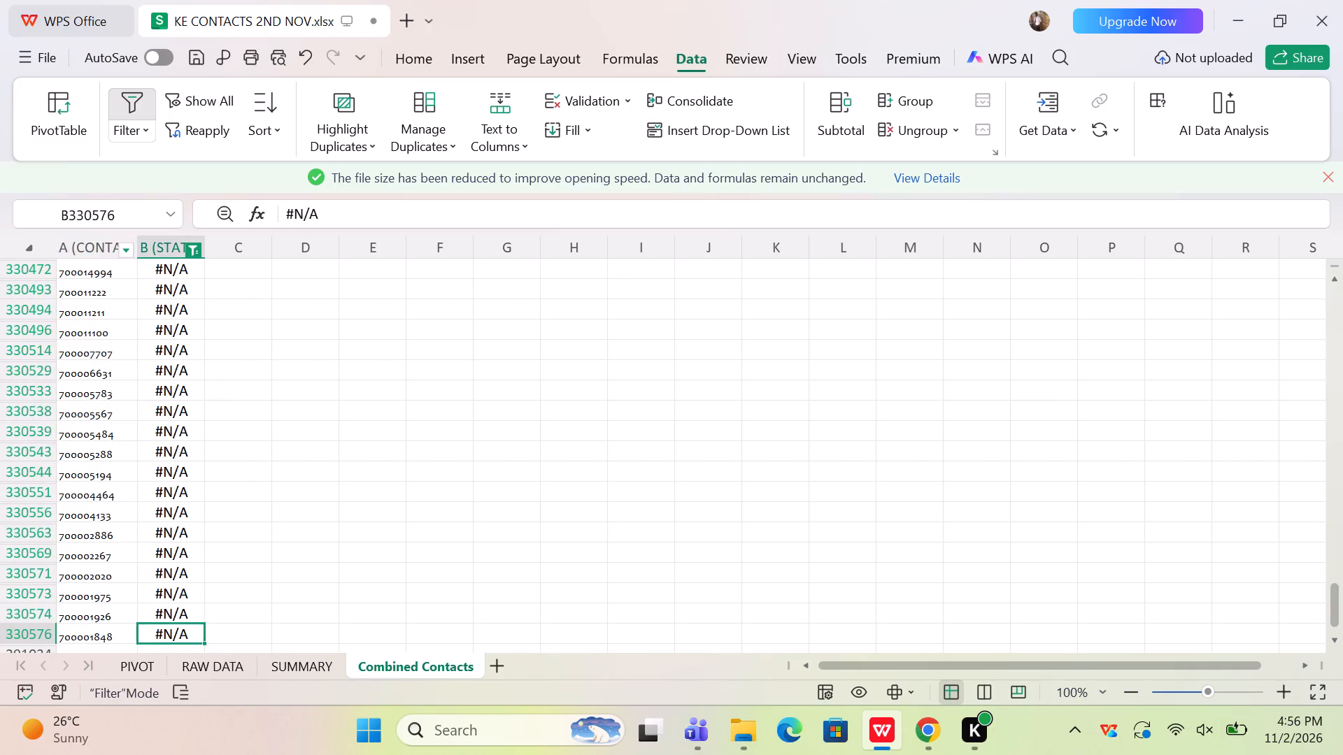
{"action": "key", "text": "ctrl+shift+Up"}
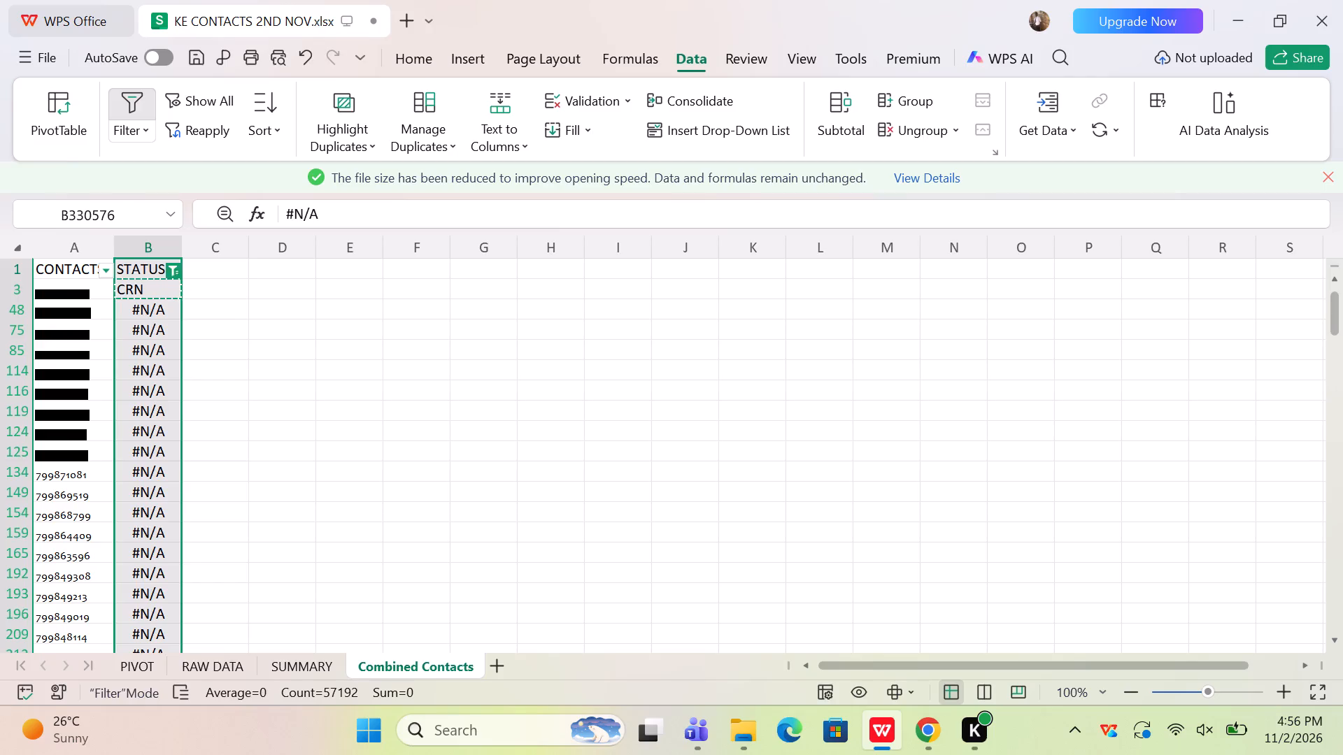
{"action": "key", "text": "ctrl+d"}
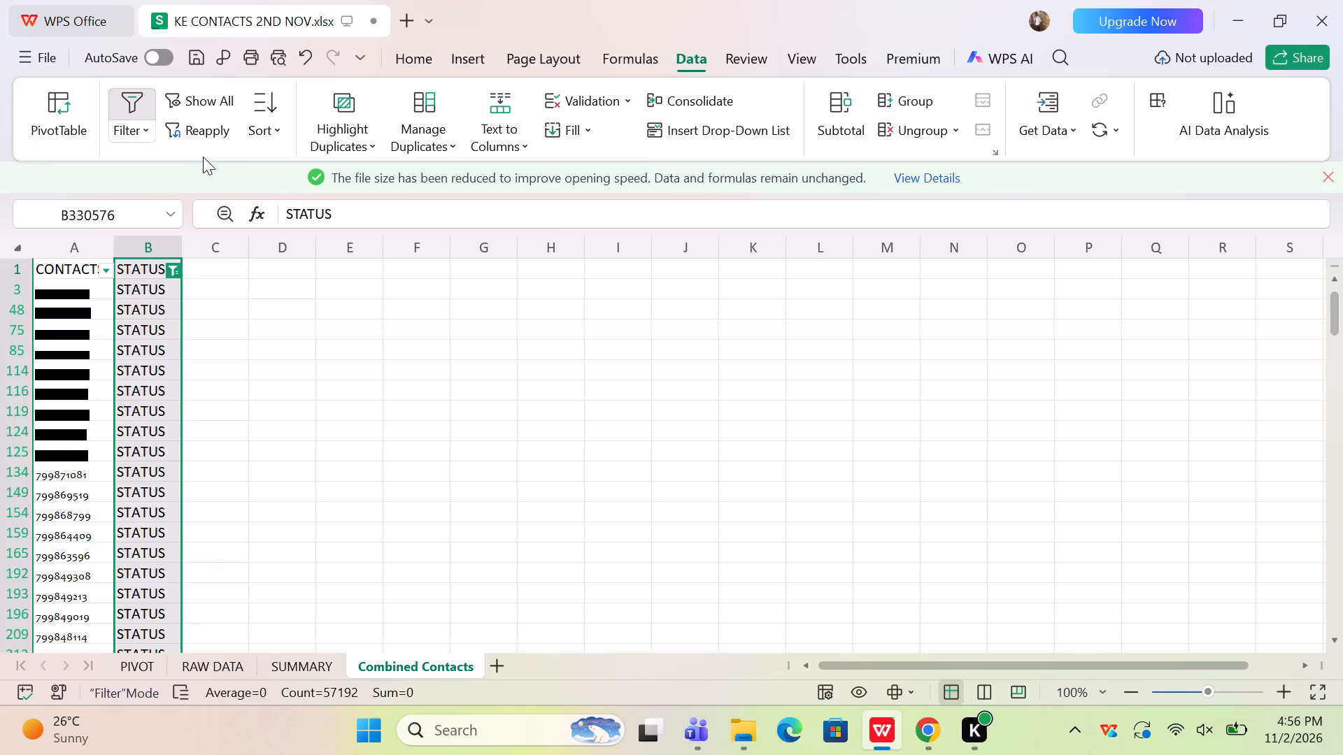
Undo the last fill in the STATUS column.
{"action": "key", "text": "ctrl+z"}
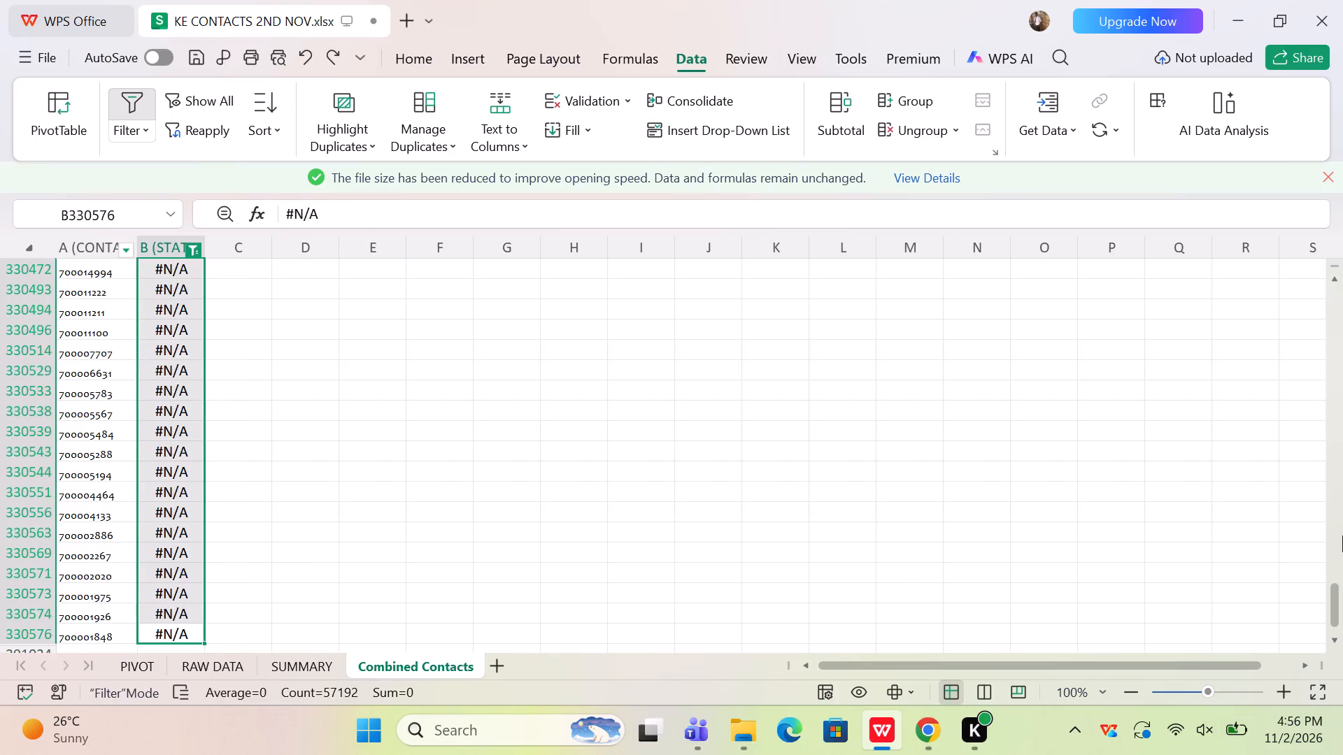
{"action": "left_click_drag", "start_coordinate": [1334, 606], "coordinate": [1342, 1]}
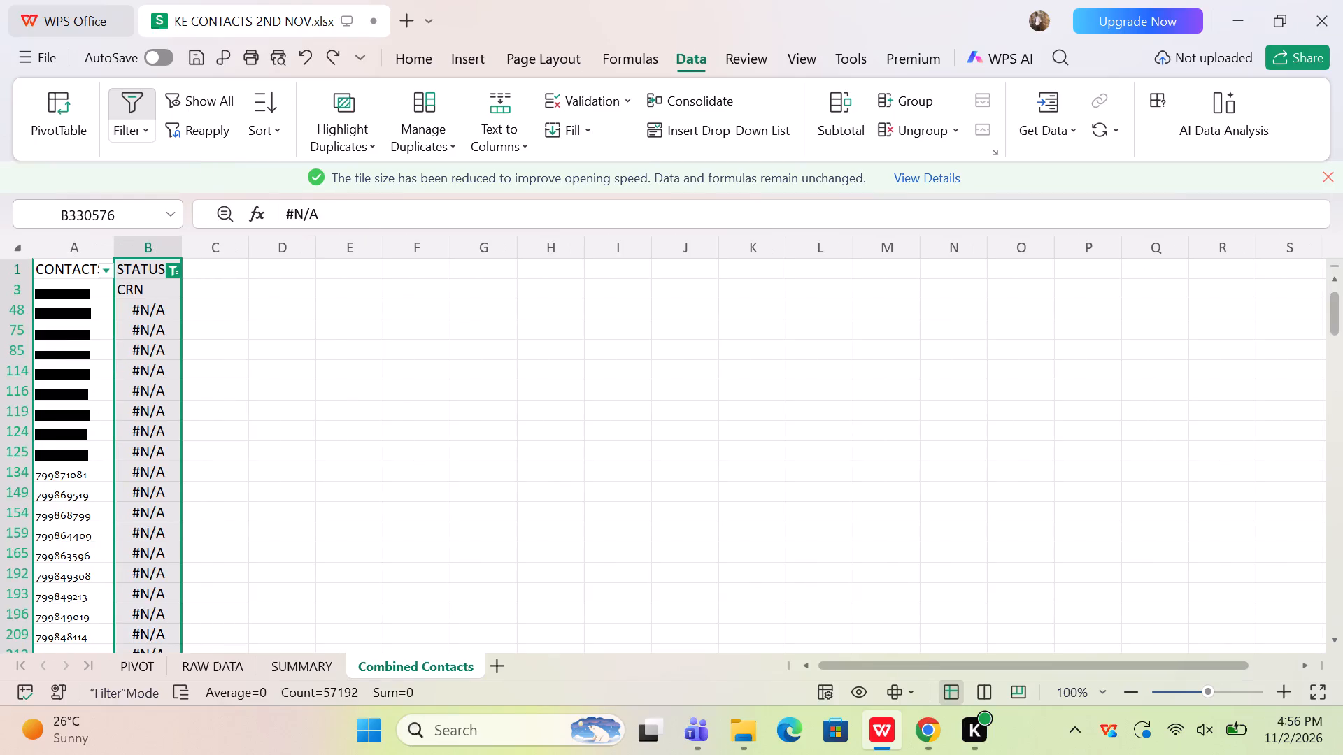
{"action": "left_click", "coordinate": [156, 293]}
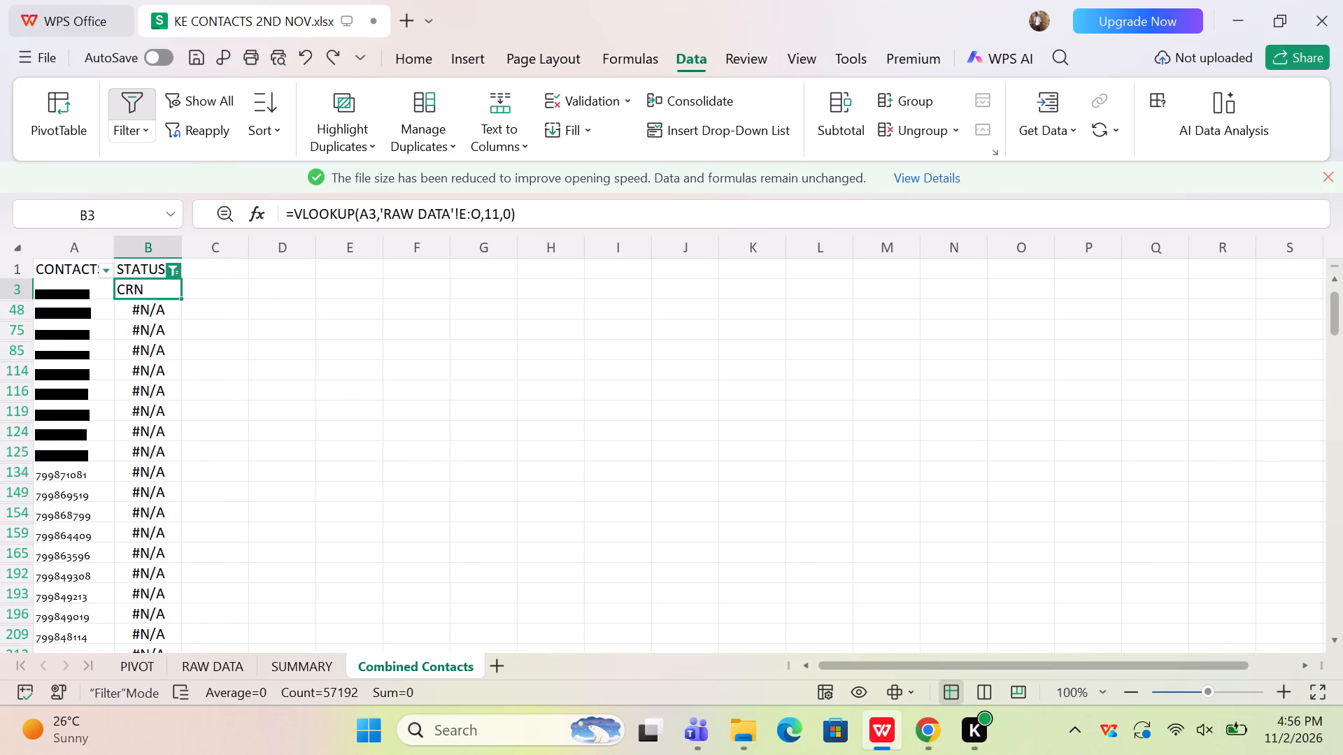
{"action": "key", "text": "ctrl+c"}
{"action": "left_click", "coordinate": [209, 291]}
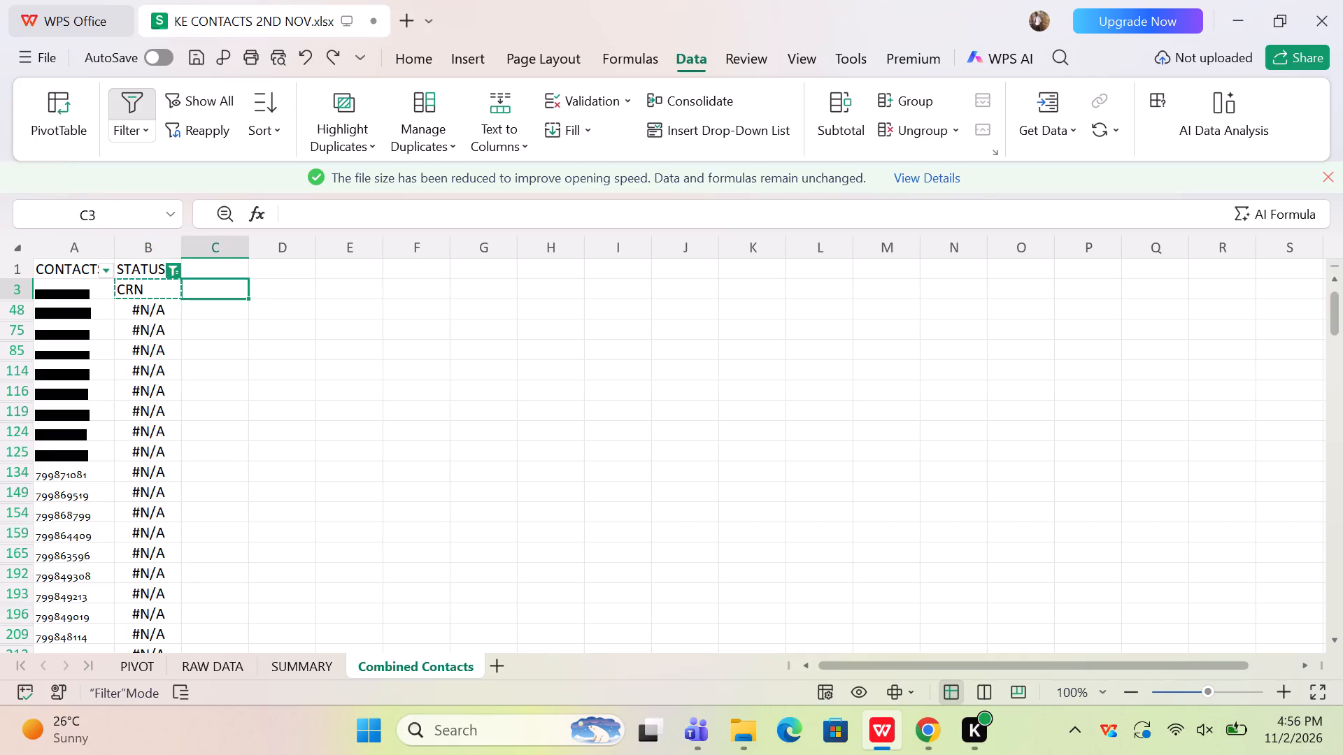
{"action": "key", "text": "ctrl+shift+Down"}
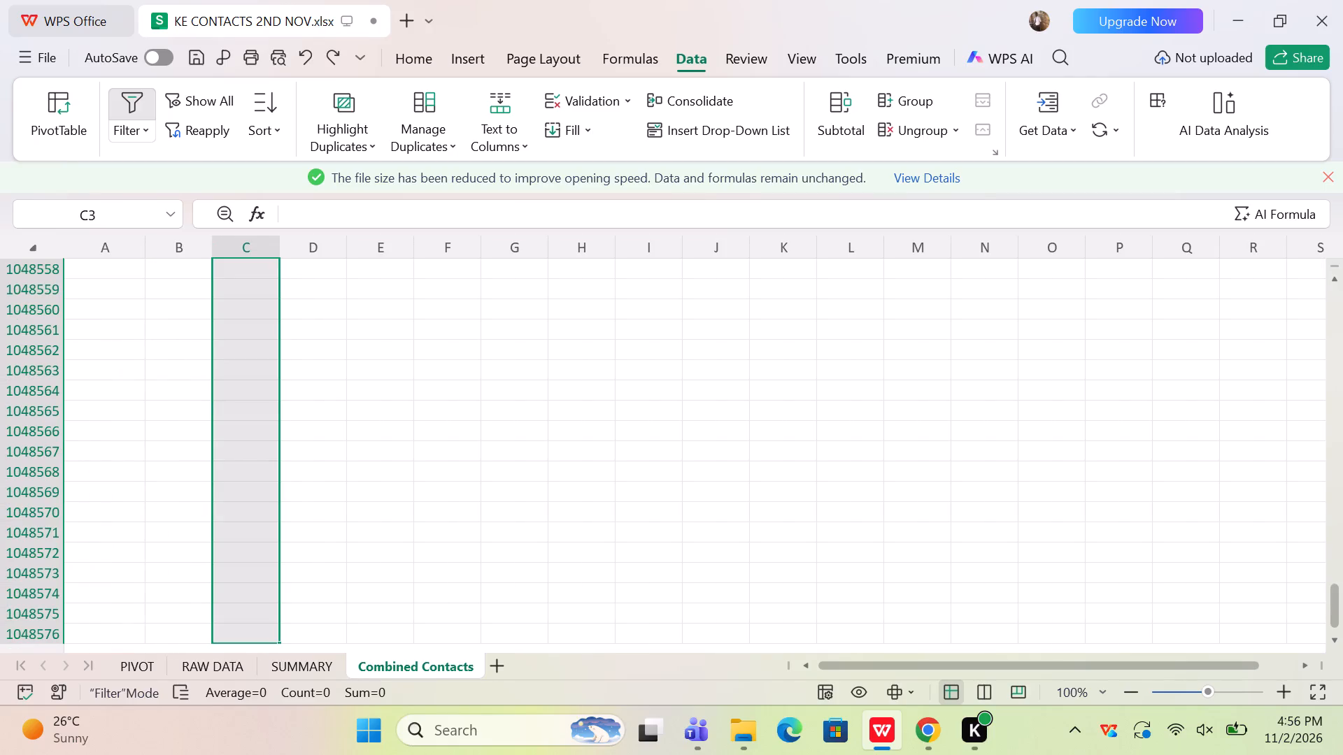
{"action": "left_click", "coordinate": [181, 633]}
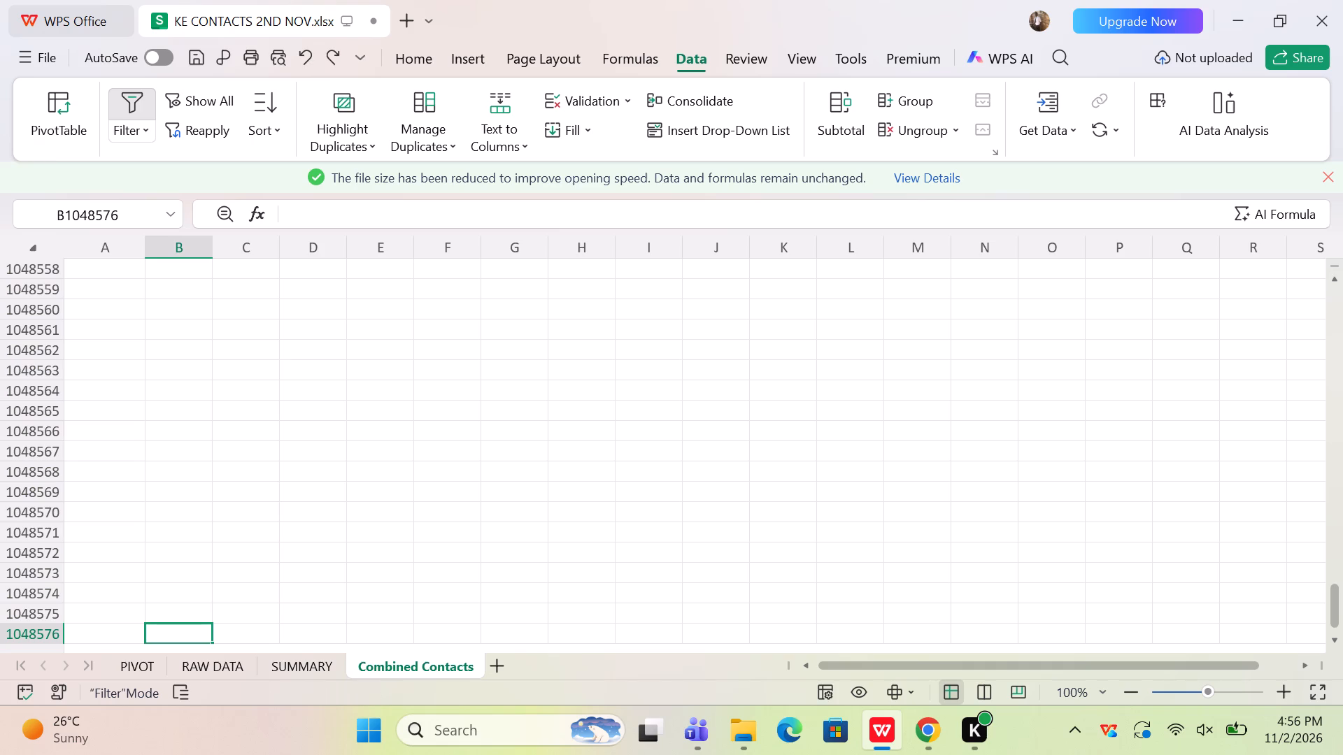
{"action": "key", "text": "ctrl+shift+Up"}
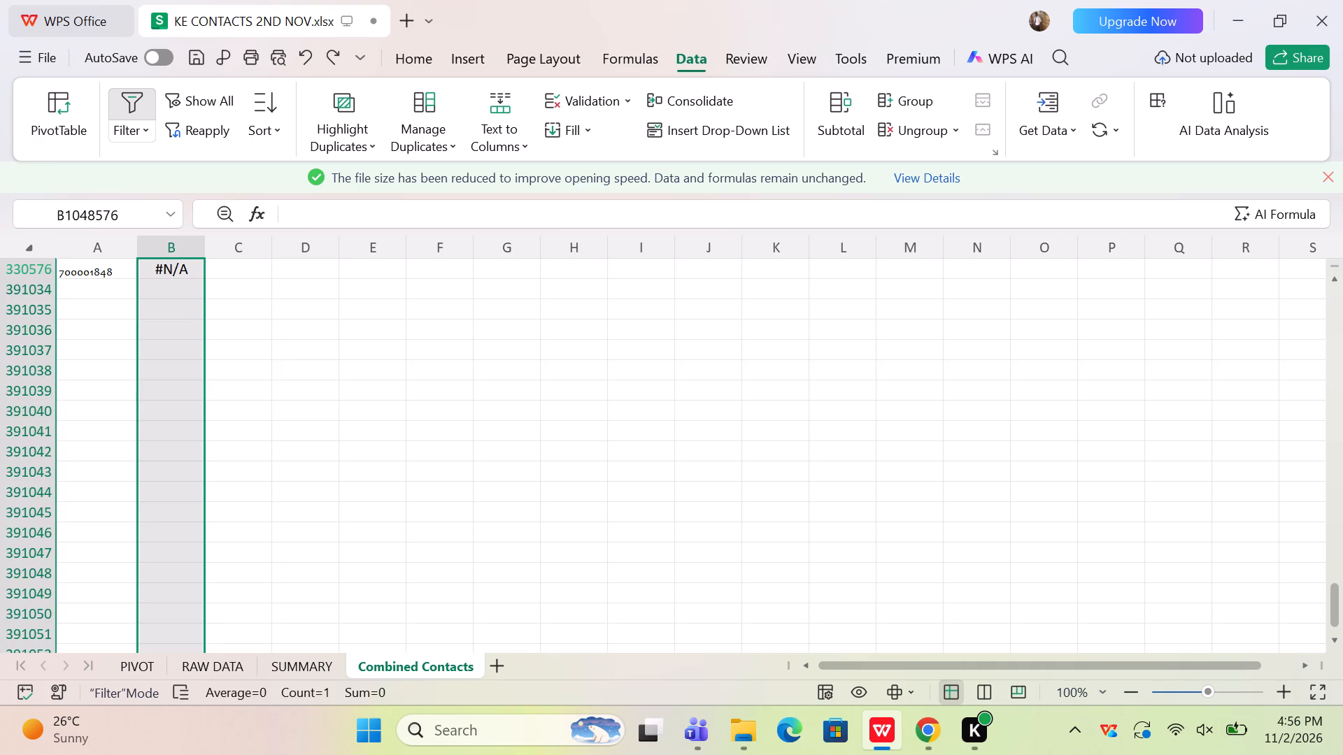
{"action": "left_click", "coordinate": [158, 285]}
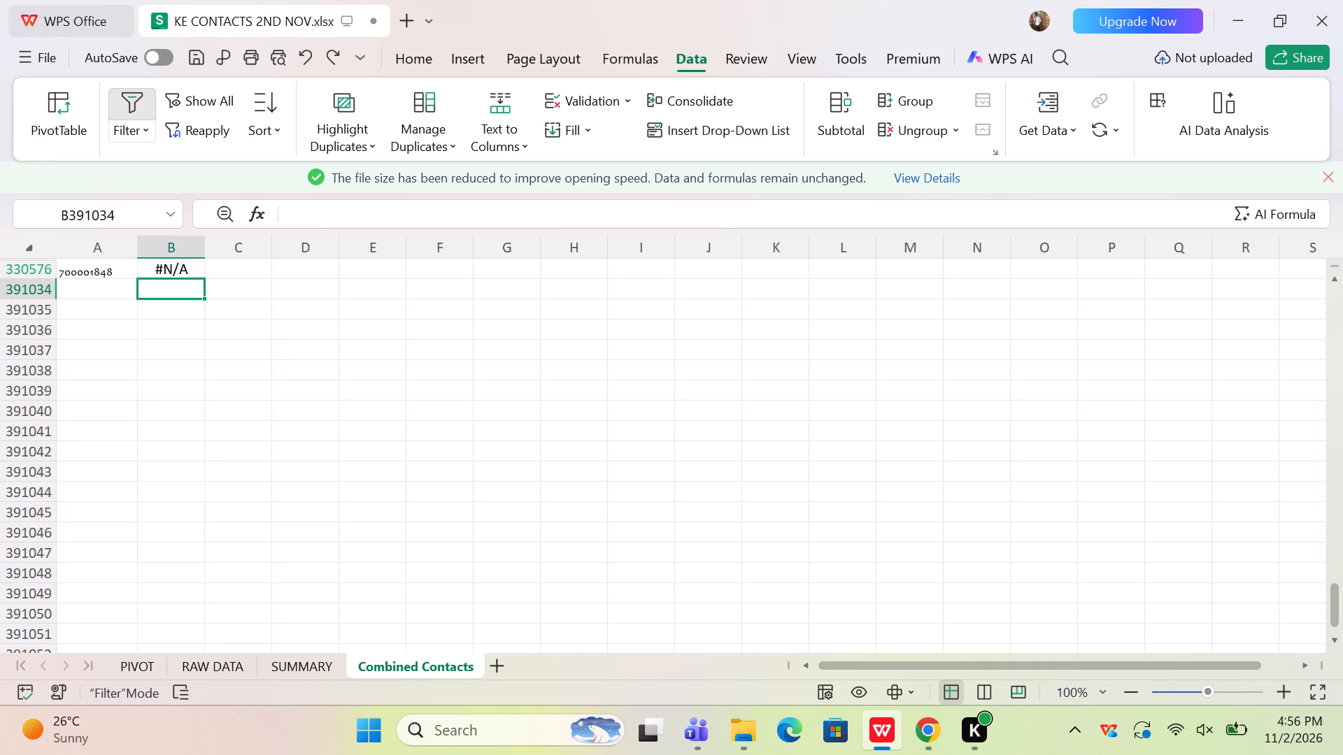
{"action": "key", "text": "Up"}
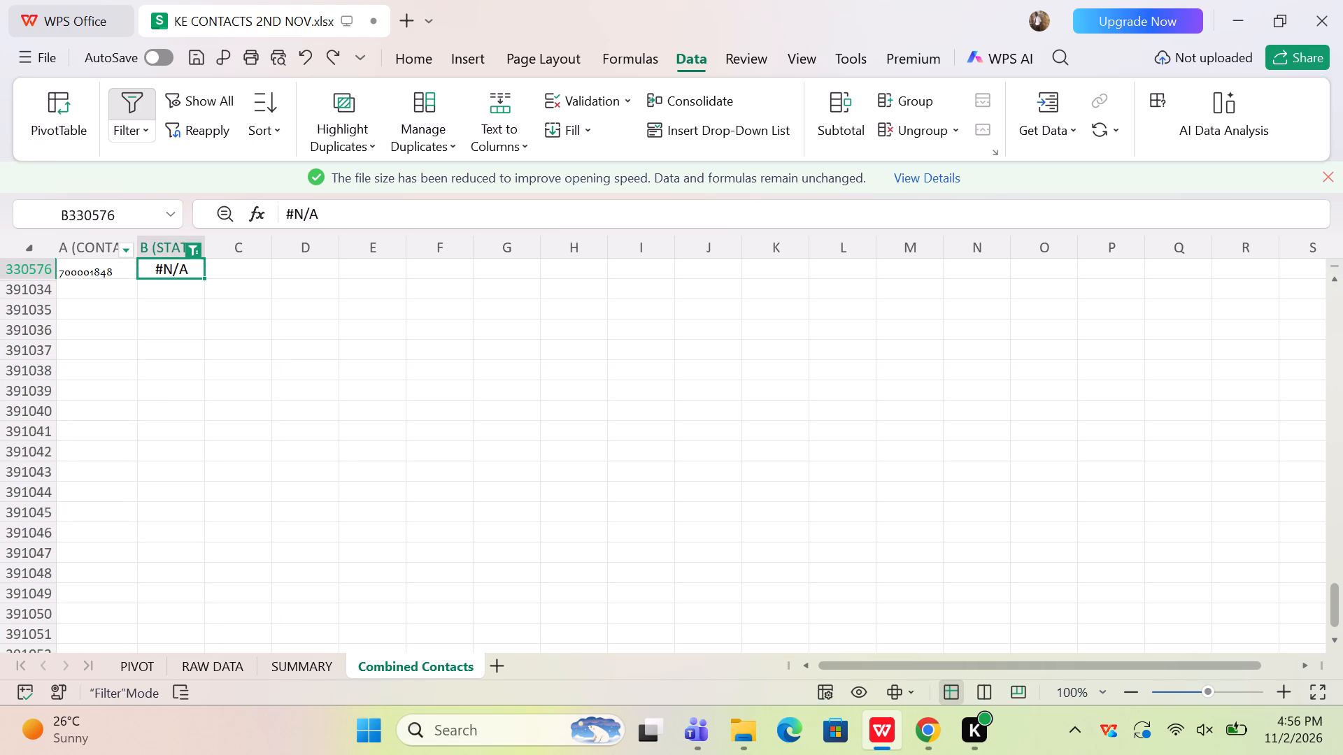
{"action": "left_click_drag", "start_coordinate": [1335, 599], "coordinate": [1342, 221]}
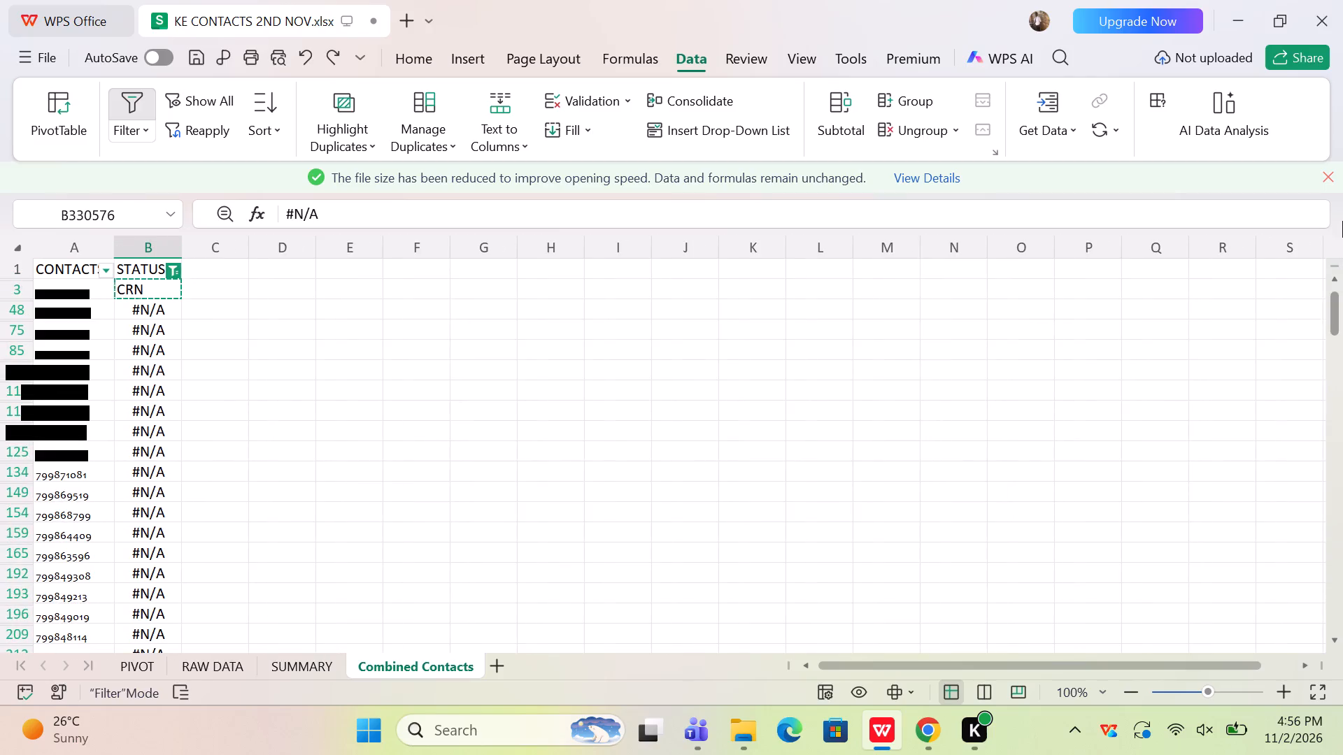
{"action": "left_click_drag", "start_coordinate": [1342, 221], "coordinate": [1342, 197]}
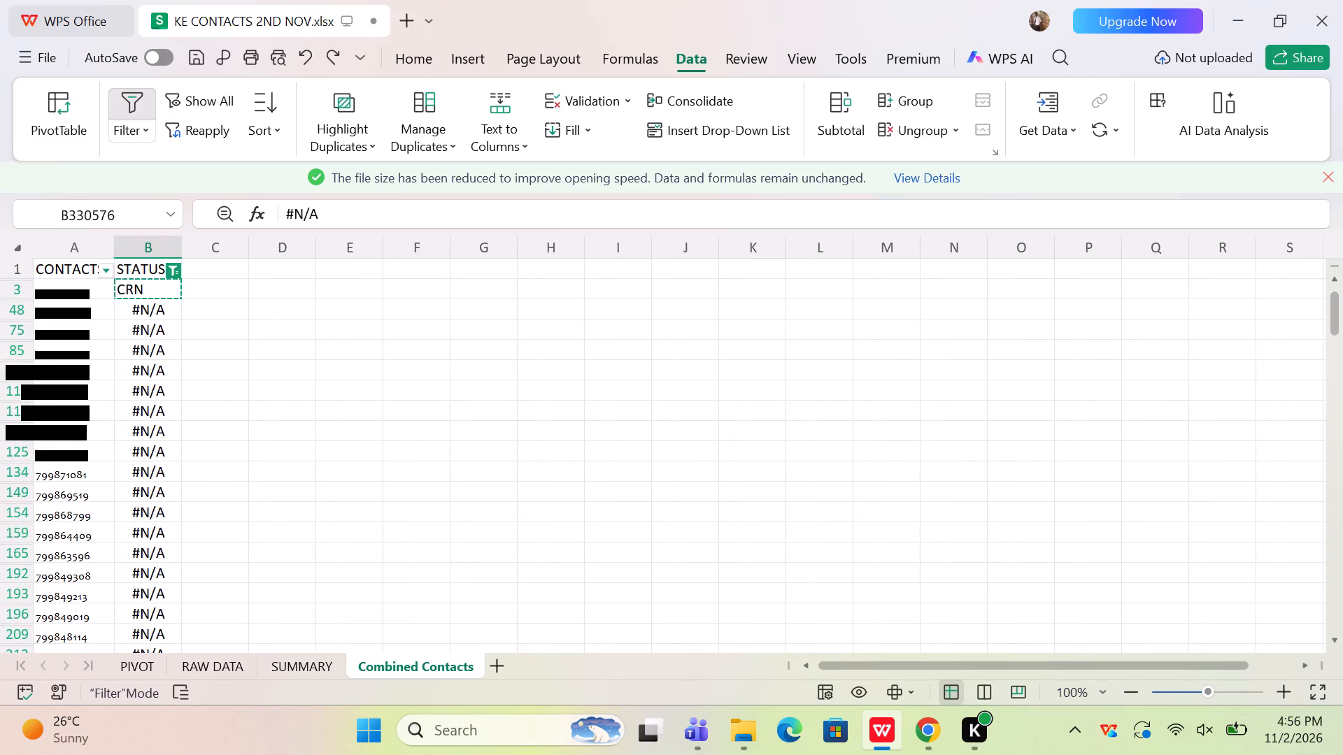
Fill the B3 VLOOKUP formula down the filtered #N/A cells of the STATUS column, starting from B3 through row 330576.
{"action": "left_click", "coordinate": [132, 284]}
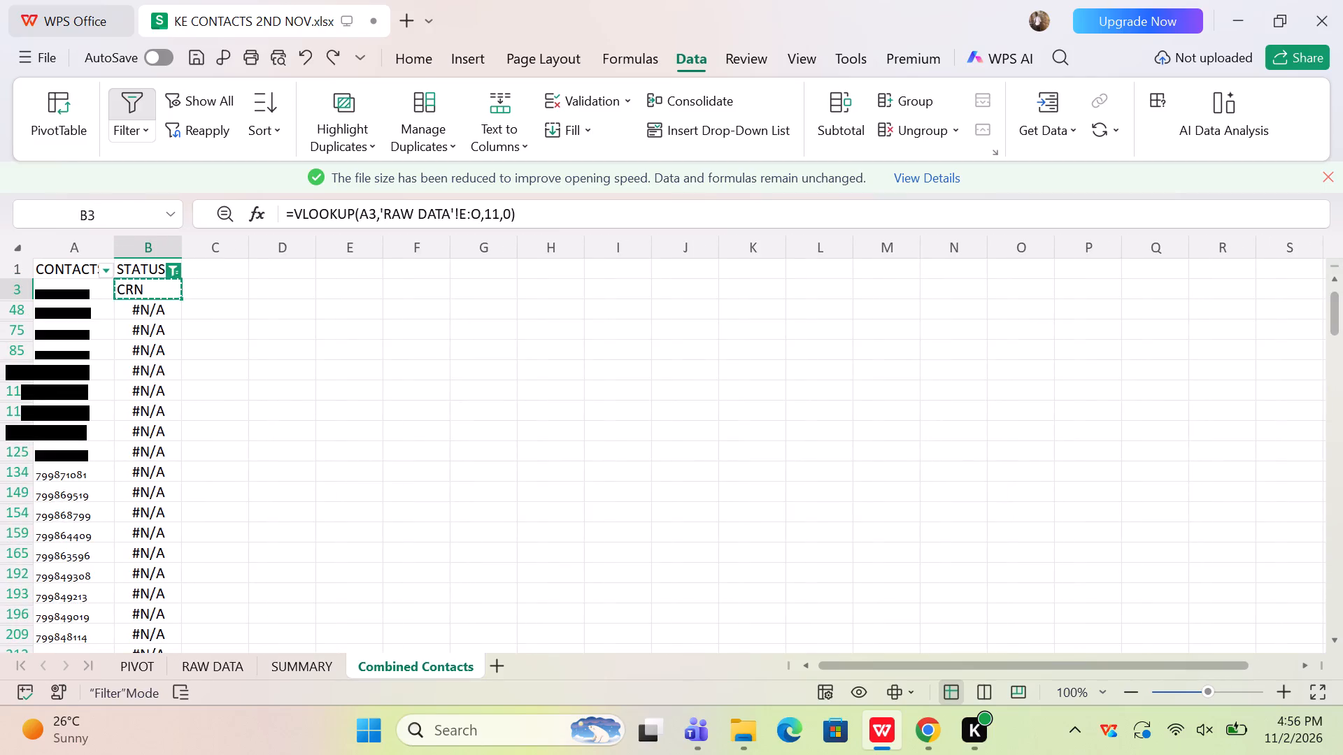
{"action": "key", "text": "ctrl+shift+Down"}
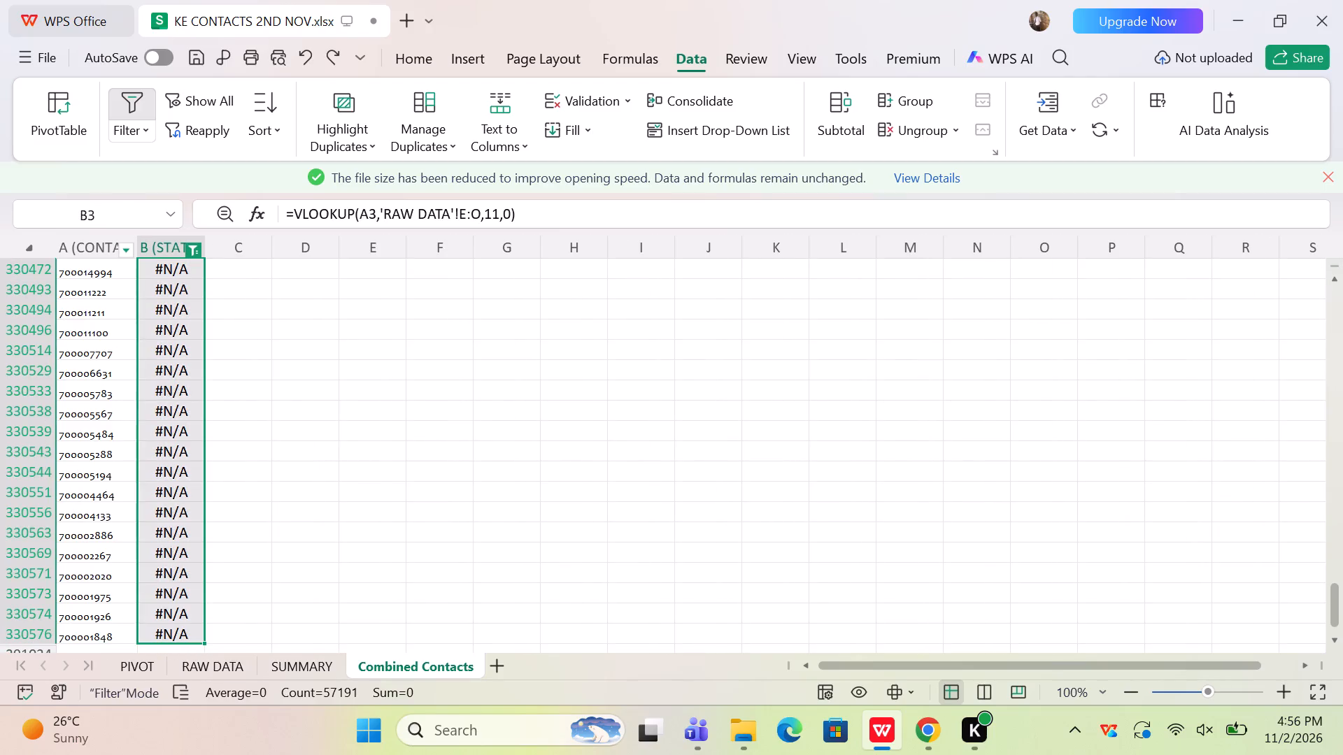
{"action": "key", "text": "ctrl+d"}
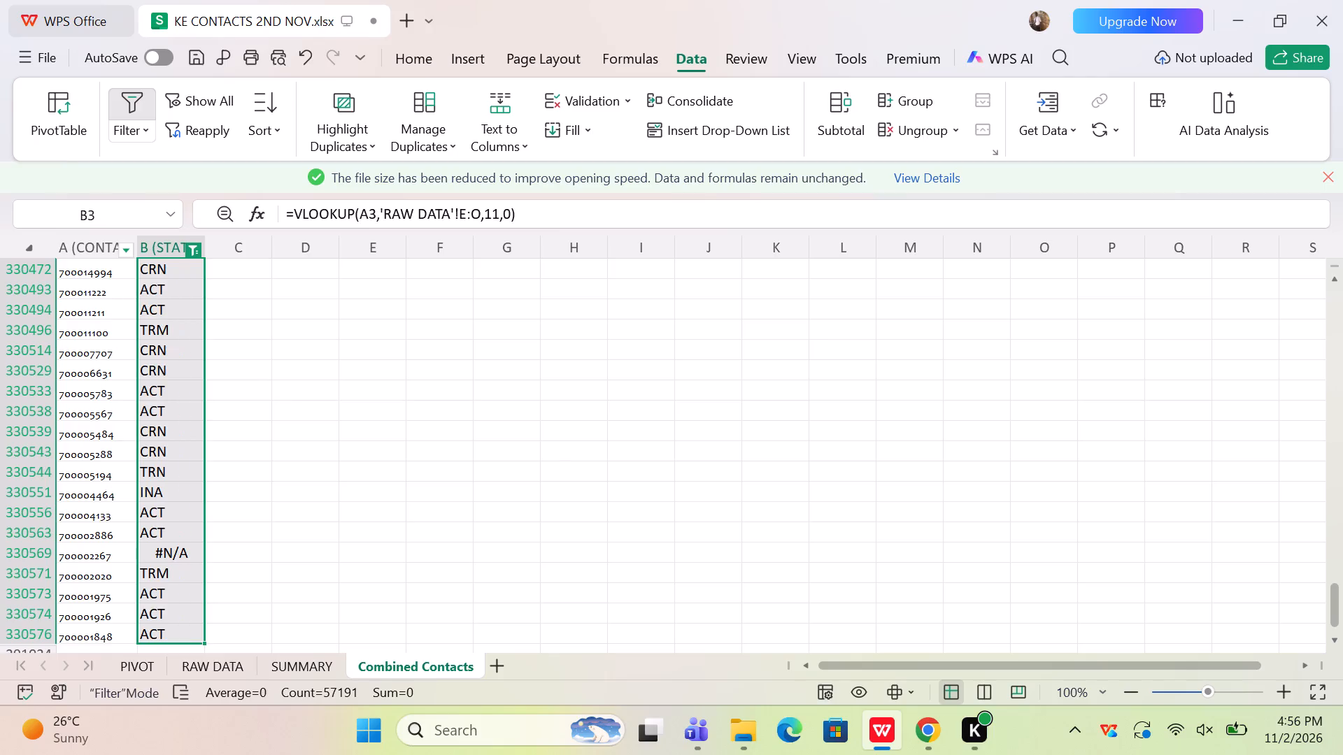
Reapply the STATUS filter with only #N/A selected so that just the still-unmatched contacts are listed.
{"action": "left_click_drag", "start_coordinate": [1333, 619], "coordinate": [1342, 201]}
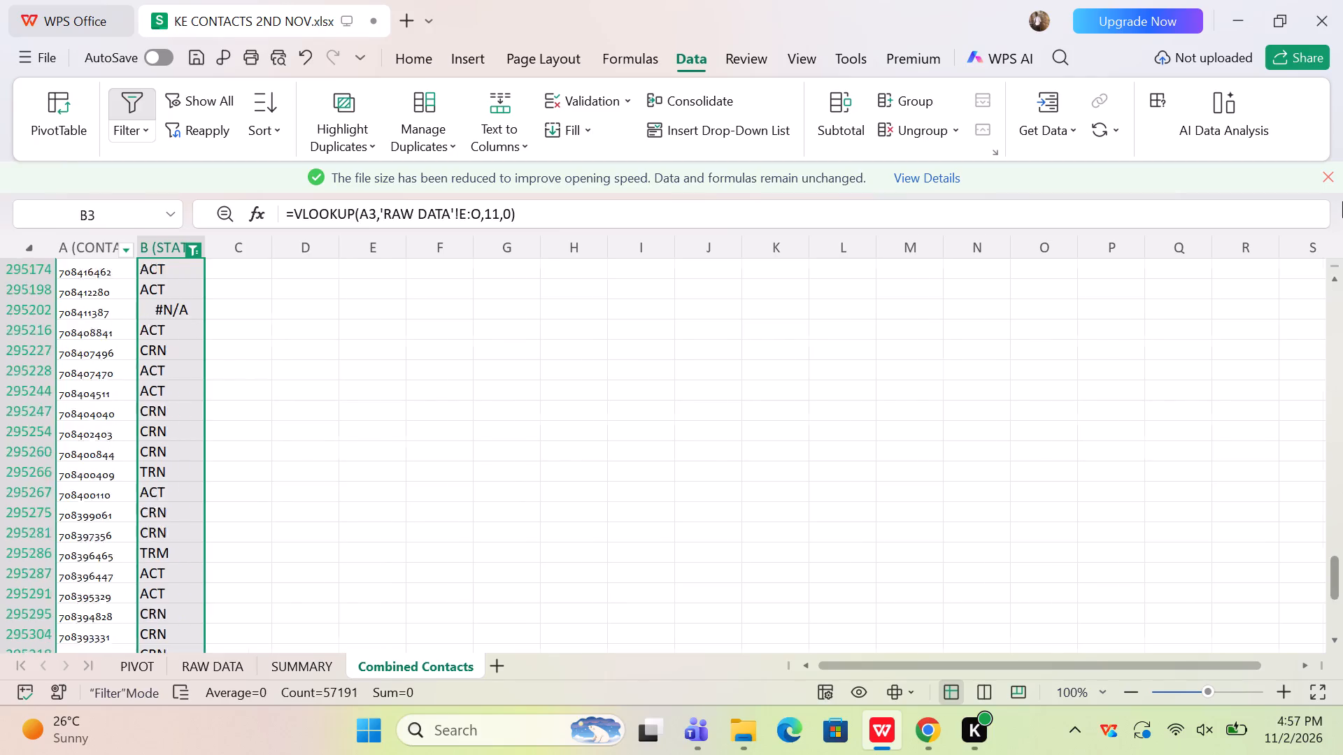
{"action": "left_click", "coordinate": [177, 273]}
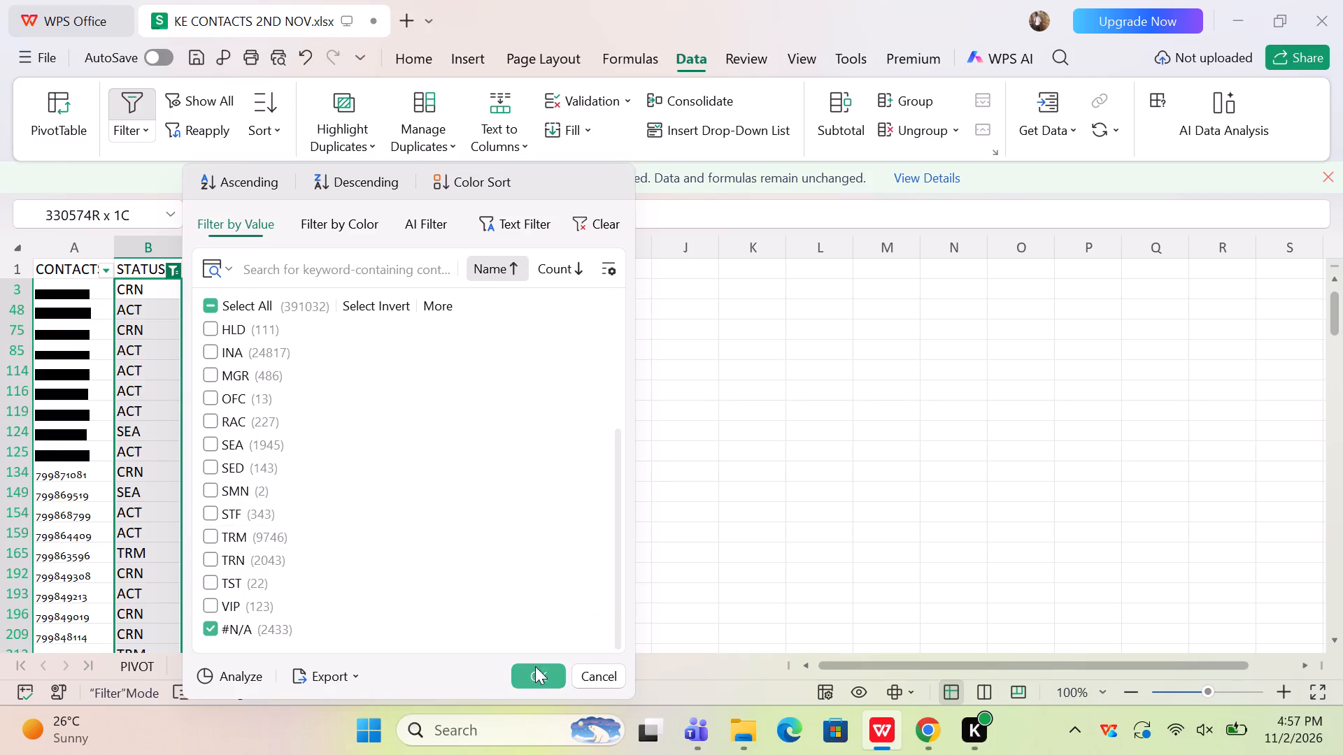
{"action": "left_click", "coordinate": [537, 673]}
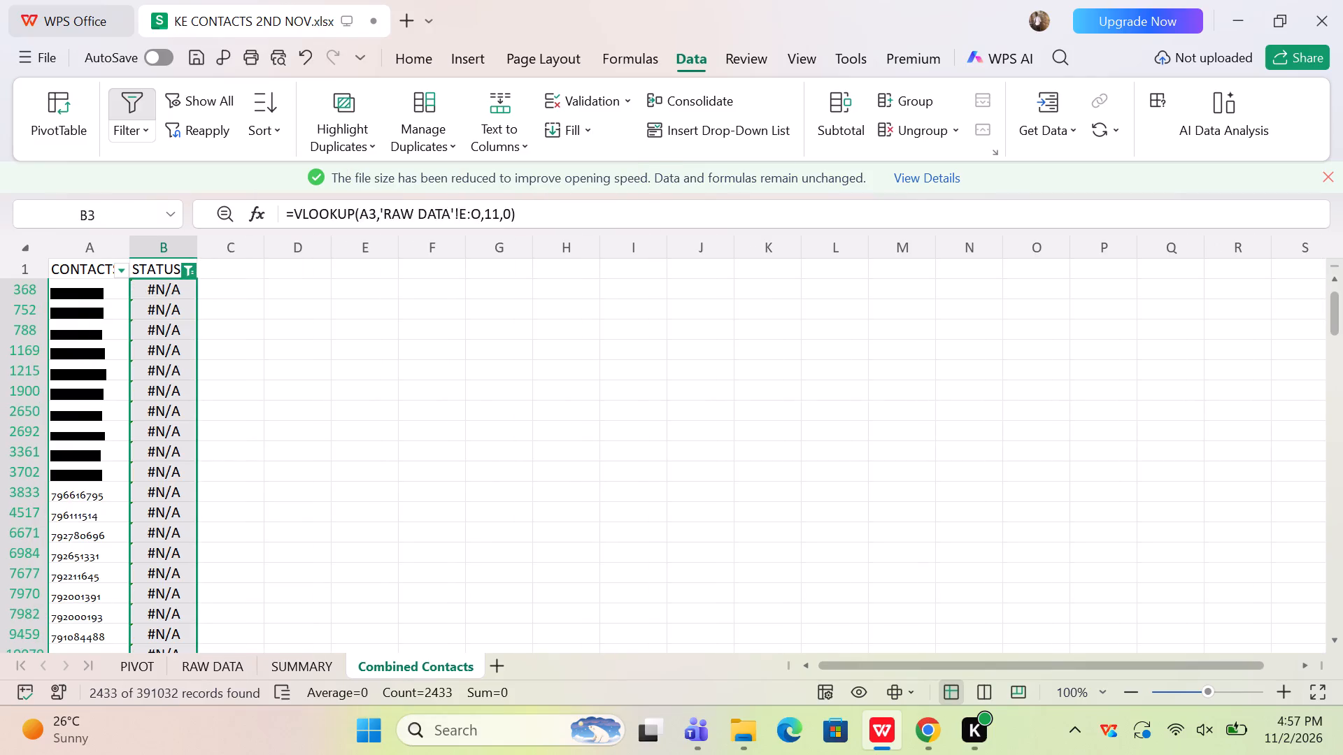
Enter =VLOOKUP(A368,'RAW DATA'!F:O,10,0) in cell B368, the first filtered #N/A row.
{"action": "left_click", "coordinate": [166, 288]}
{"action": "type", "text": "=VL"}
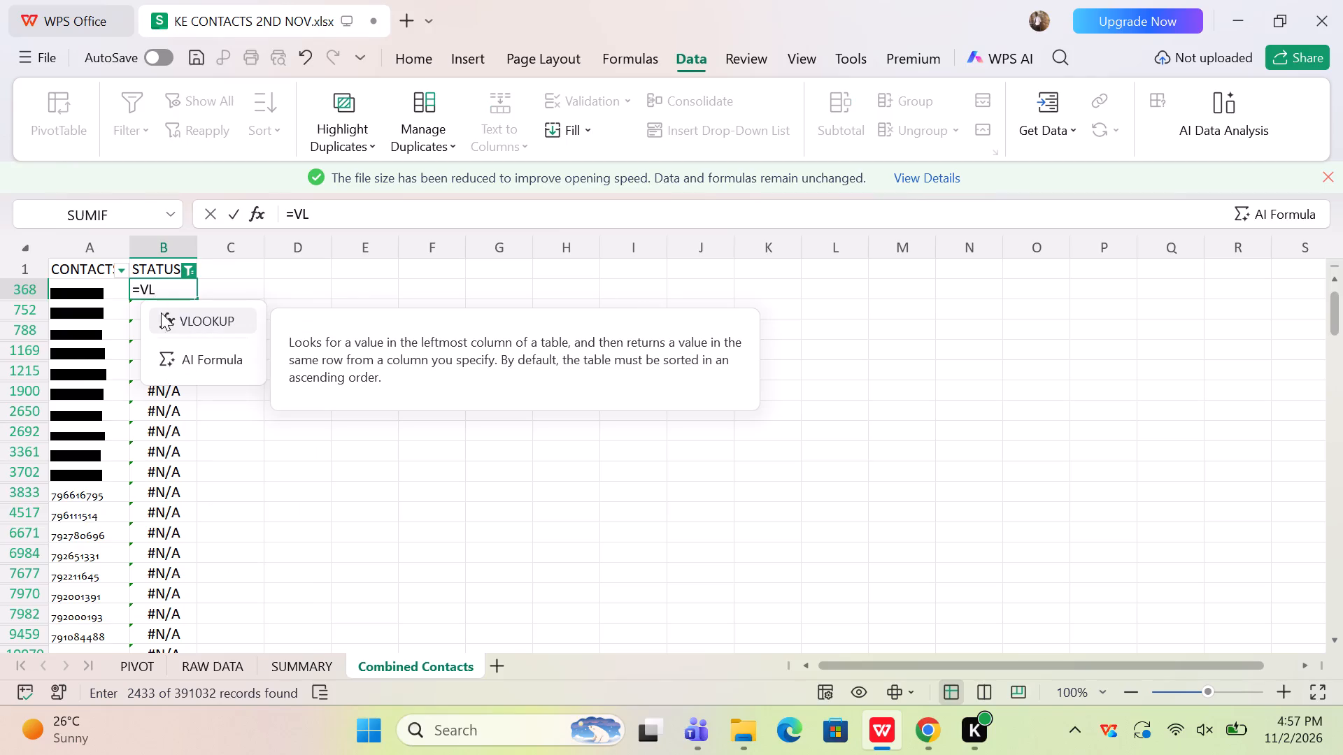
{"action": "double_click", "coordinate": [194, 315]}
{"action": "left_click", "coordinate": [76, 294]}
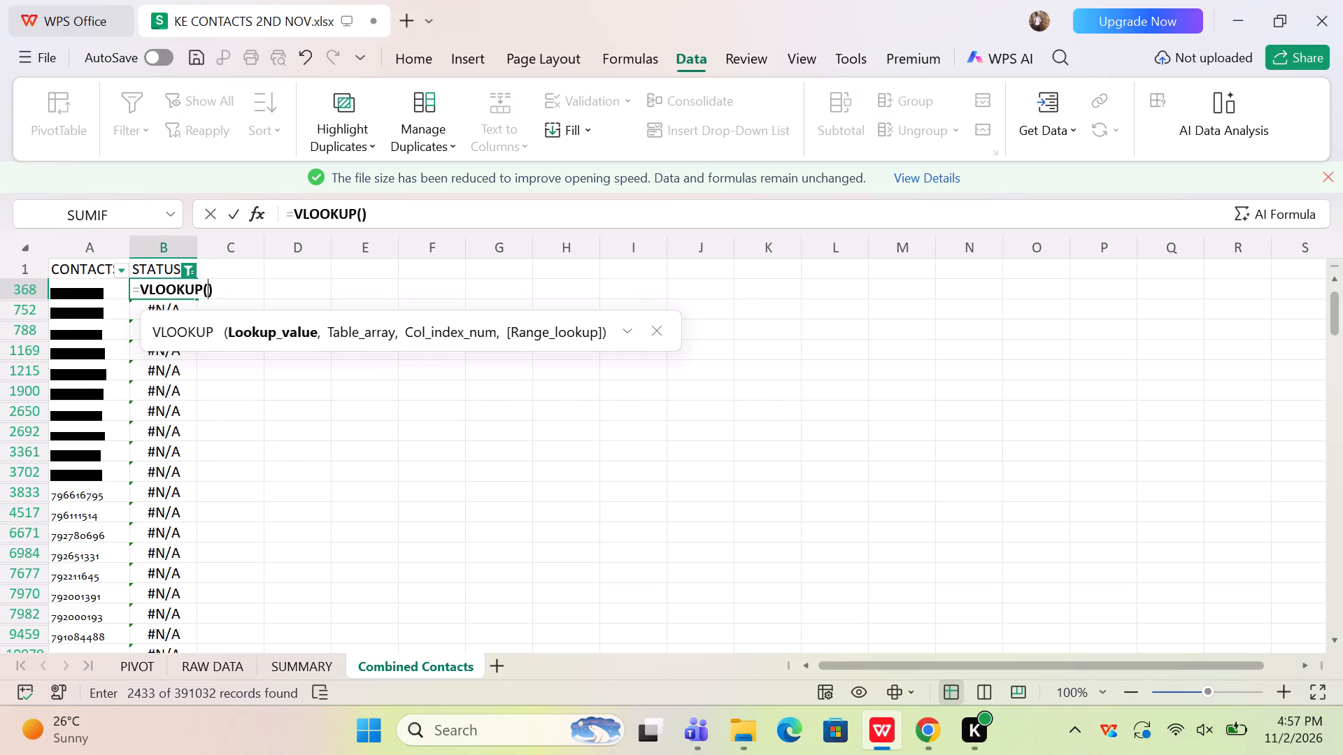
{"action": "key", "text": "comma"}
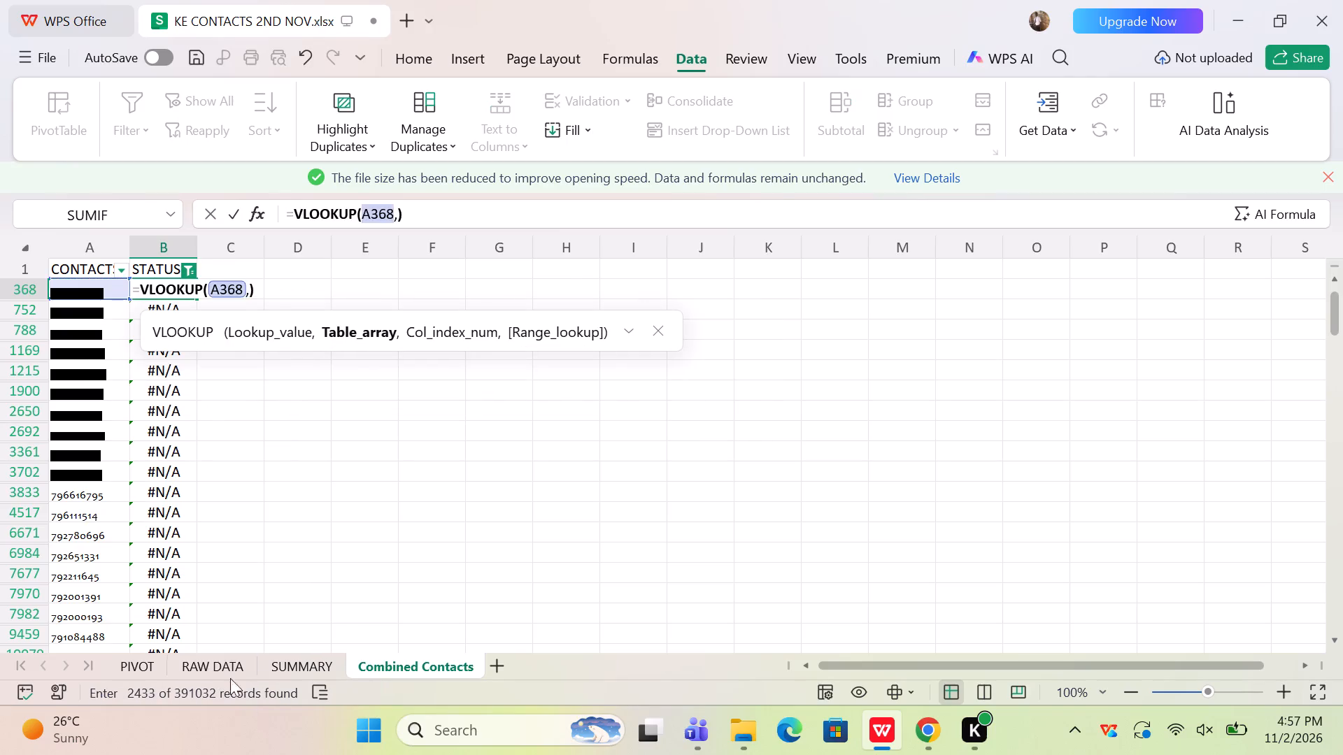
{"action": "left_click", "coordinate": [211, 663]}
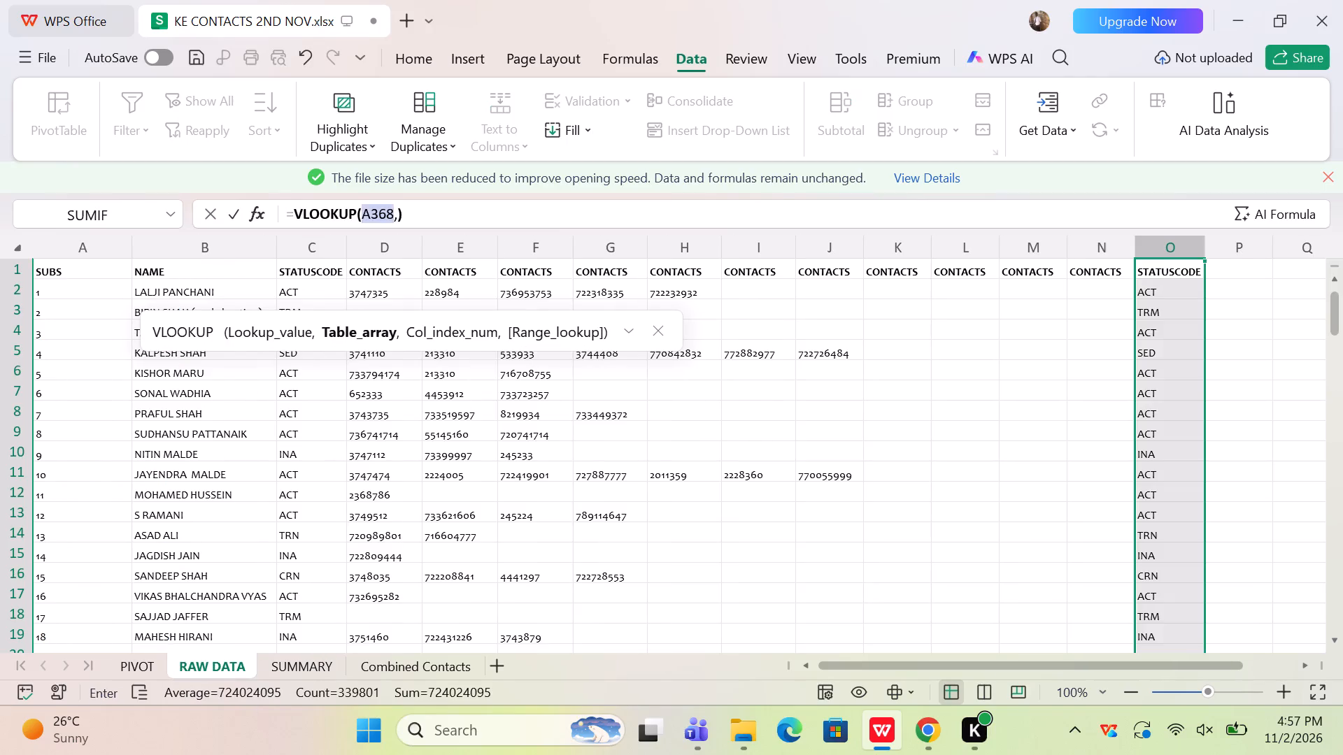
{"action": "left_click_drag", "start_coordinate": [546, 256], "coordinate": [1151, 338]}
{"action": "type", "text": ",10,0"}
{"action": "key", "text": "Return"}
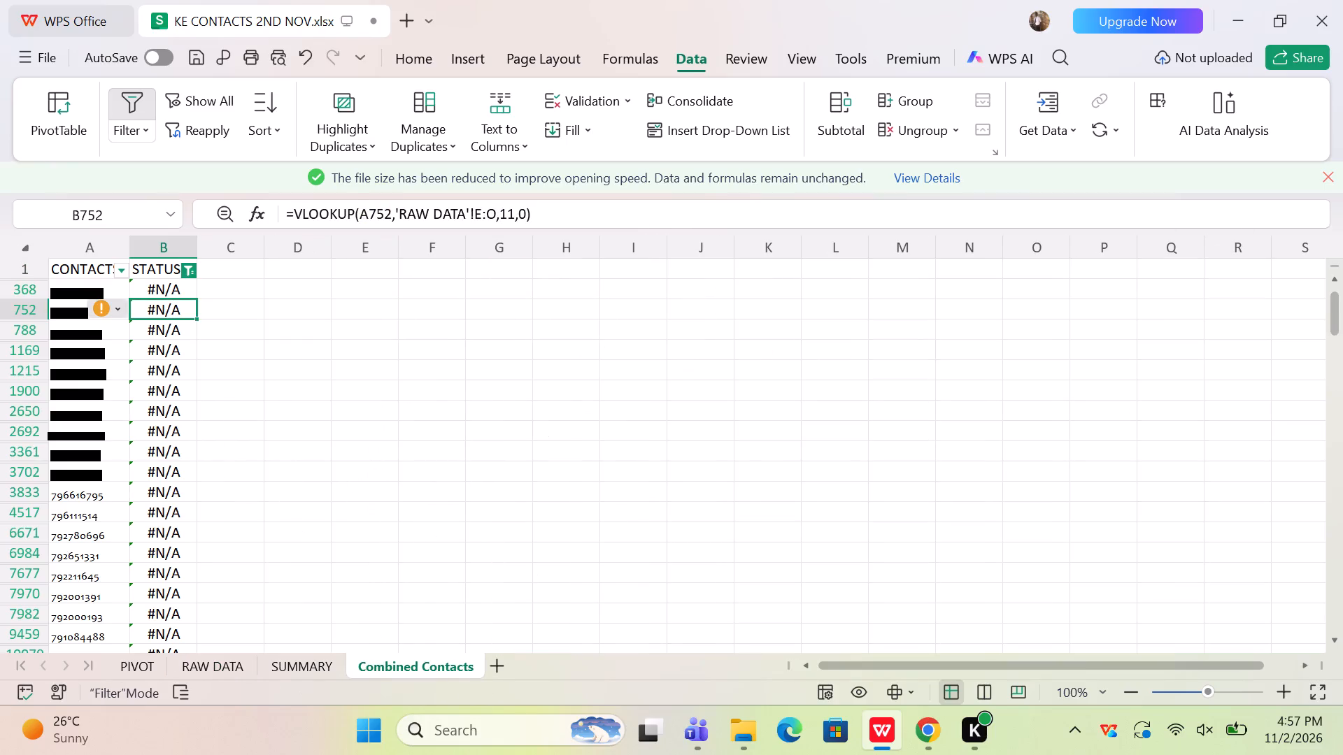
Fill the B368 VLOOKUP formula down the filtered #N/A cells of the STATUS column through row 330569.
{"action": "left_click", "coordinate": [180, 292]}
{"action": "key", "text": "ctrl+c"}
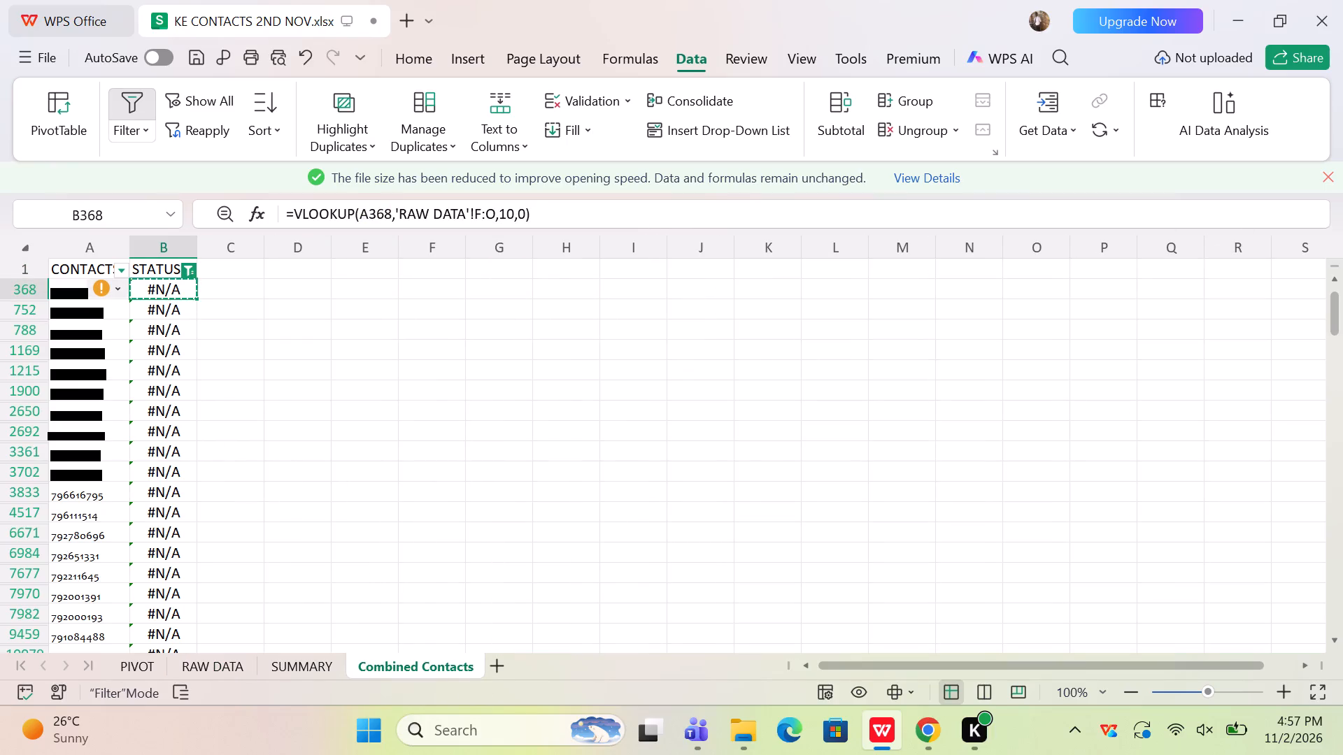
{"action": "left_click", "coordinate": [162, 293]}
{"action": "key", "text": "ctrl+shift+Down"}
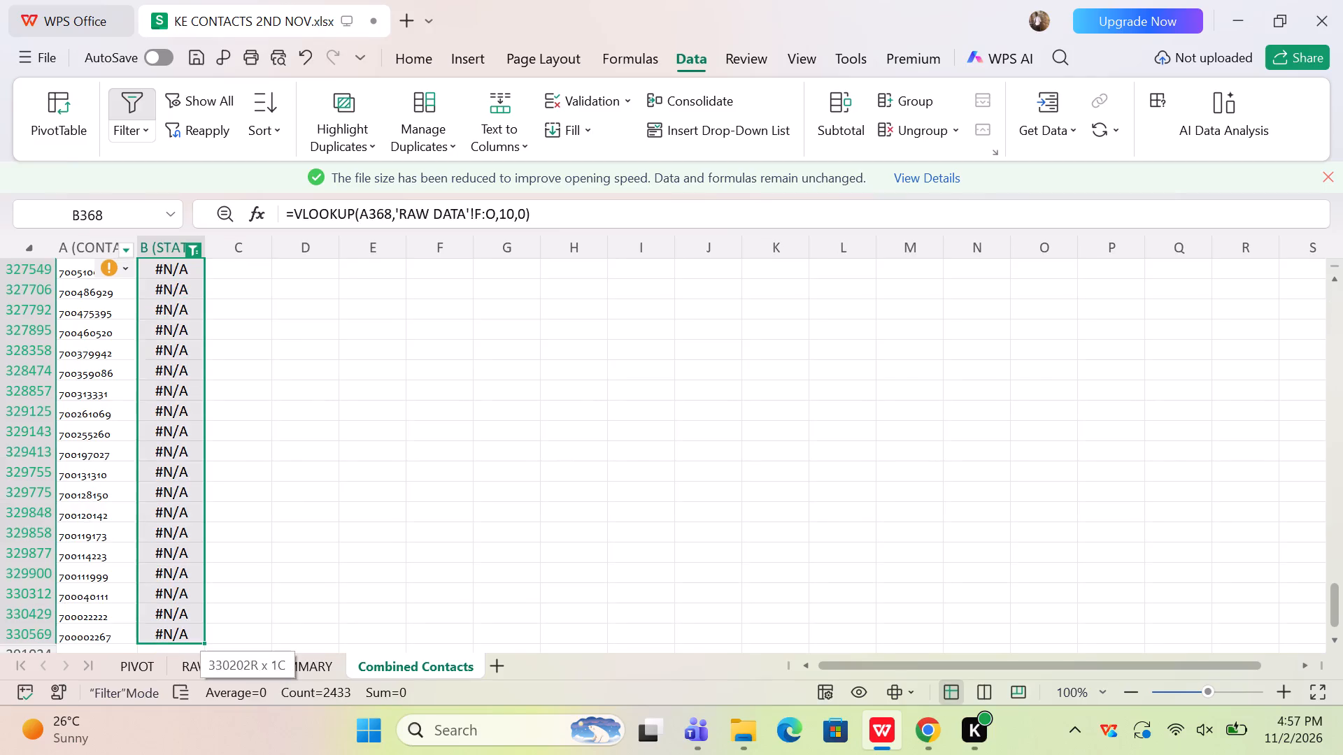
{"action": "key", "text": "ctrl+d"}
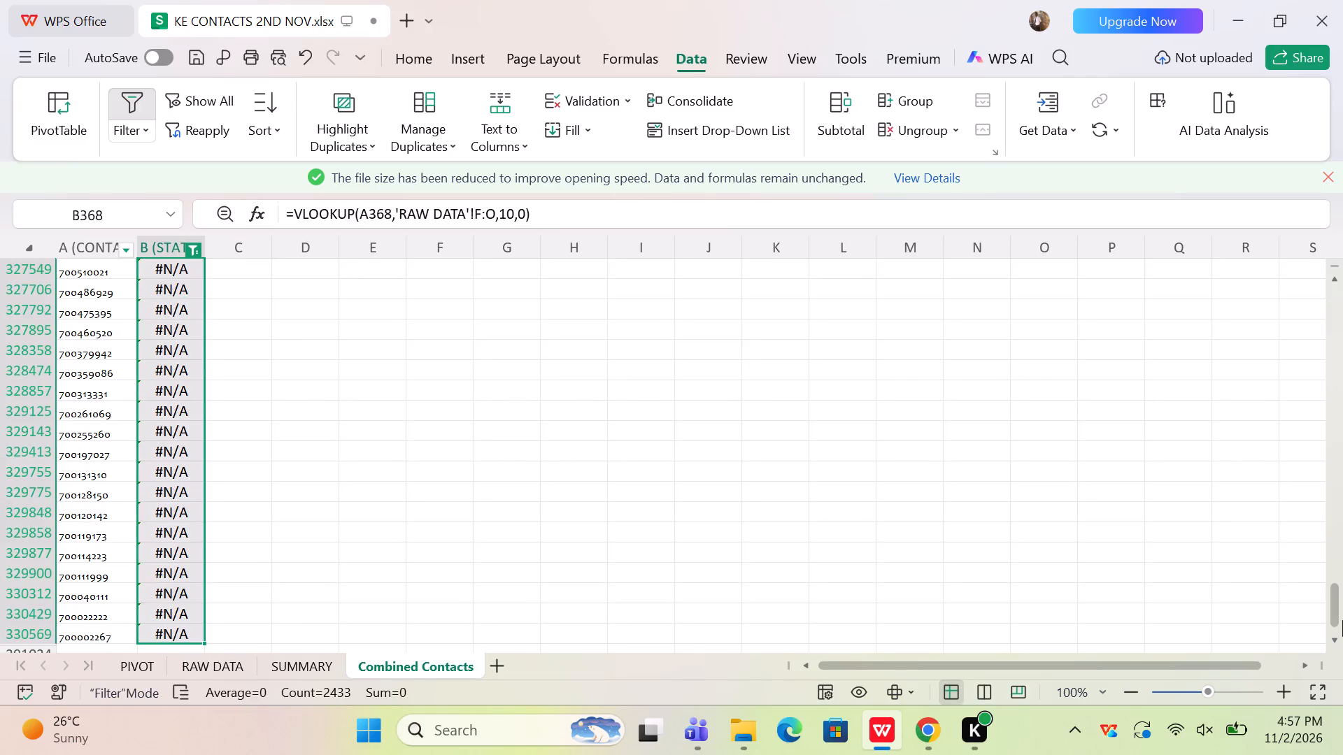
Reapply the #N/A-only filter on STATUS to drop the contacts matched by the column F lookup.
{"action": "left_click", "coordinate": [173, 449]}
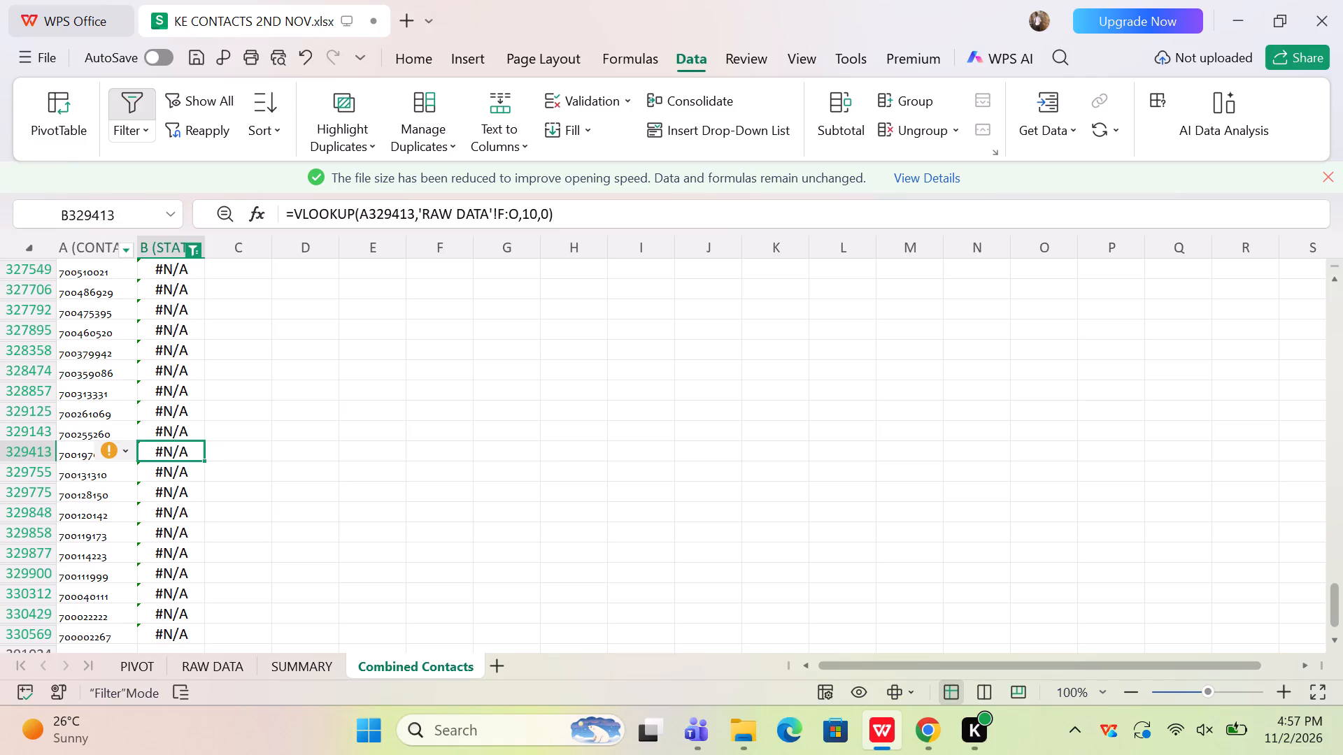
{"action": "left_click_drag", "start_coordinate": [1333, 602], "coordinate": [1342, 280]}
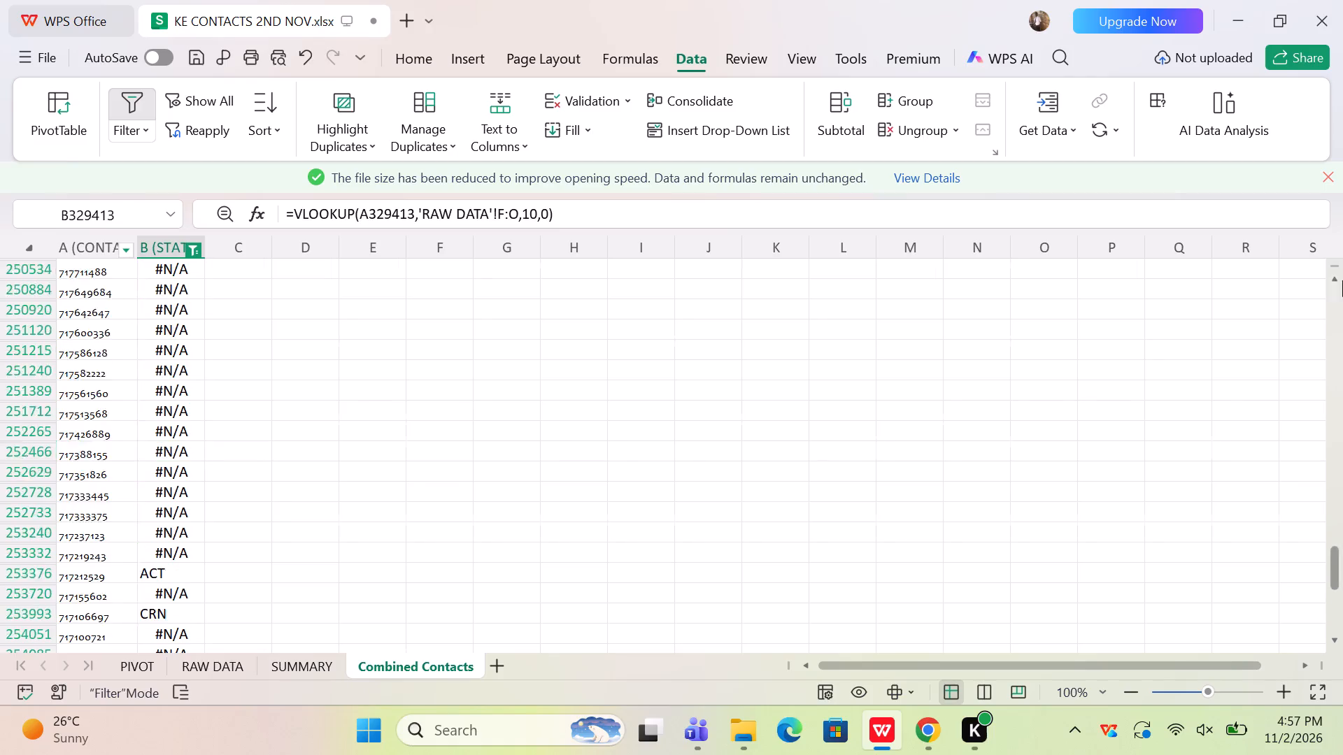
{"action": "left_click_drag", "start_coordinate": [1342, 280], "coordinate": [1342, 191]}
{"action": "left_click", "coordinate": [183, 267]}
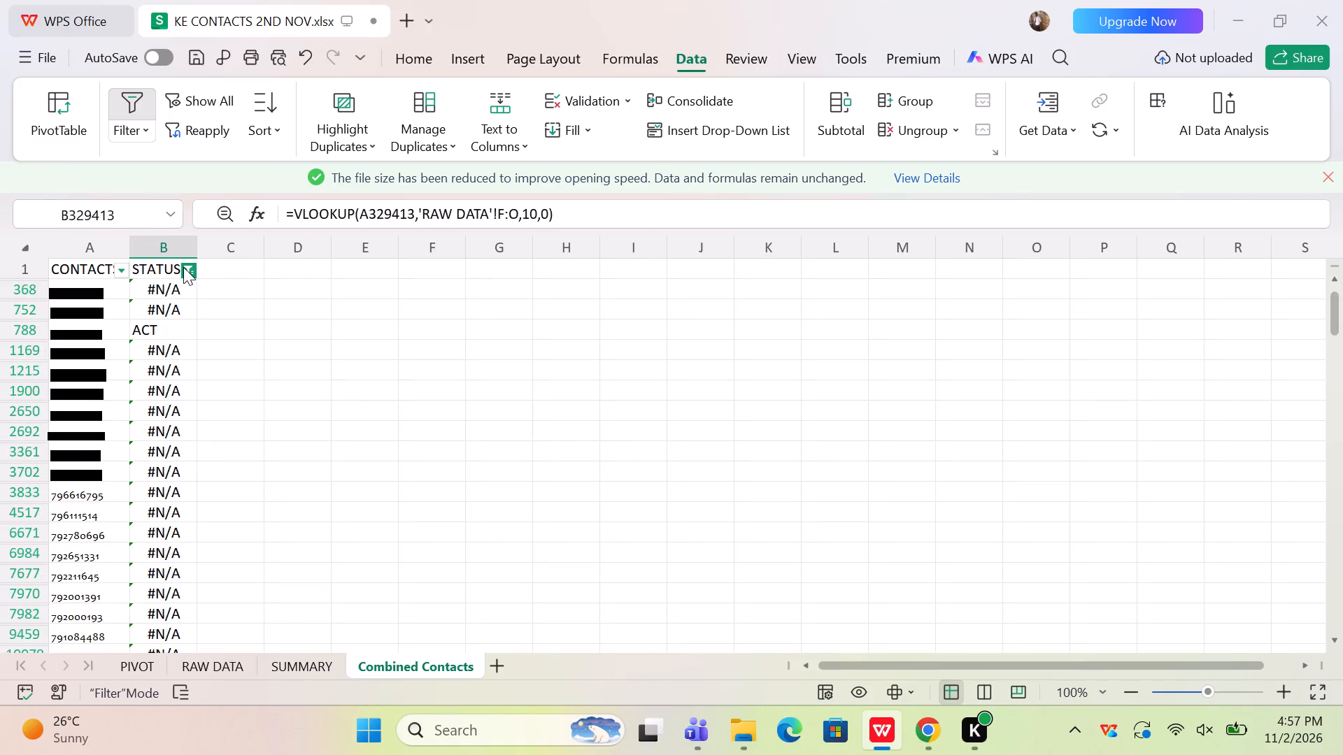
{"action": "left_click", "coordinate": [543, 673]}
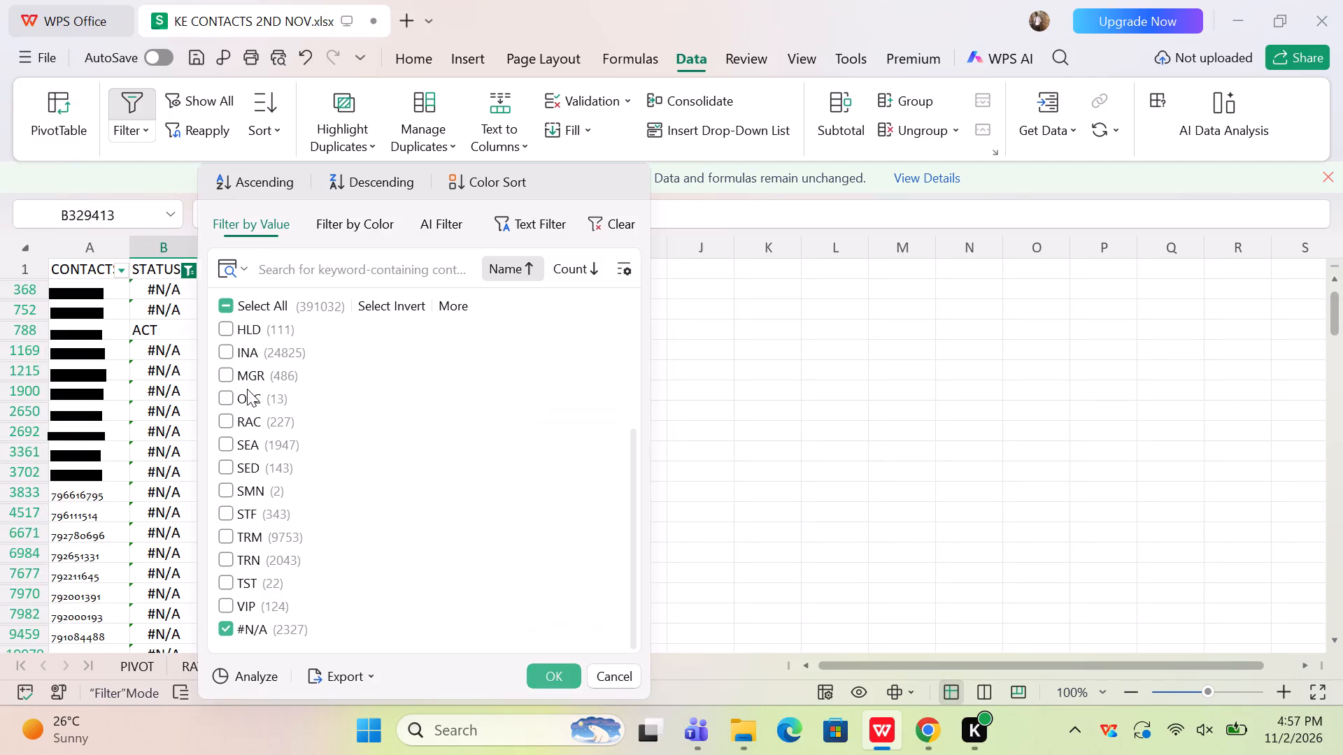
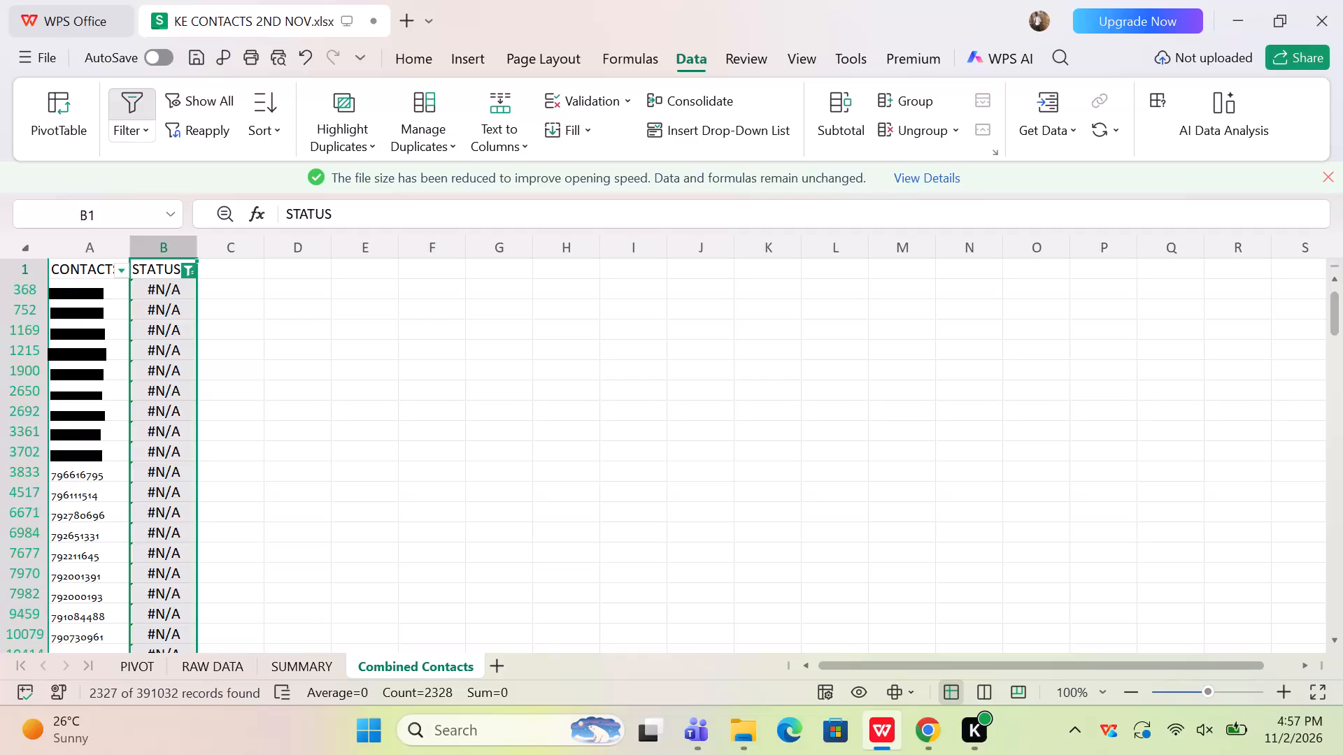
Enter =VLOOKUP(A368,'RAW DATA'!G:O,9,0) in cell B368, the first filtered #N/A row of the STATUS column.
{"action": "left_click", "coordinate": [168, 294]}
{"action": "type", "text": "=VL"}
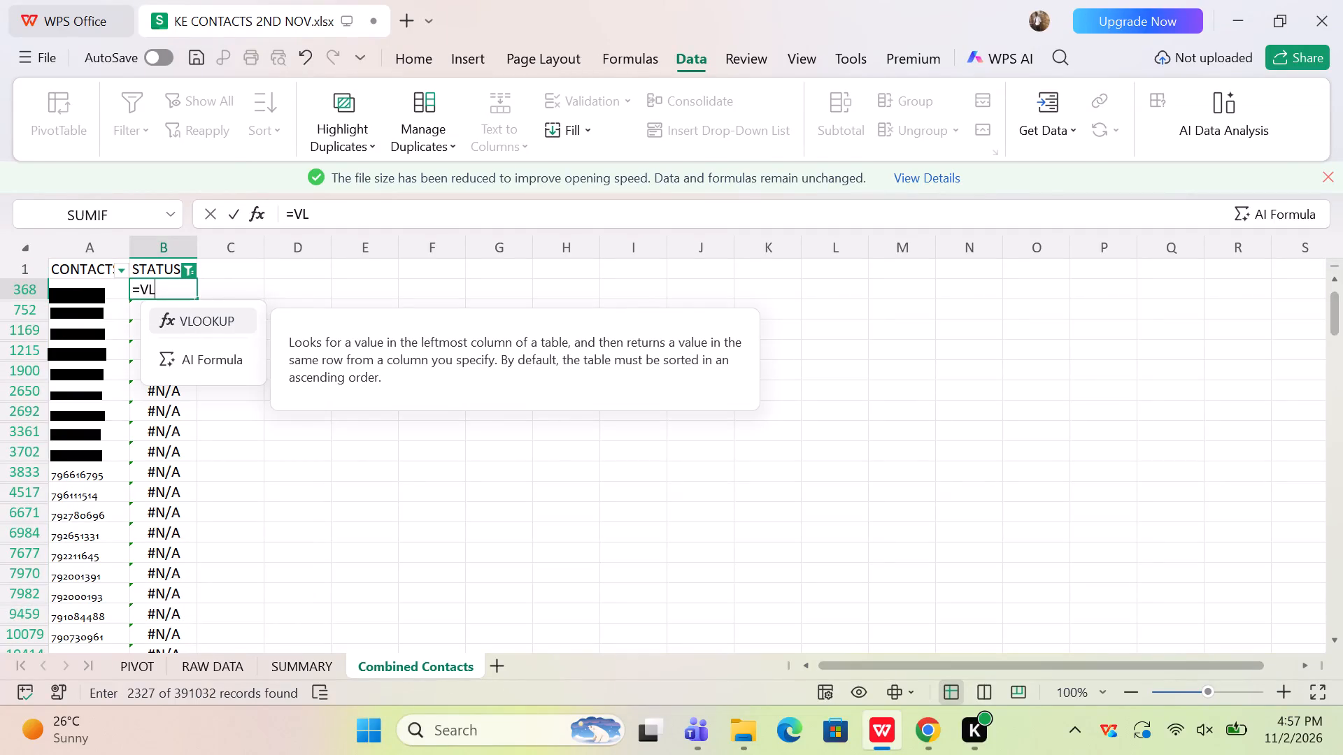
{"action": "double_click", "coordinate": [200, 319]}
{"action": "left_click", "coordinate": [88, 290]}
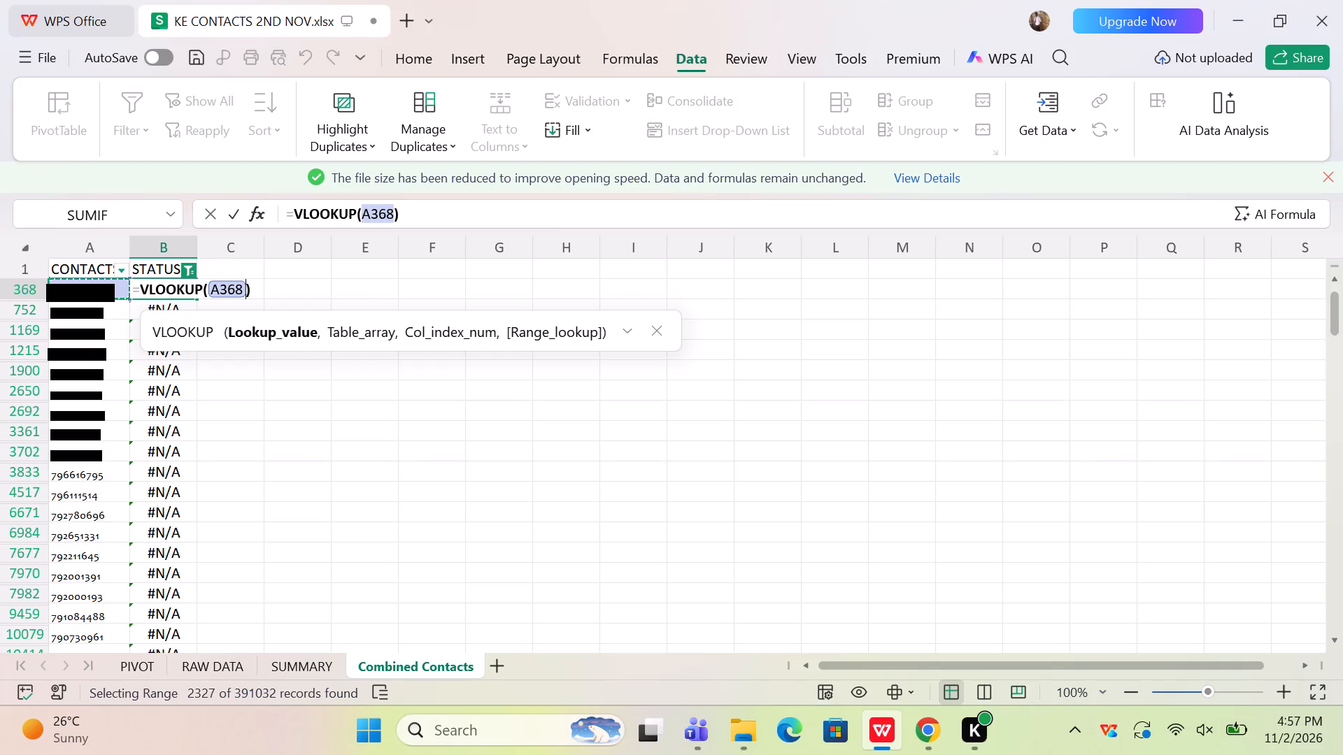
{"action": "key", "text": "comma"}
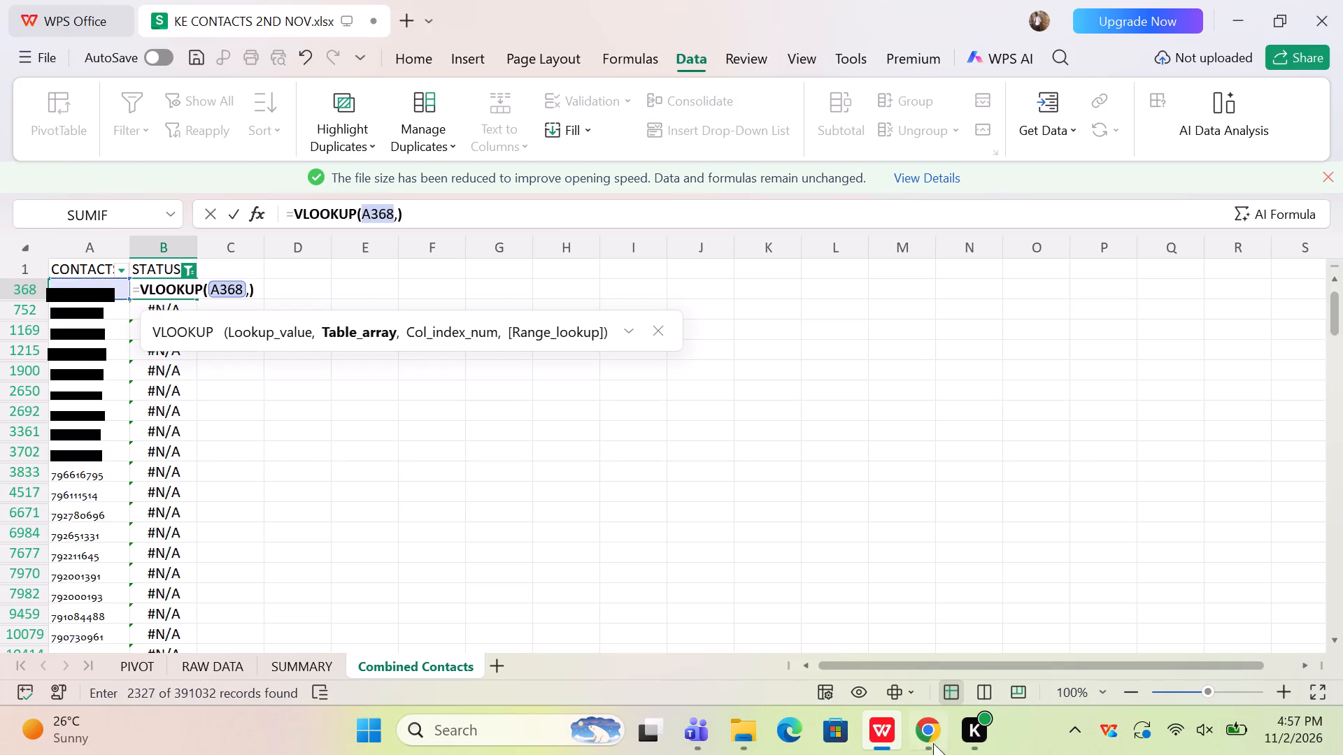
{"action": "left_click", "coordinate": [216, 666]}
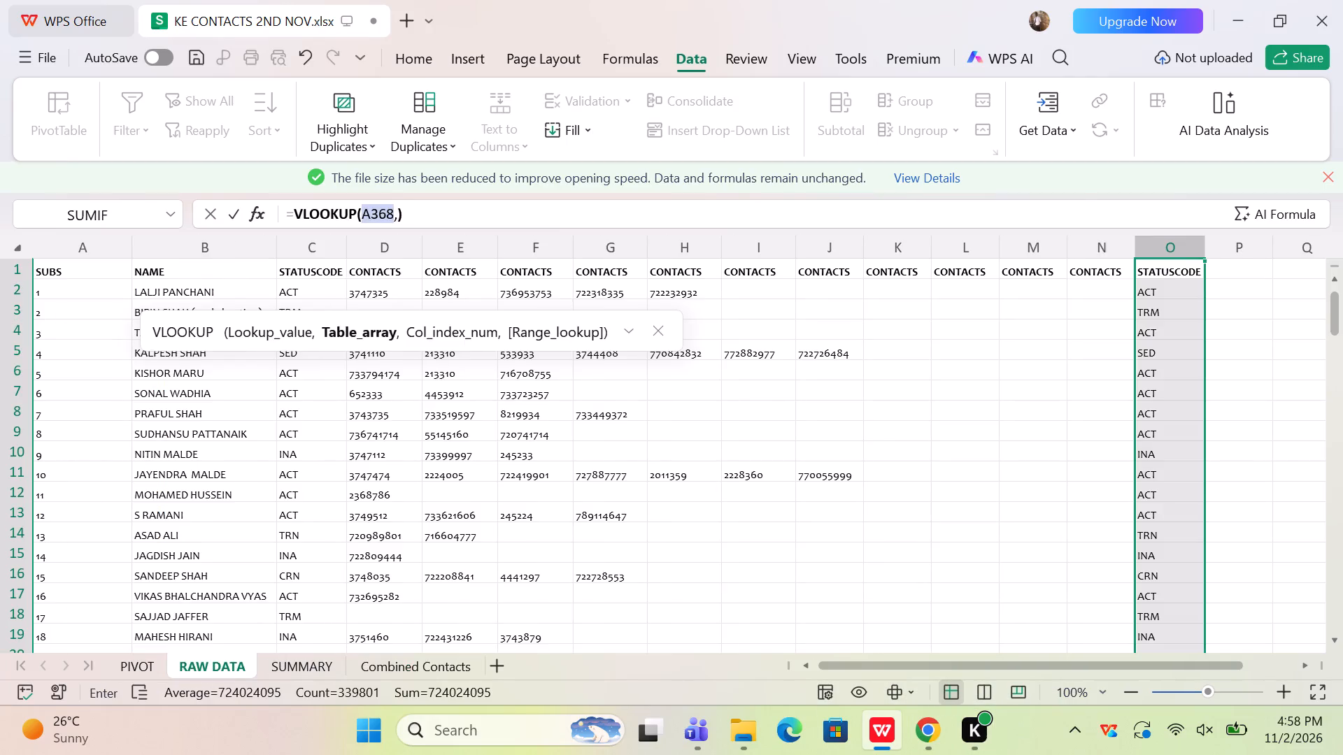
{"action": "left_click_drag", "start_coordinate": [637, 257], "coordinate": [1185, 319]}
{"action": "type", "text": ",9,0"}
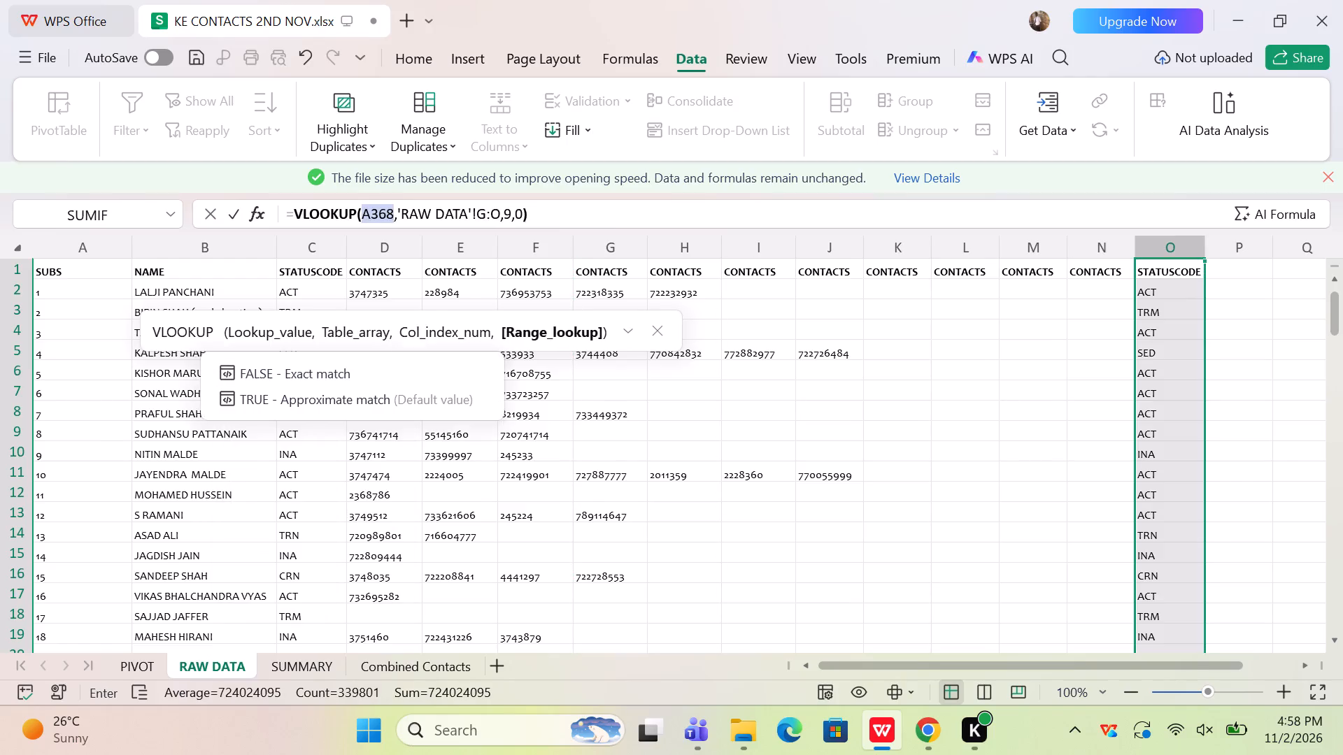
{"action": "key", "text": "Return"}
Fill the B368 VLOOKUP formula down the filtered #N/A cells of the STATUS column through row 330569.
{"action": "left_click", "coordinate": [164, 285]}
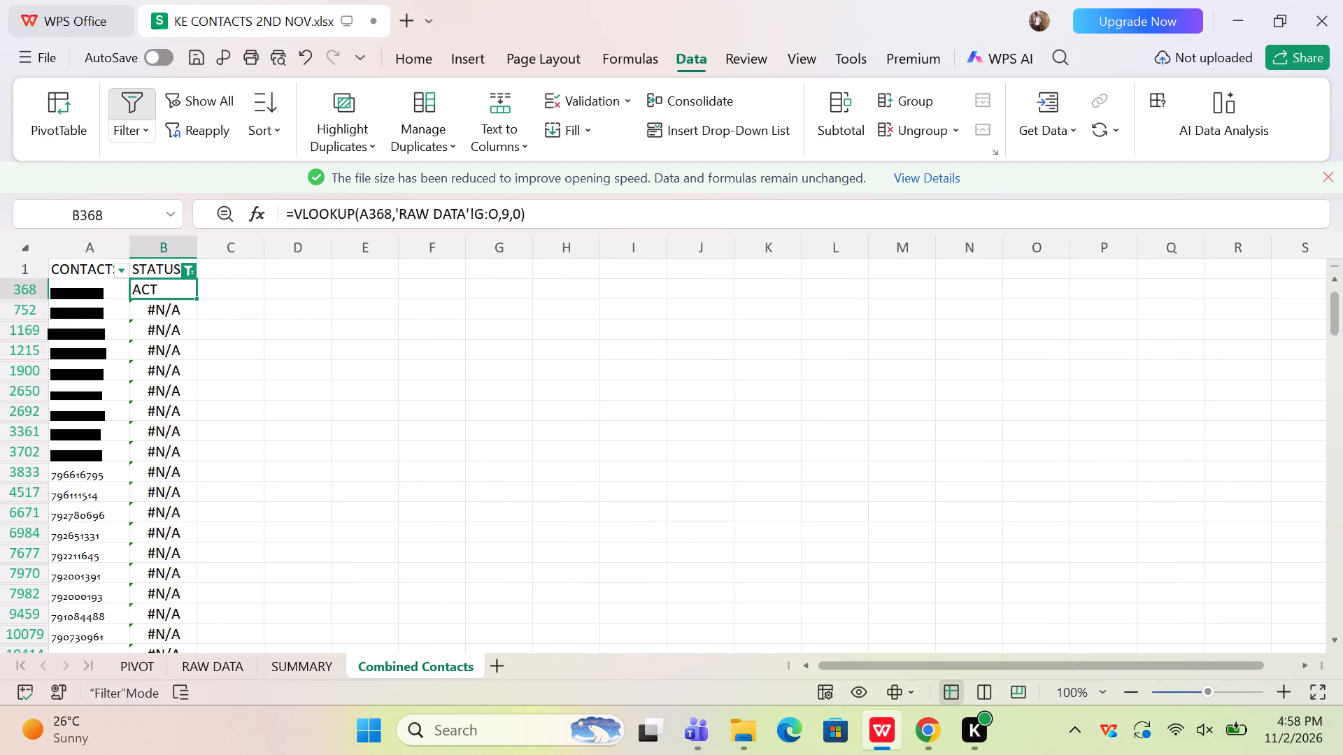
{"action": "key", "text": "ctrl+c"}
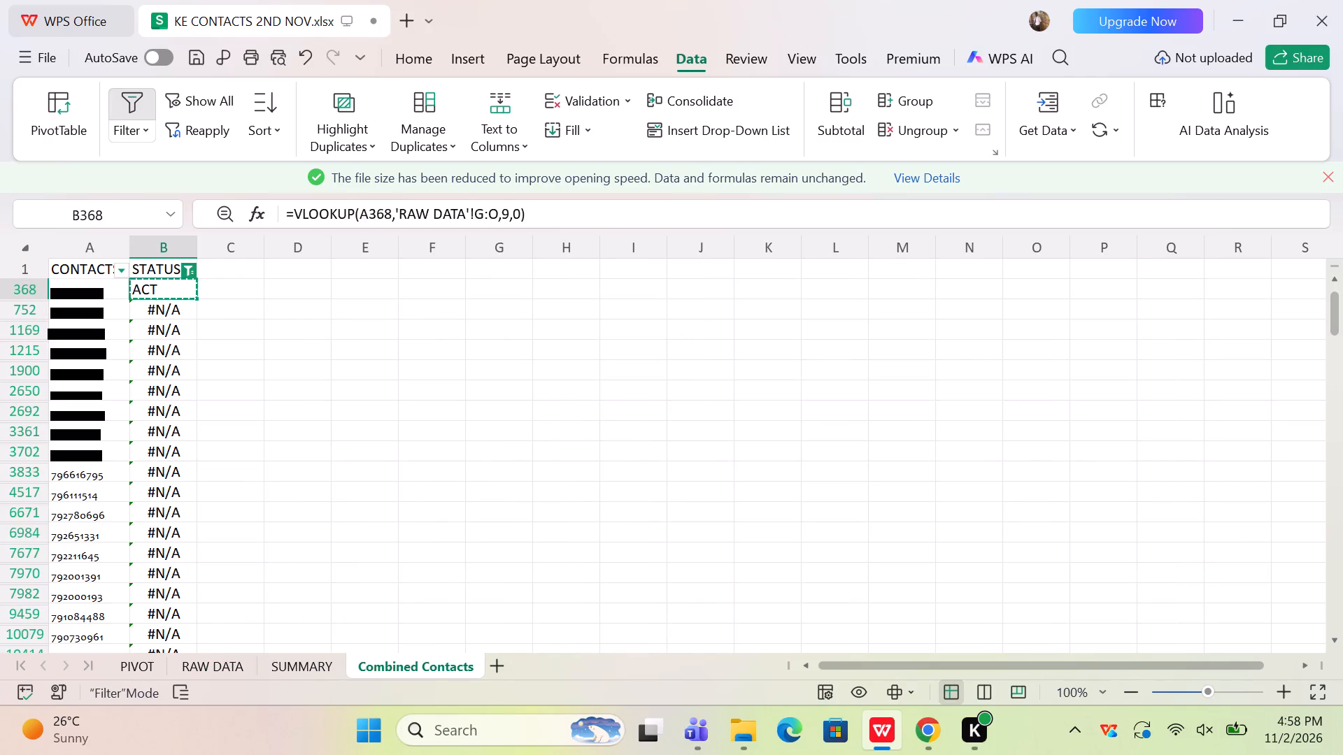
{"action": "left_click", "coordinate": [157, 285]}
{"action": "key", "text": "ctrl+shift+Down"}
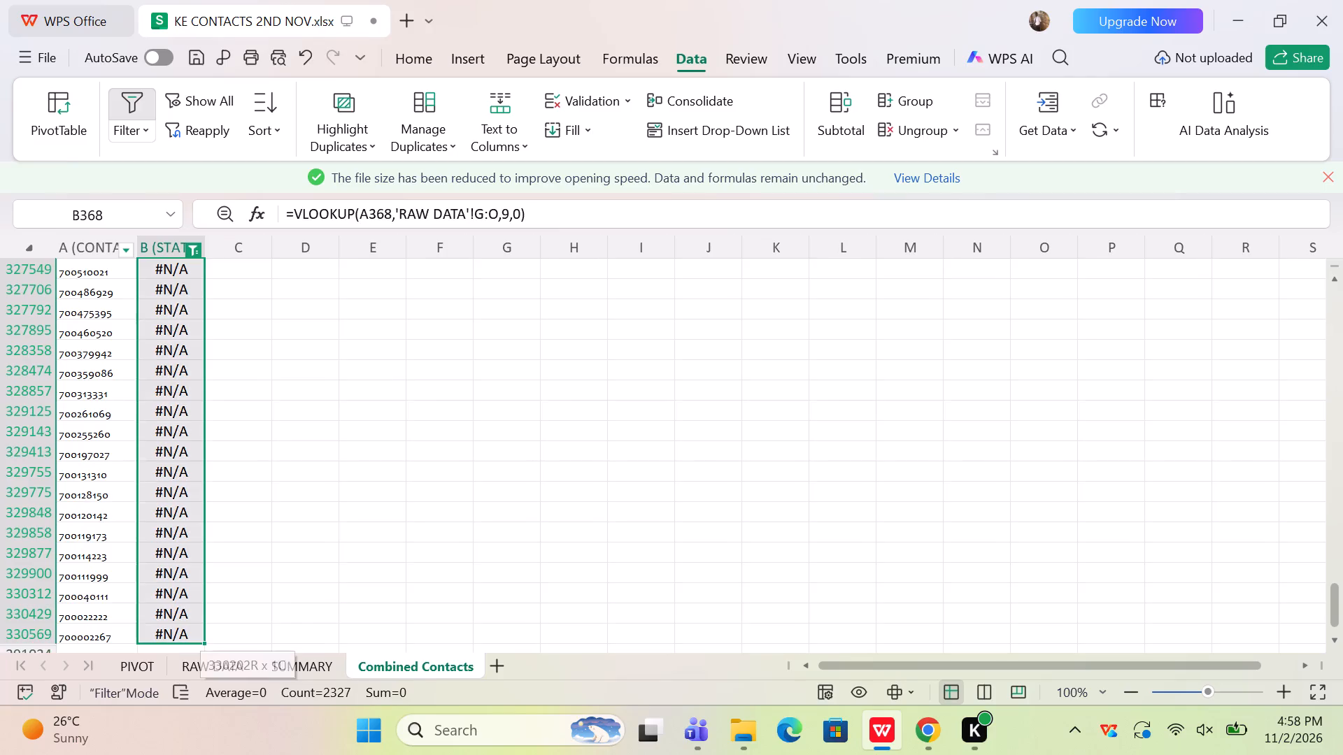
{"action": "key", "text": "ctrl+d"}
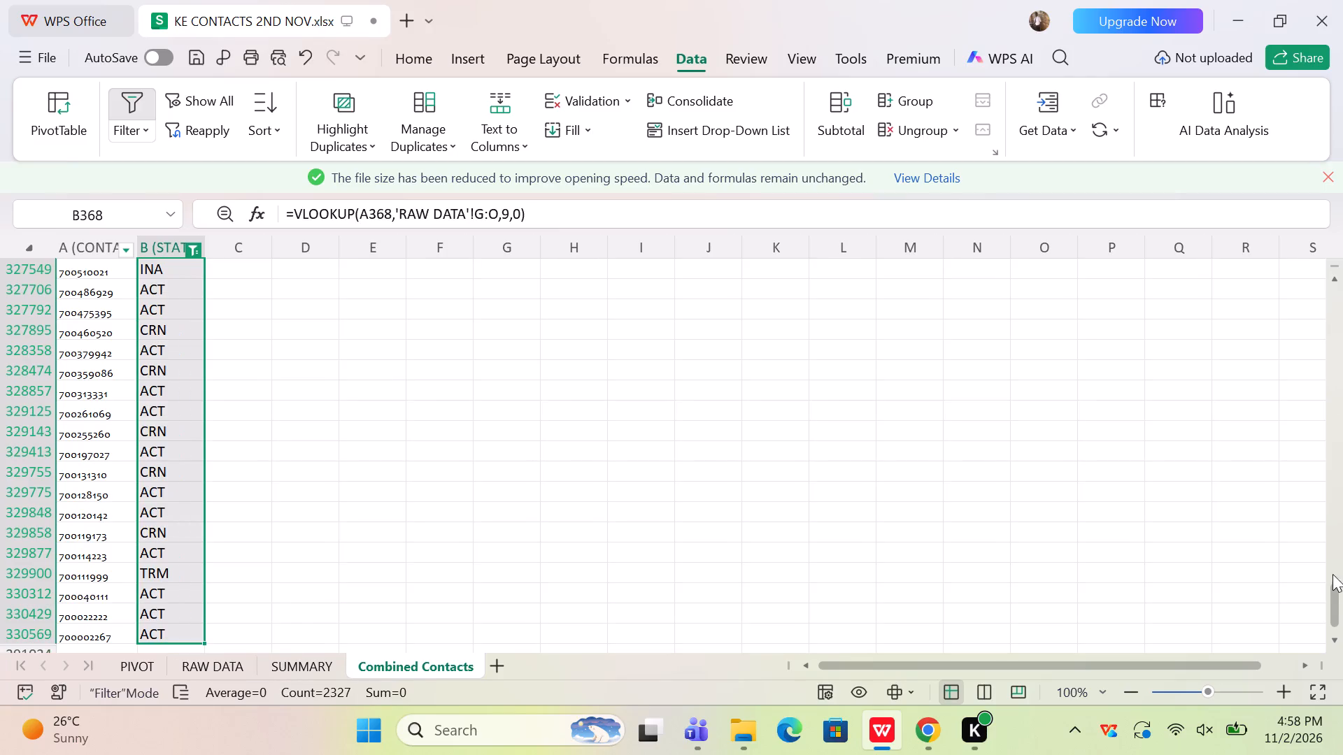
Check the STATUS filter values from top to bottom and filter the column to list only contacts whose status is 0.
{"action": "left_click_drag", "start_coordinate": [1334, 601], "coordinate": [1341, 75]}
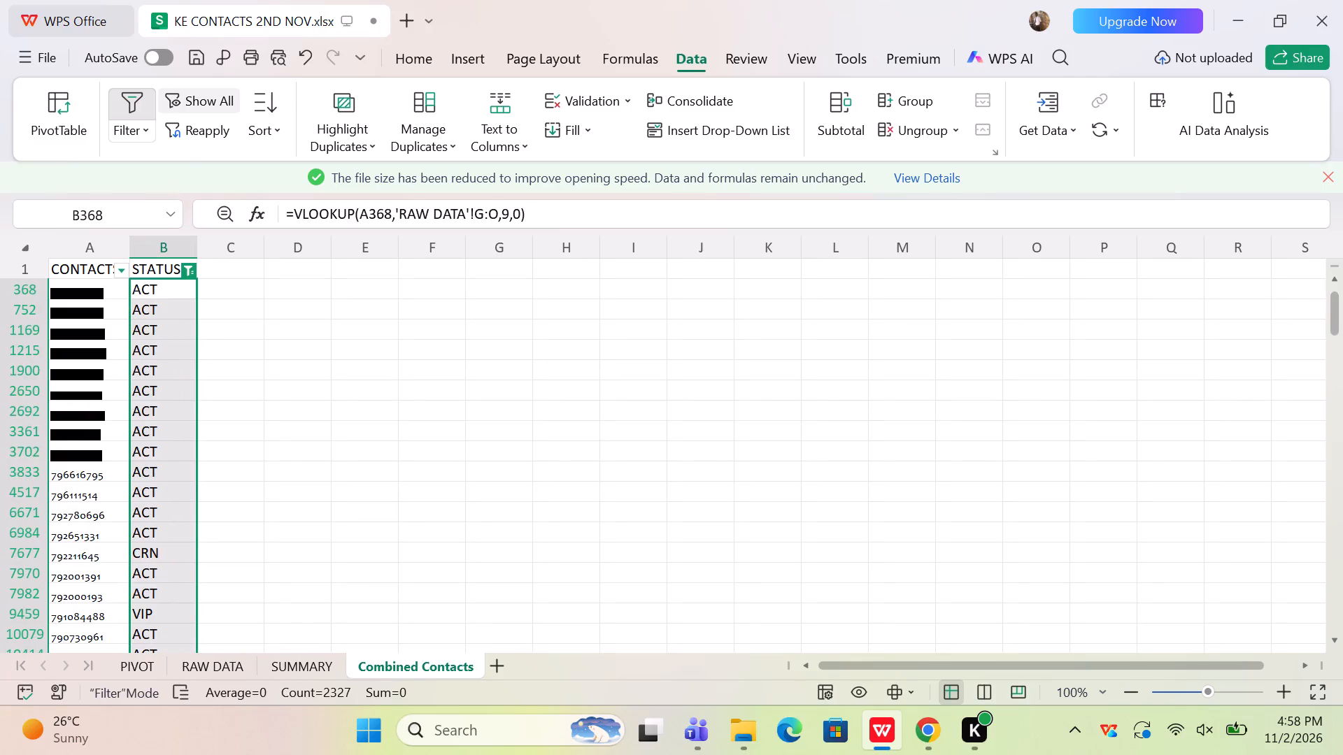
{"action": "left_click", "coordinate": [187, 277]}
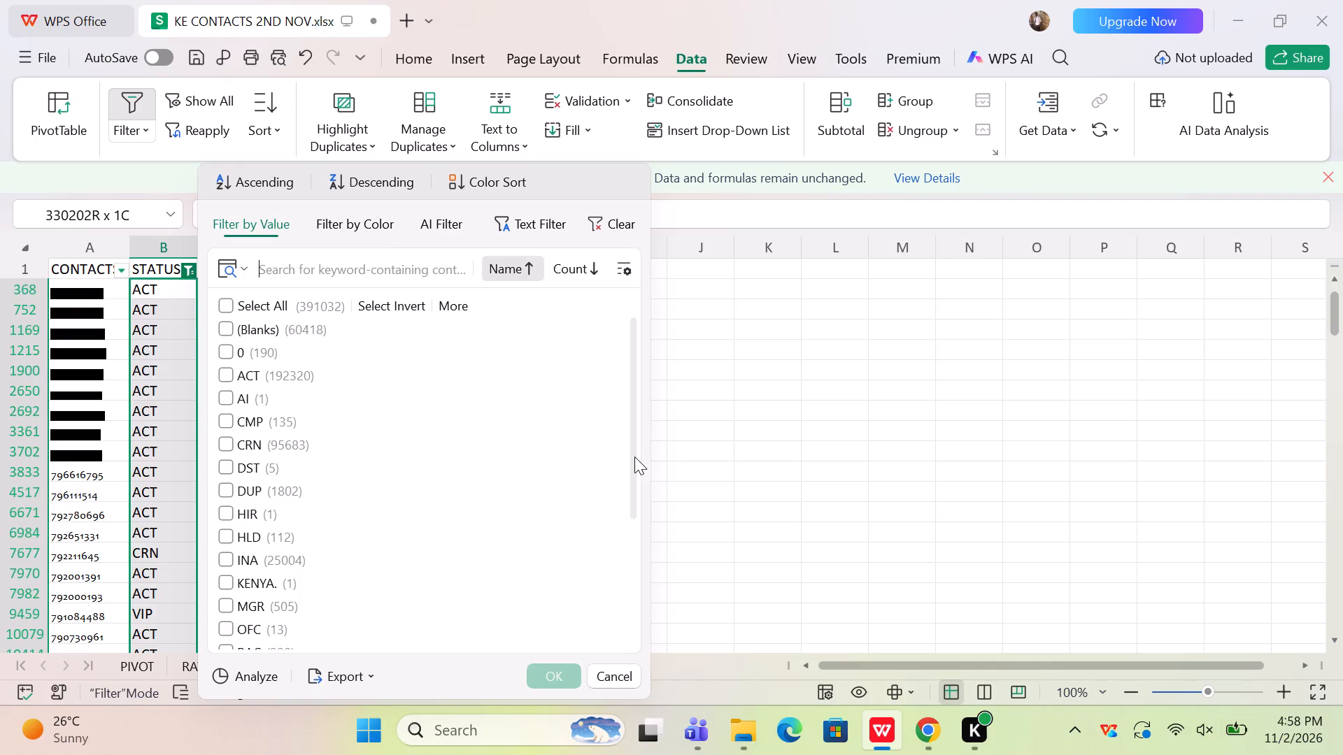
{"action": "left_click_drag", "start_coordinate": [633, 459], "coordinate": [639, 667]}
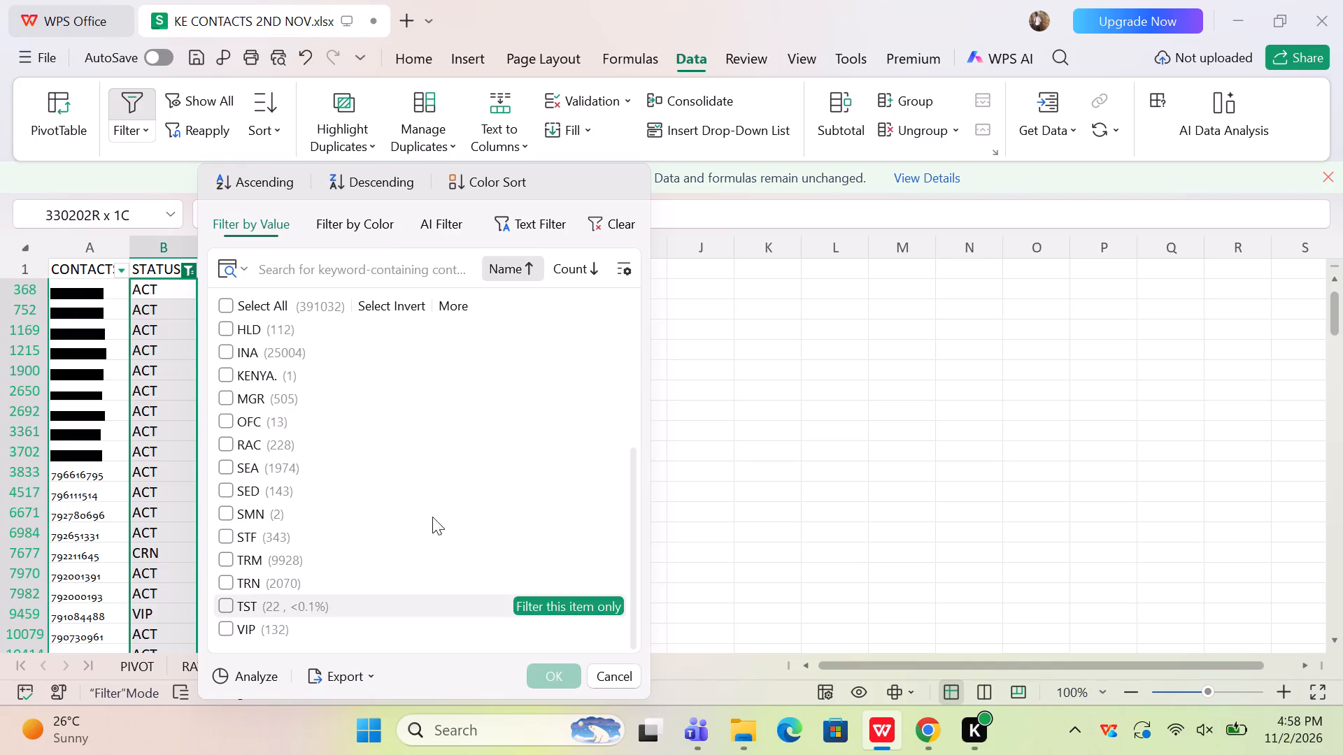
{"action": "left_click_drag", "start_coordinate": [635, 587], "coordinate": [646, 379]}
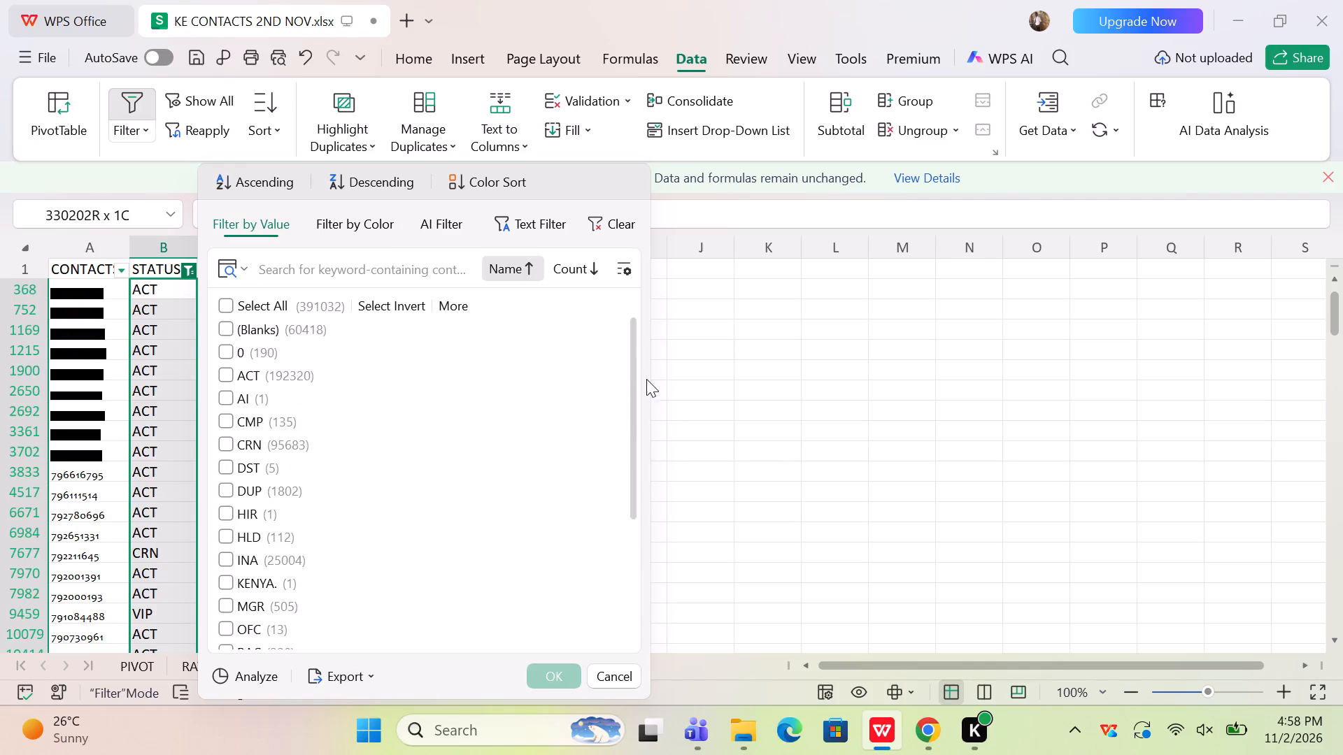
{"action": "left_click_drag", "start_coordinate": [646, 379], "coordinate": [646, 373]}
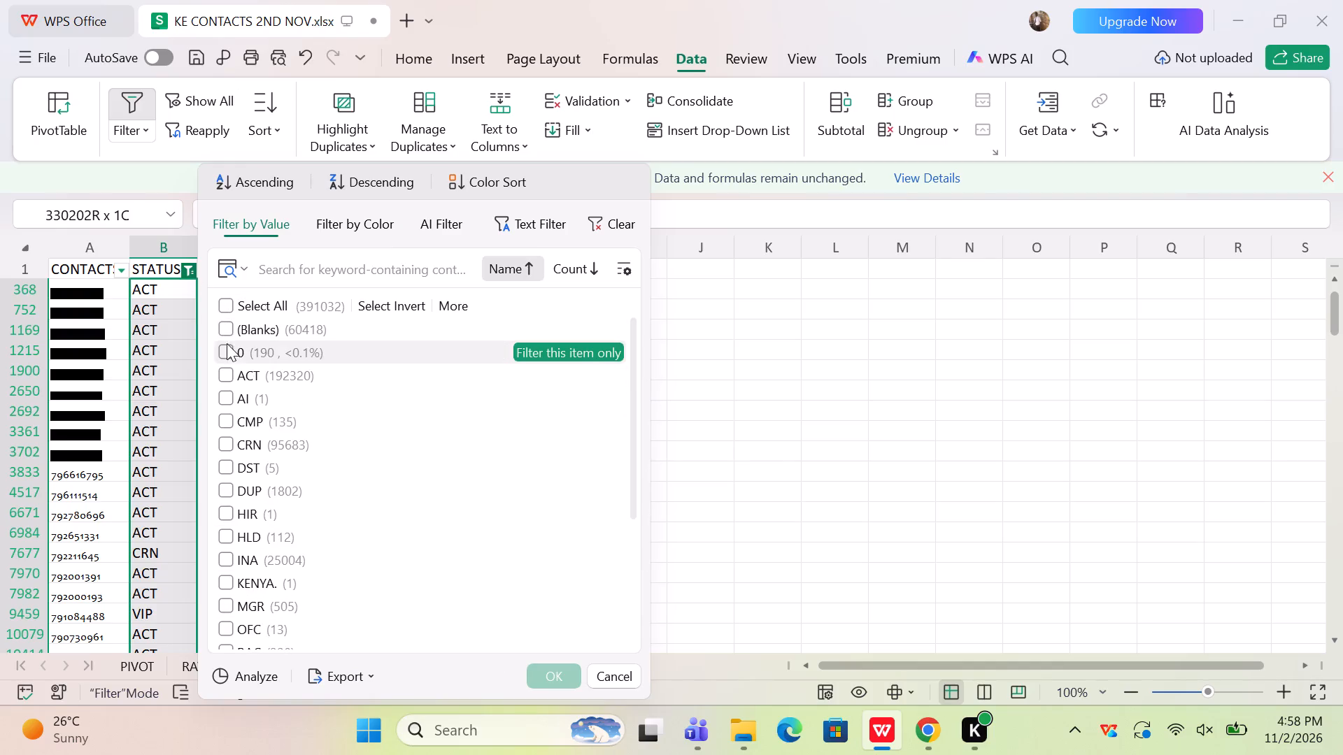
{"action": "left_click", "coordinate": [227, 348]}
{"action": "left_click", "coordinate": [227, 335]}
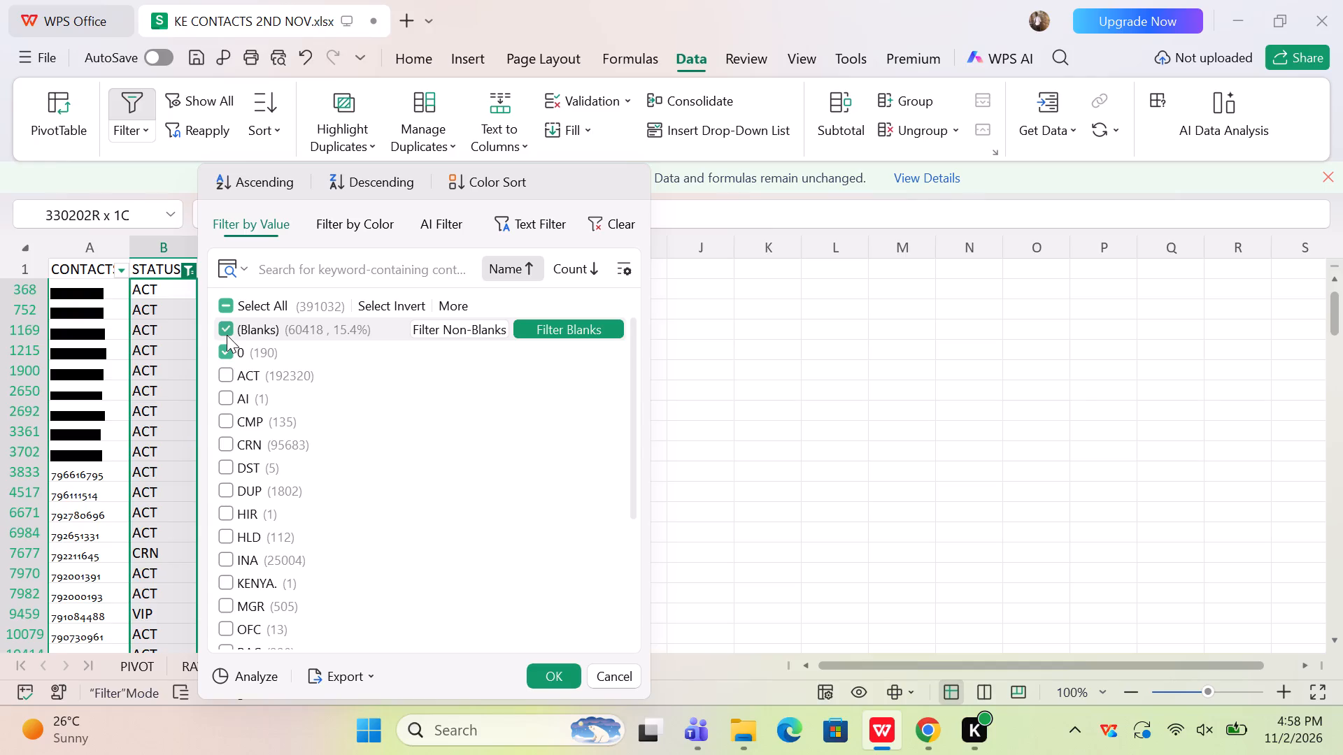
{"action": "left_click", "coordinate": [227, 335]}
{"action": "left_click", "coordinate": [555, 675]}
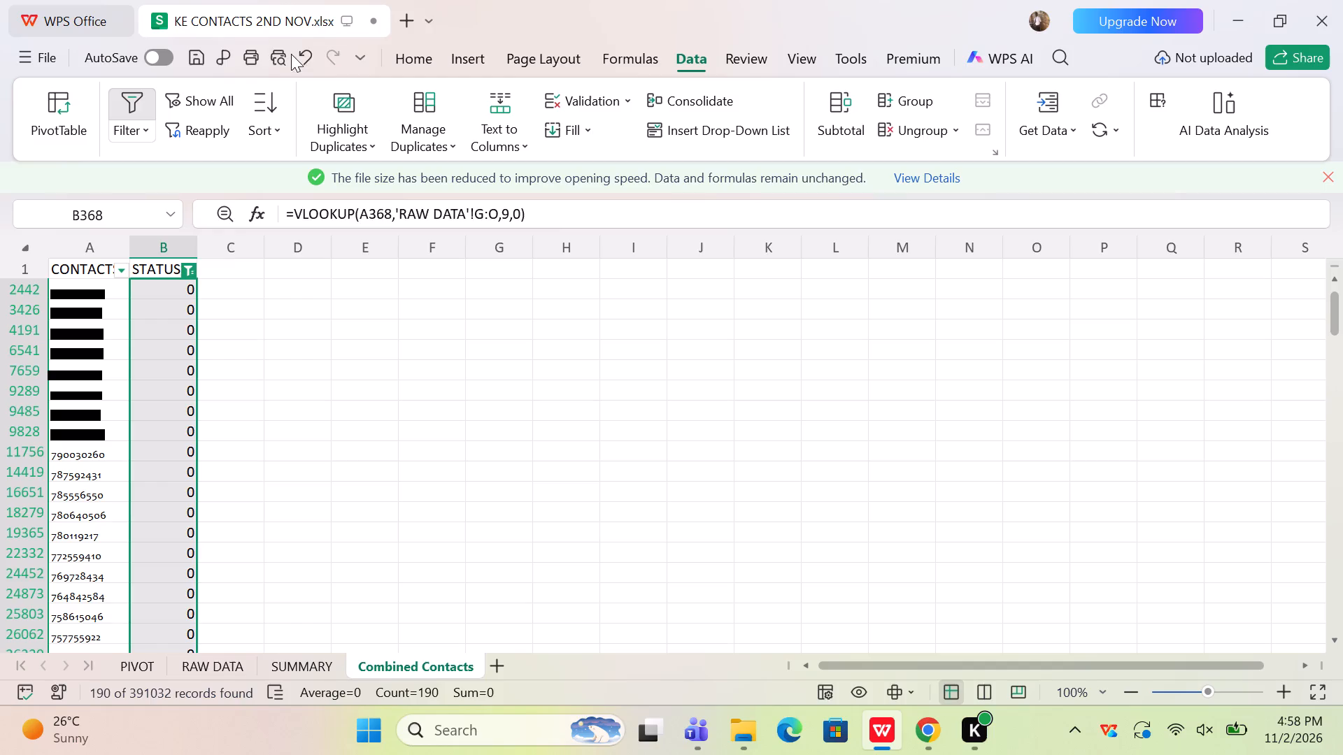
Remove the filter from the Combined Contacts sheet so that all contact rows are listed.
{"action": "left_click", "coordinate": [269, 313]}
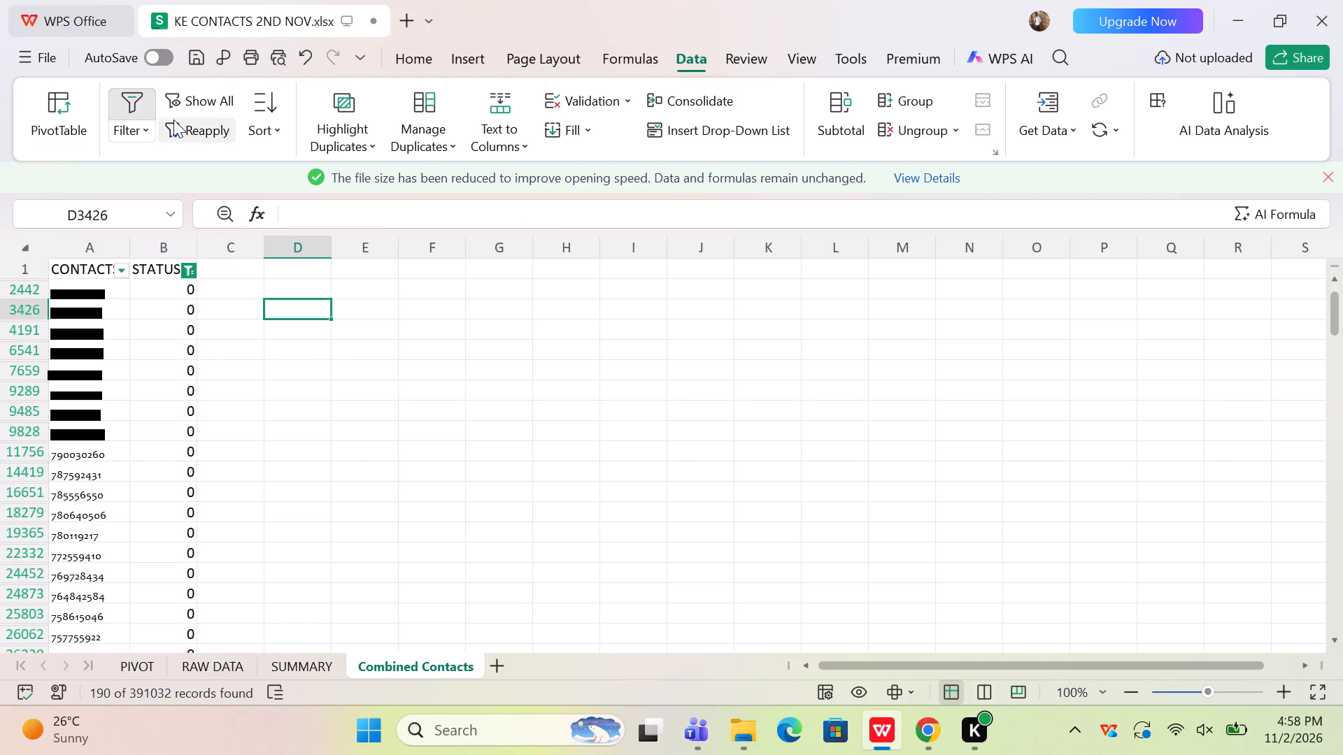
{"action": "left_click", "coordinate": [146, 129]}
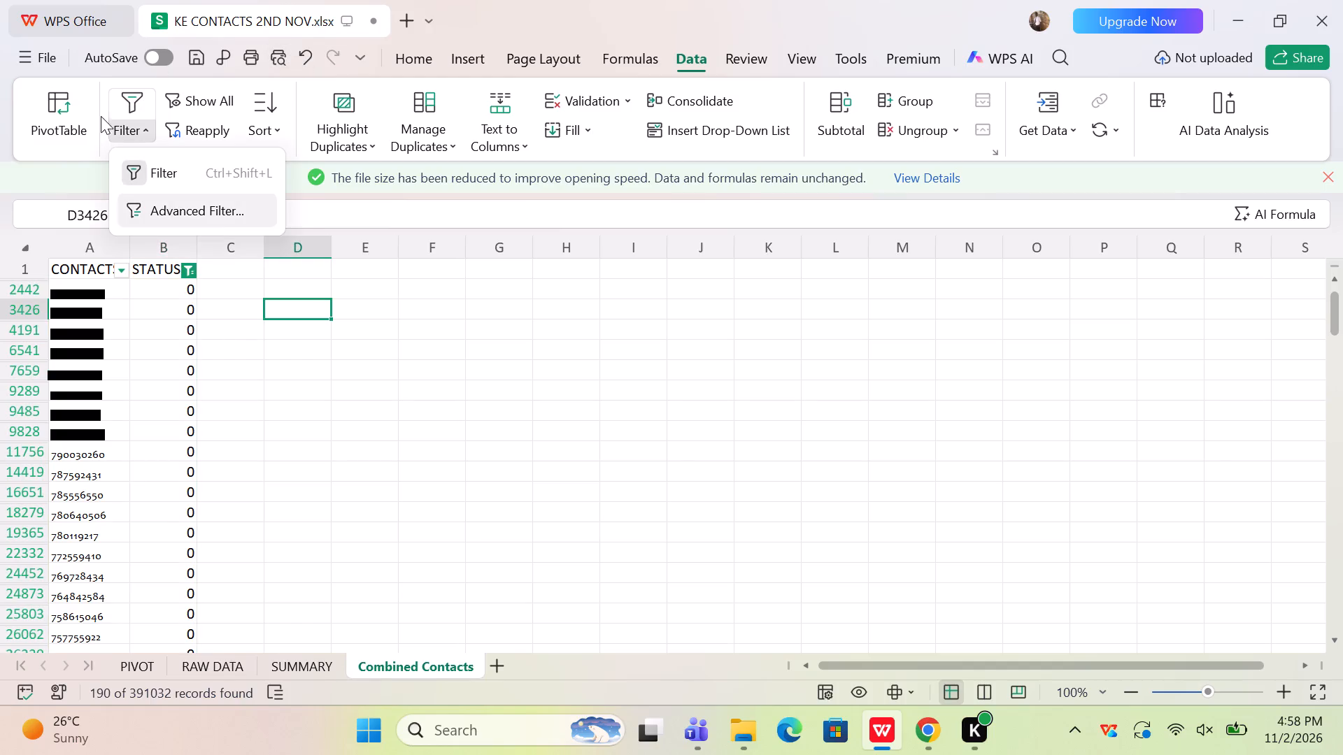
{"action": "left_click", "coordinate": [133, 115]}
{"action": "left_click", "coordinate": [143, 128]}
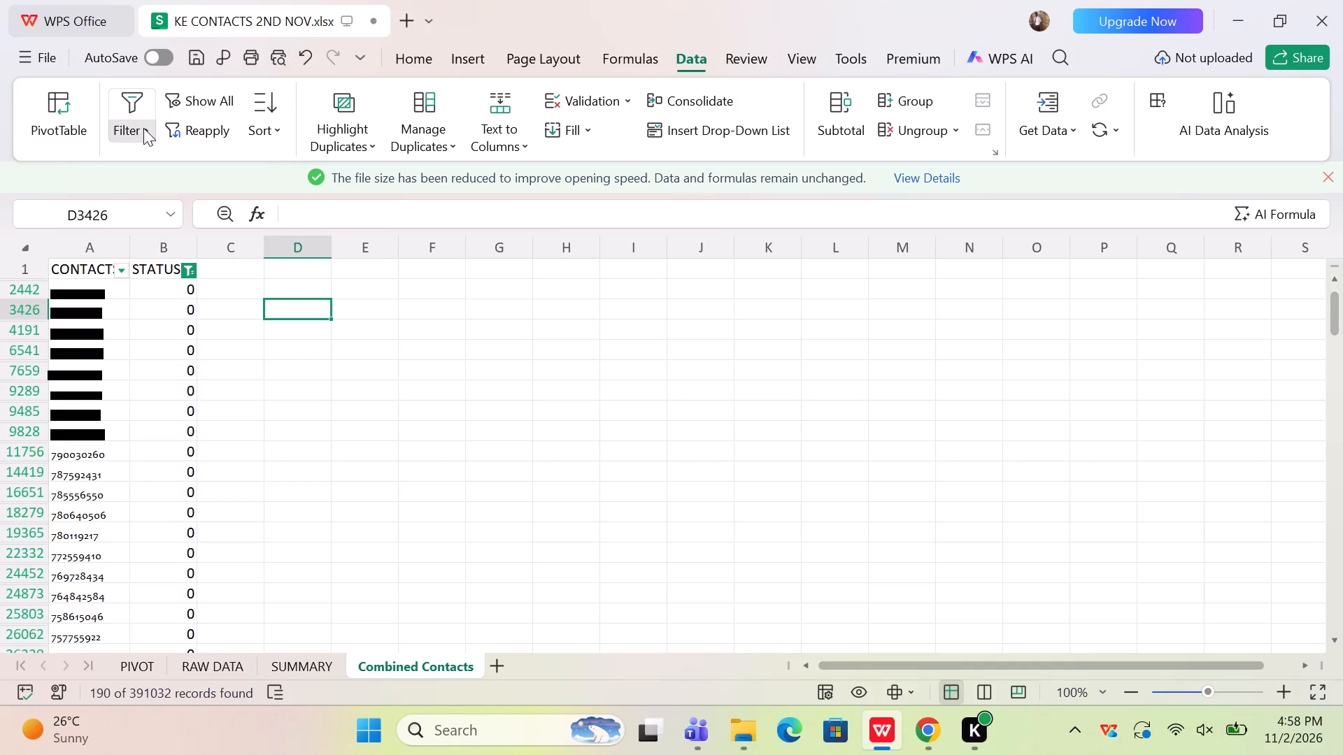
{"action": "left_click", "coordinate": [178, 170]}
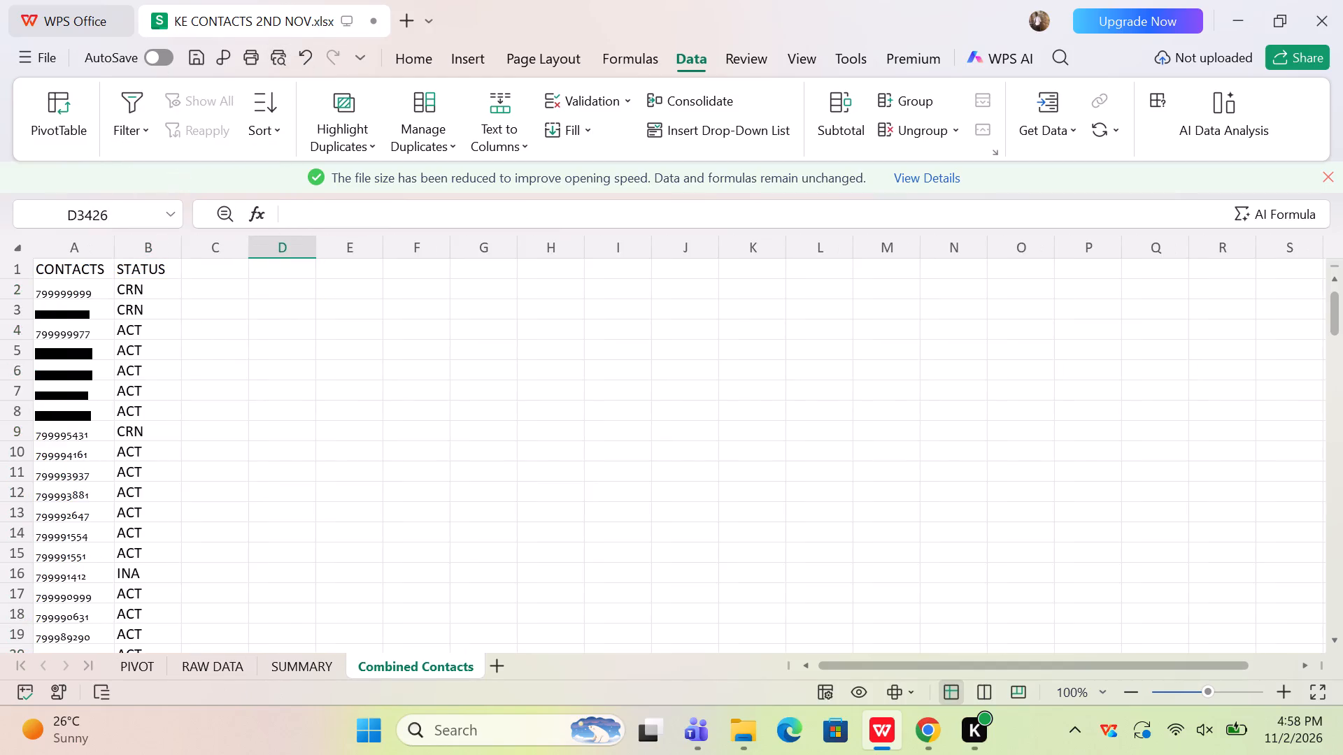
{"action": "left_click", "coordinate": [236, 394]}
Change the font of the whole CONTACTS and STATUS columns to Candara.
{"action": "left_click_drag", "start_coordinate": [60, 252], "coordinate": [166, 281]}
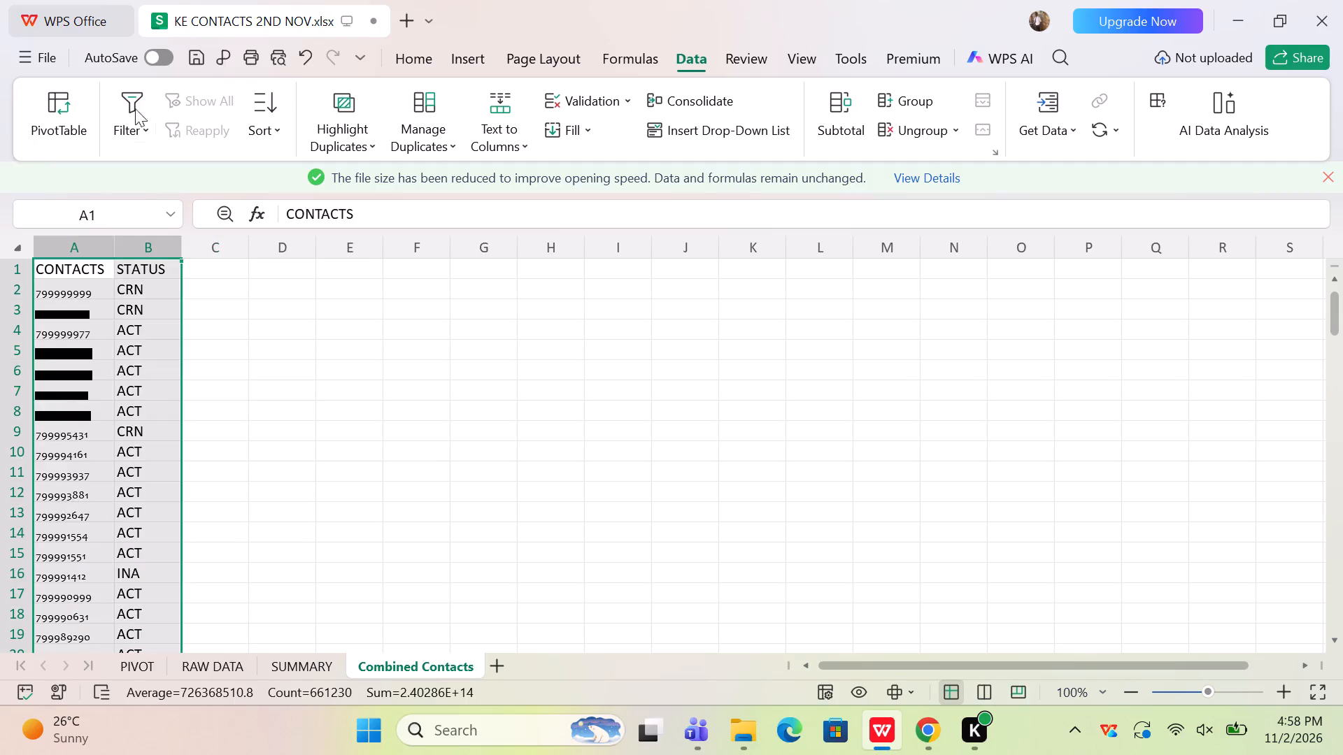
{"action": "left_click", "coordinate": [407, 66]}
{"action": "left_click", "coordinate": [338, 107]}
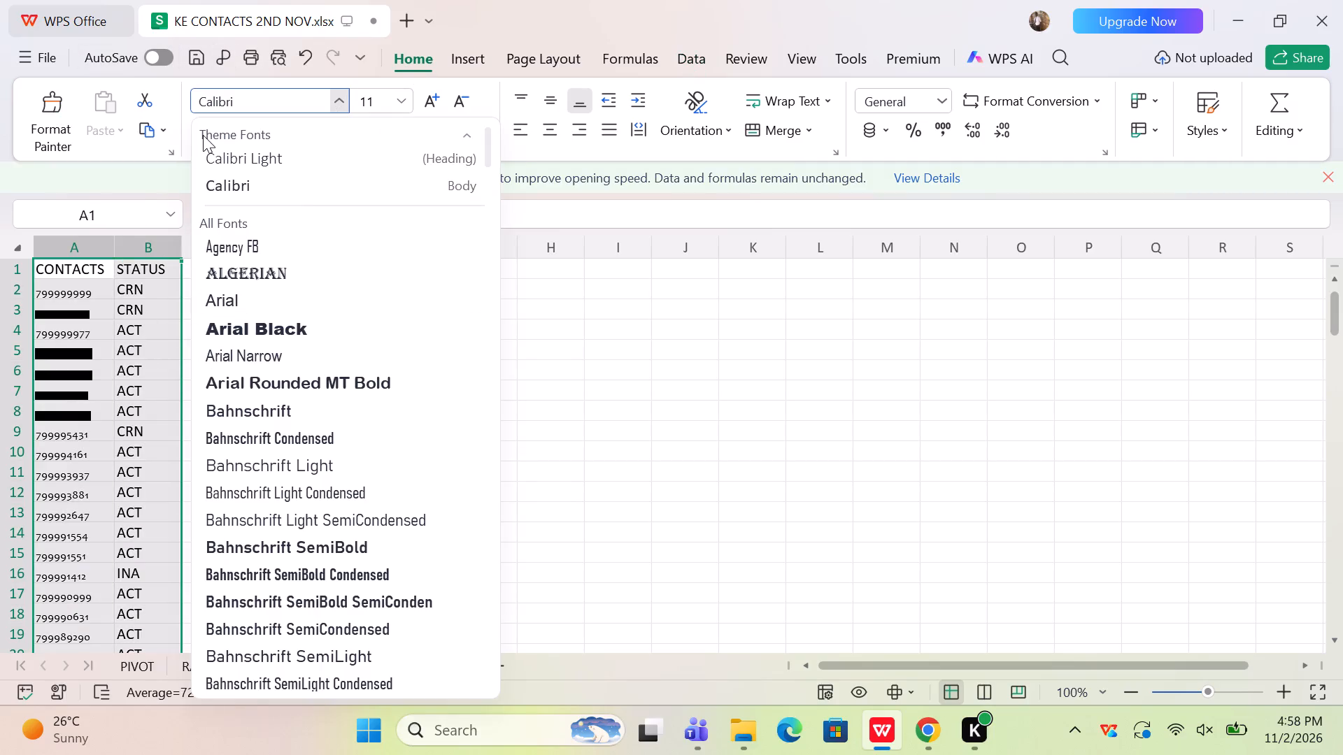
{"action": "type", "text": "CANDA"}
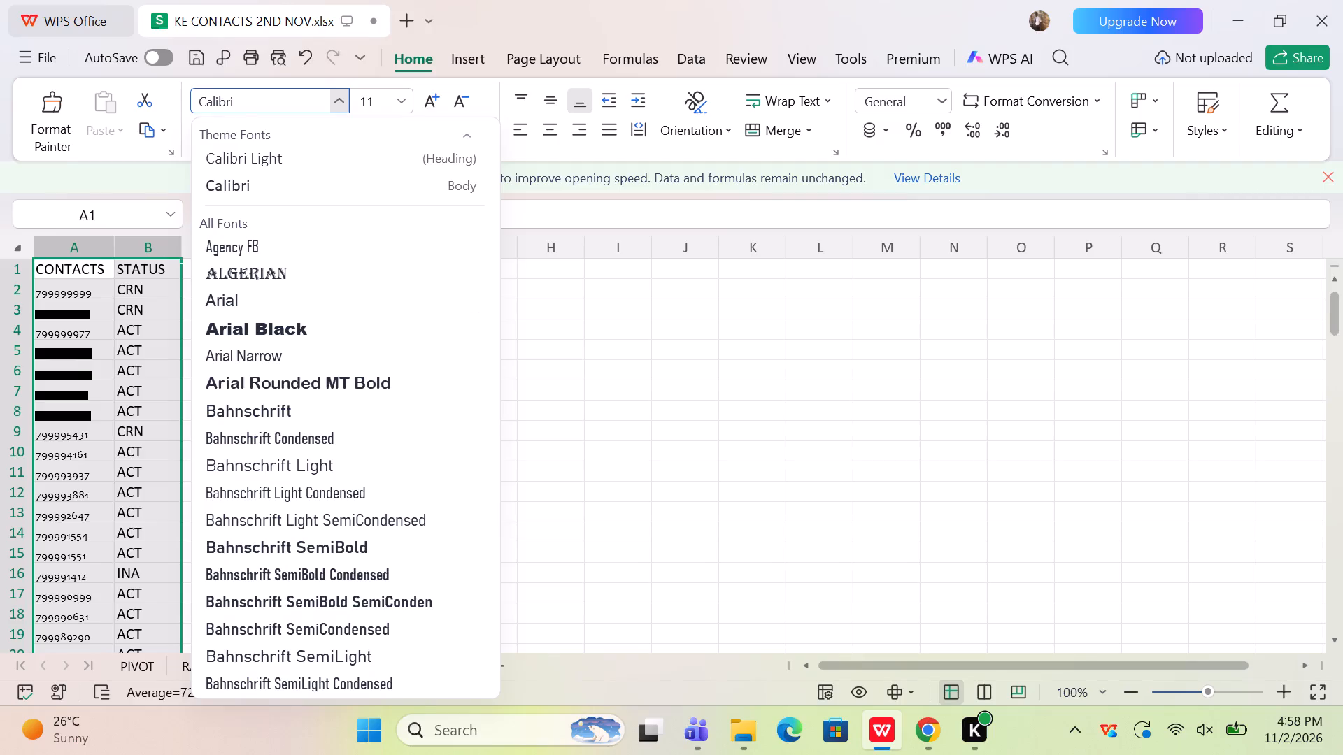
{"action": "left_click", "coordinate": [259, 106]}
{"action": "left_click", "coordinate": [259, 106]}
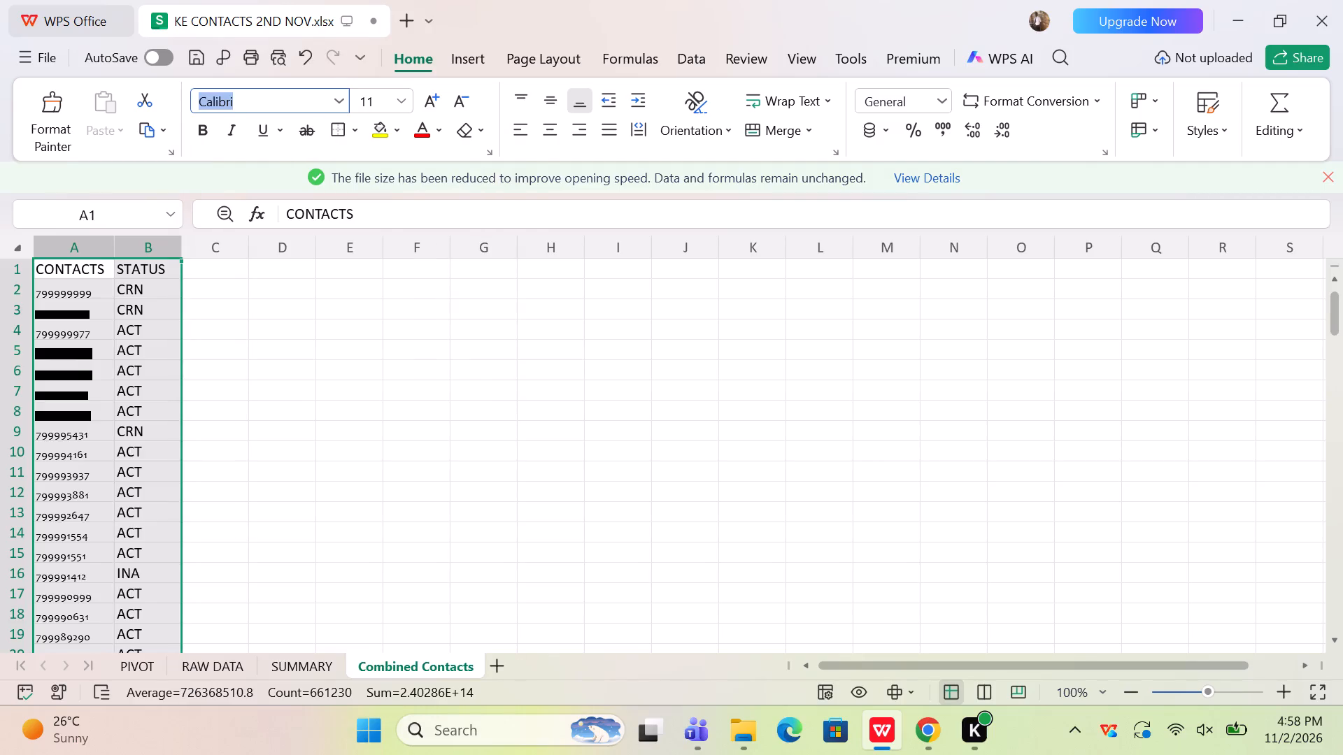
{"action": "type", "text": "CA"}
{"action": "type", "text": "NDA"}
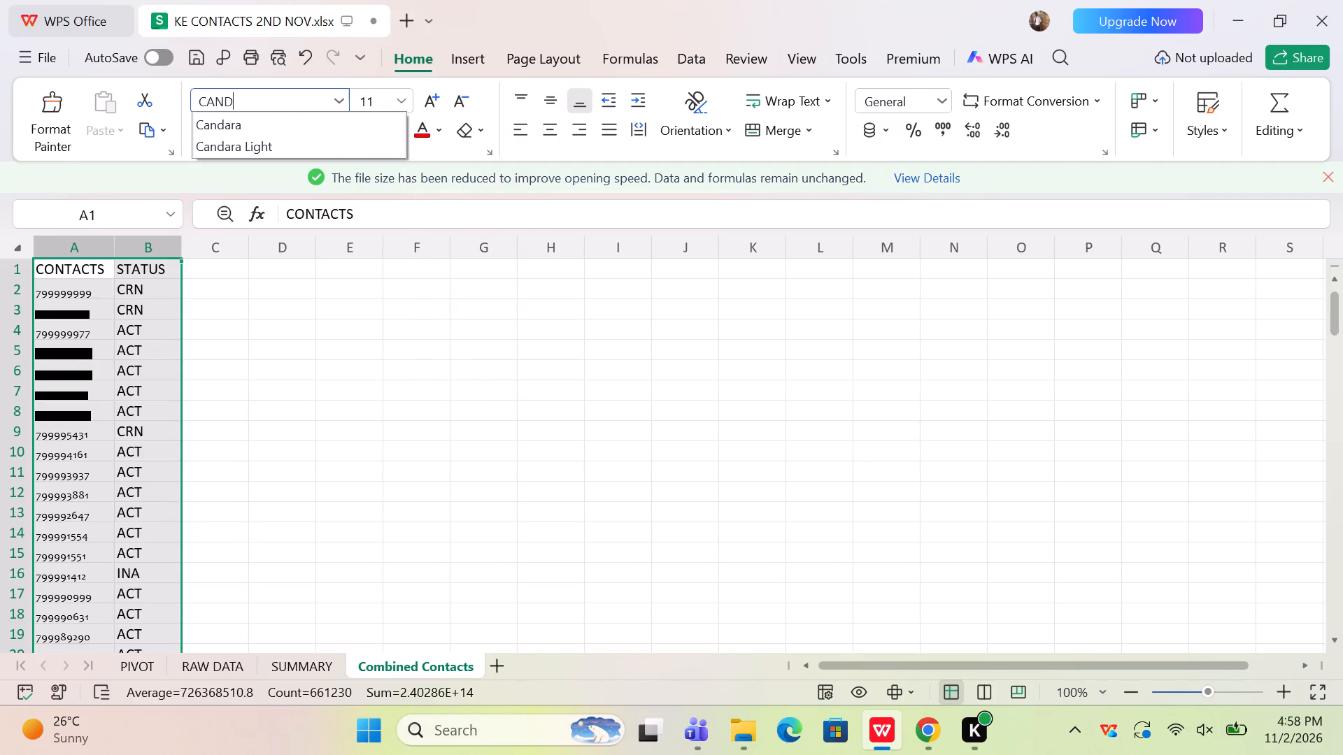
{"action": "left_click", "coordinate": [230, 124]}
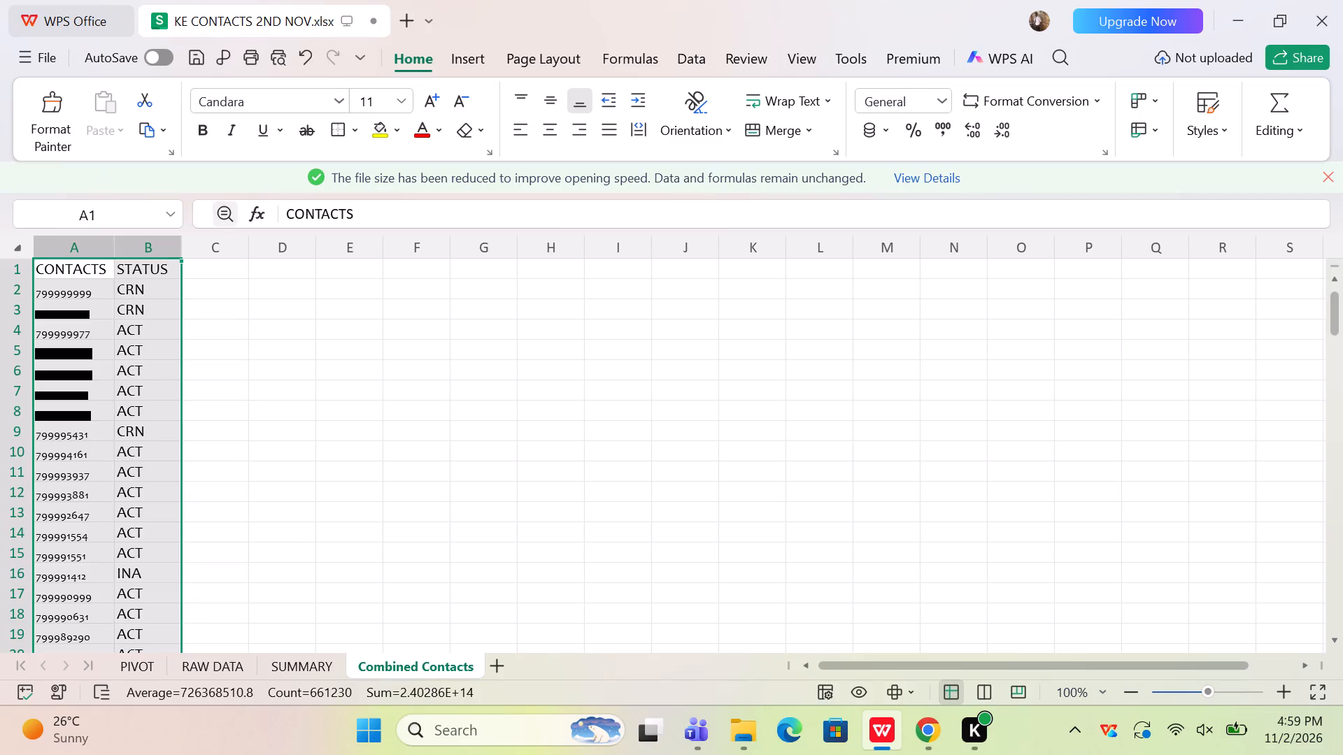
{"action": "left_click_drag", "start_coordinate": [64, 249], "coordinate": [157, 288]}
{"action": "left_click", "coordinate": [339, 100]}
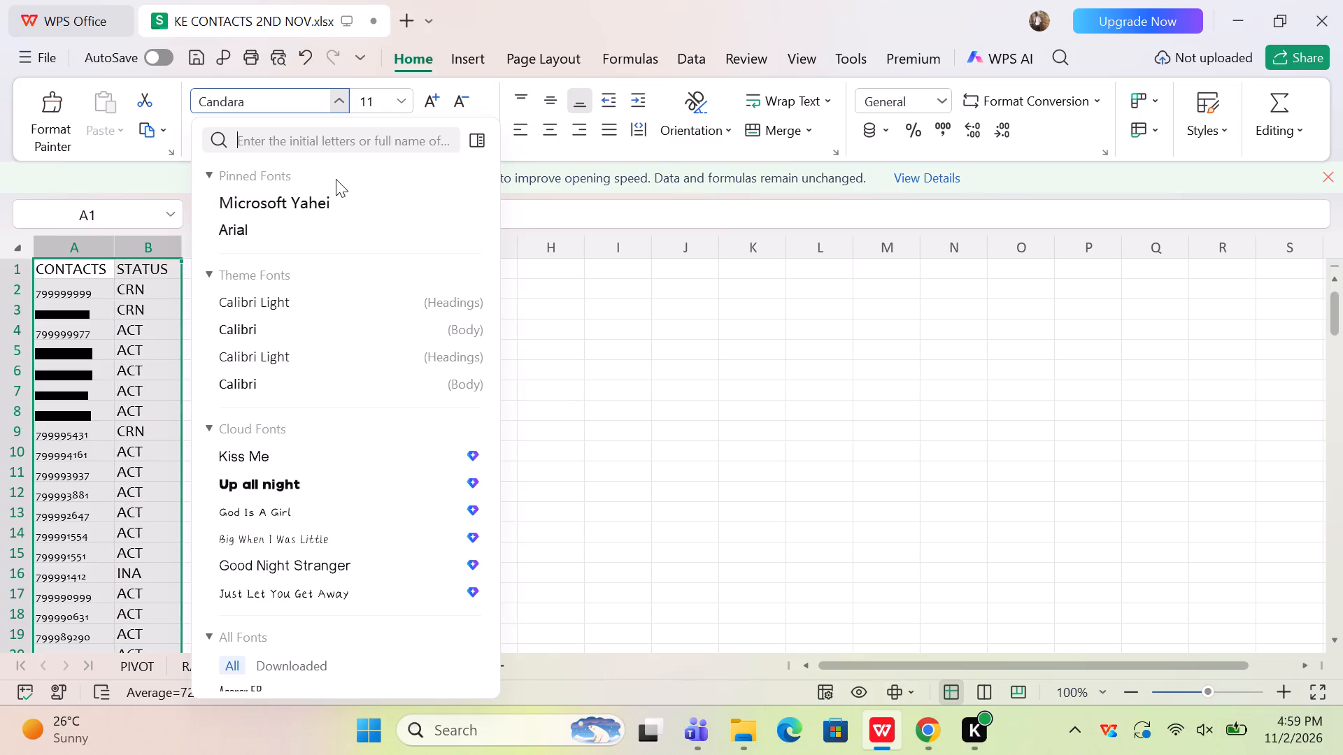
{"action": "type", "text": "CAND"}
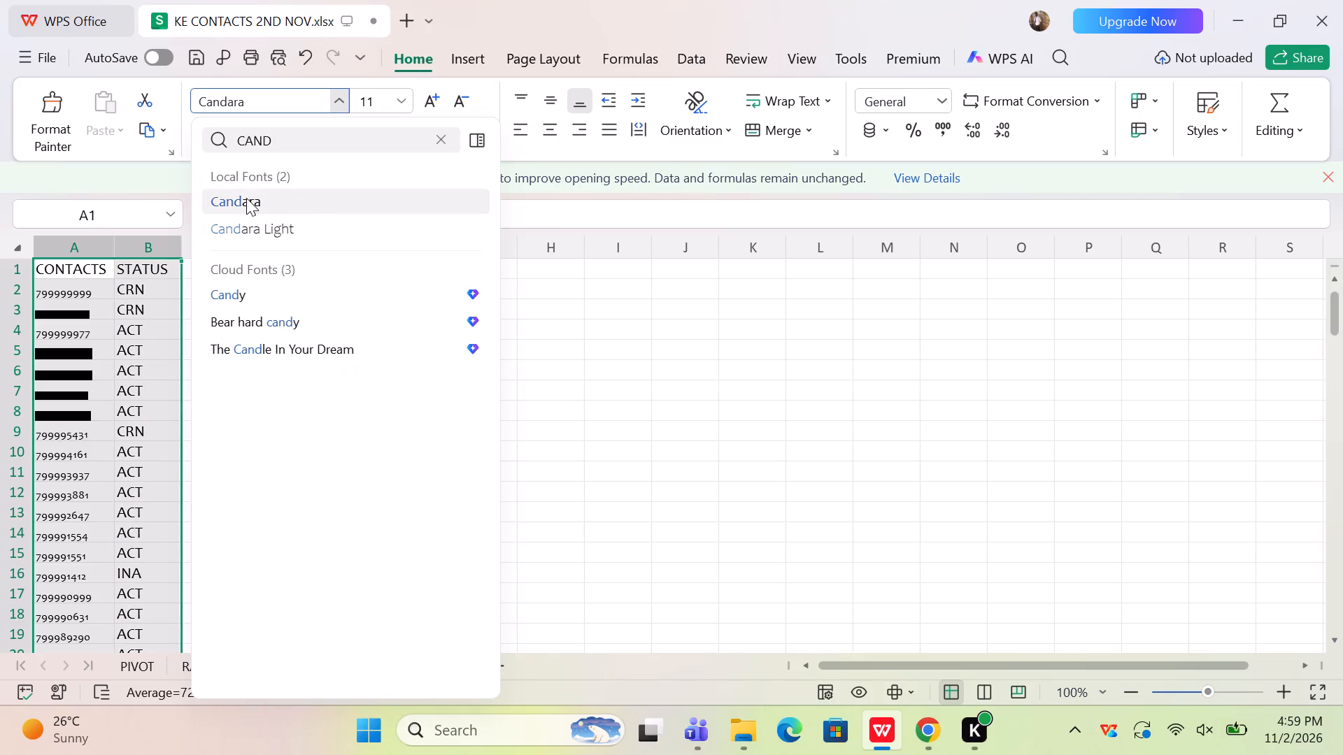
{"action": "left_click", "coordinate": [246, 198]}
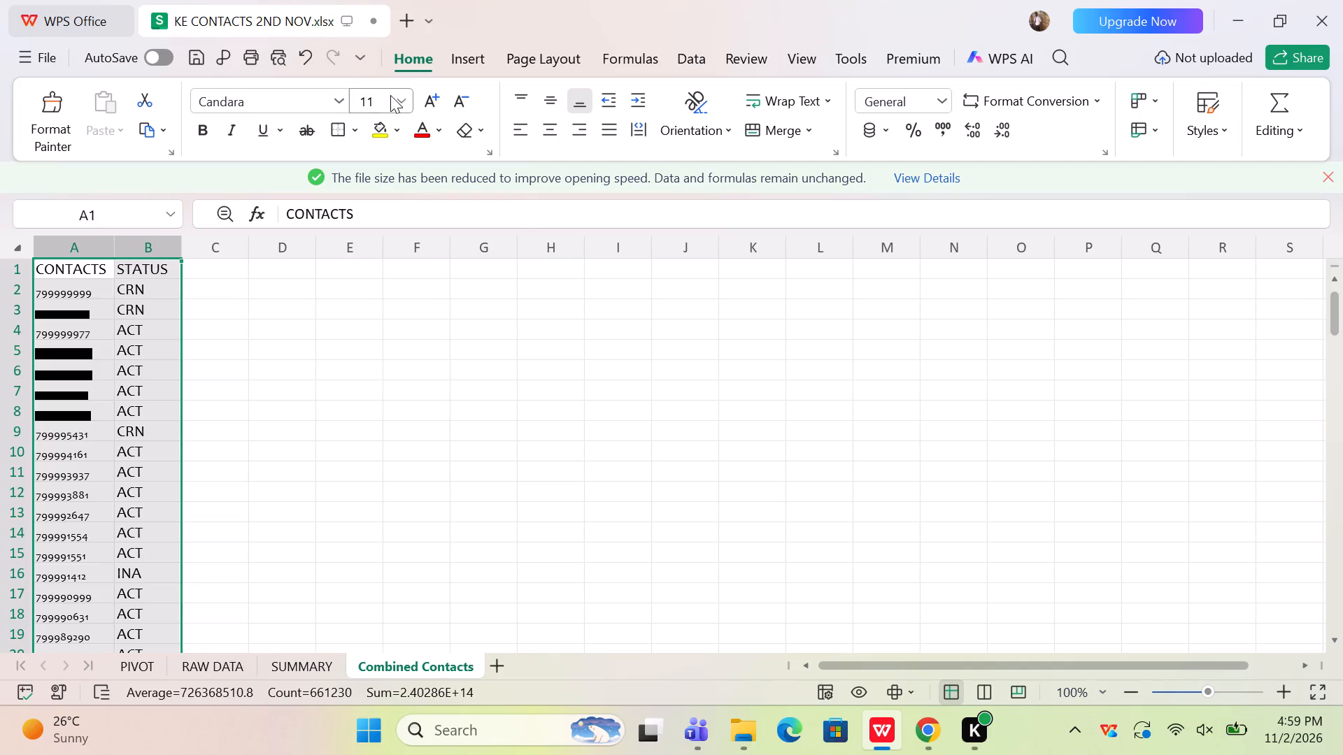
Set the font size of the CONTACTS and STATUS columns to 10 and reduce it further to 9.
{"action": "left_click", "coordinate": [404, 100]}
{"action": "left_click", "coordinate": [368, 210]}
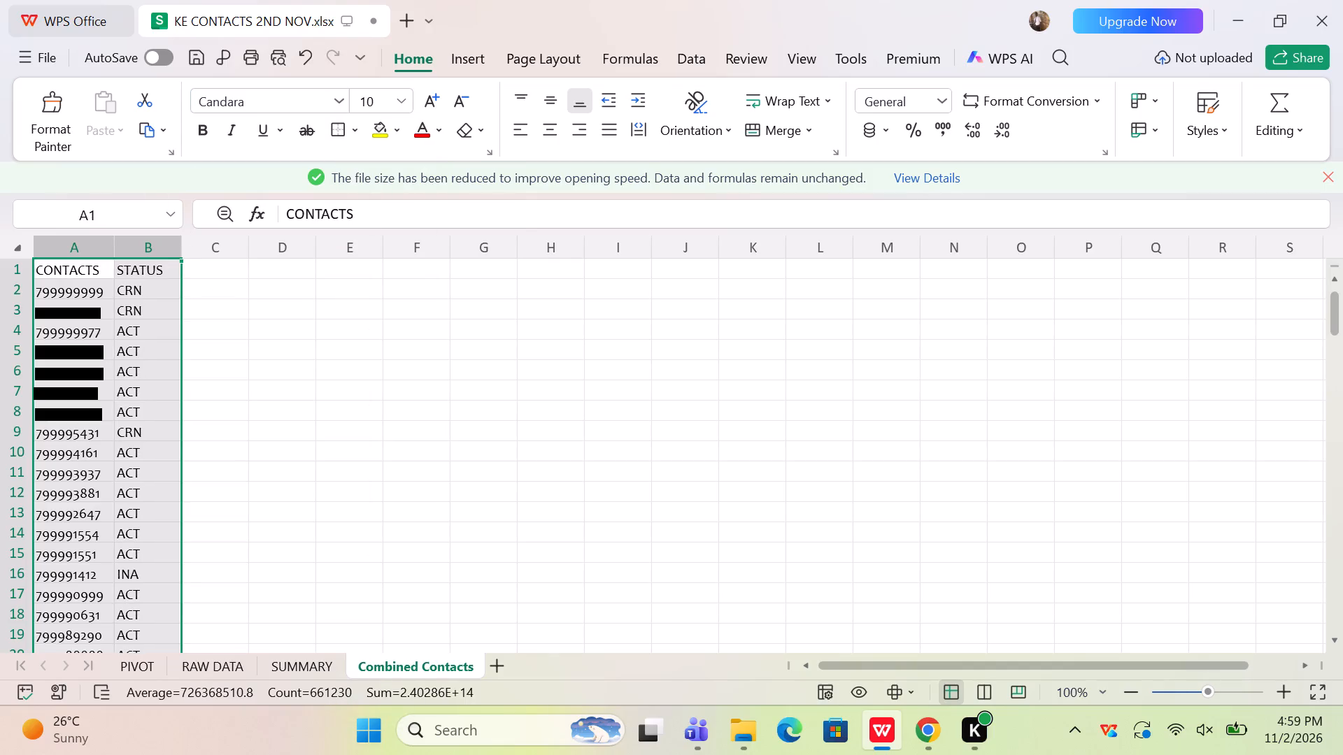
{"action": "left_click", "coordinate": [396, 105]}
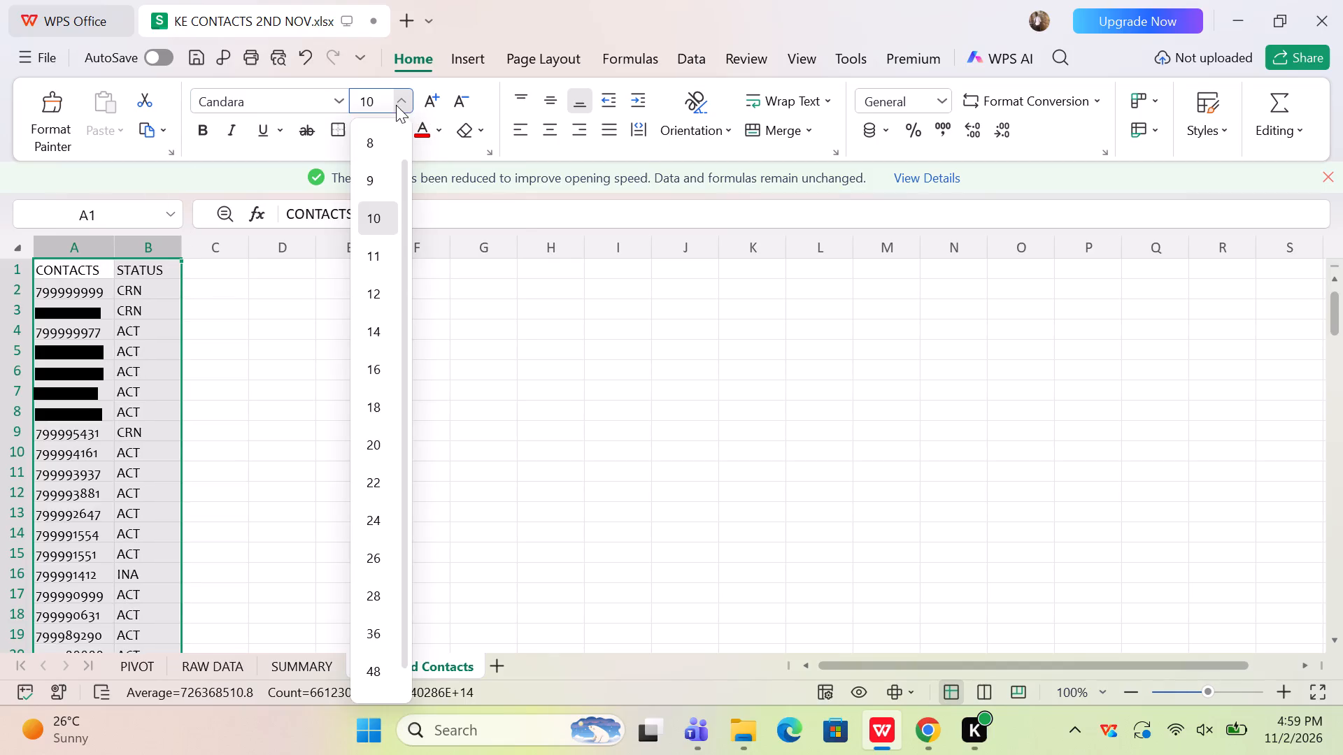
{"action": "left_click", "coordinate": [371, 165]}
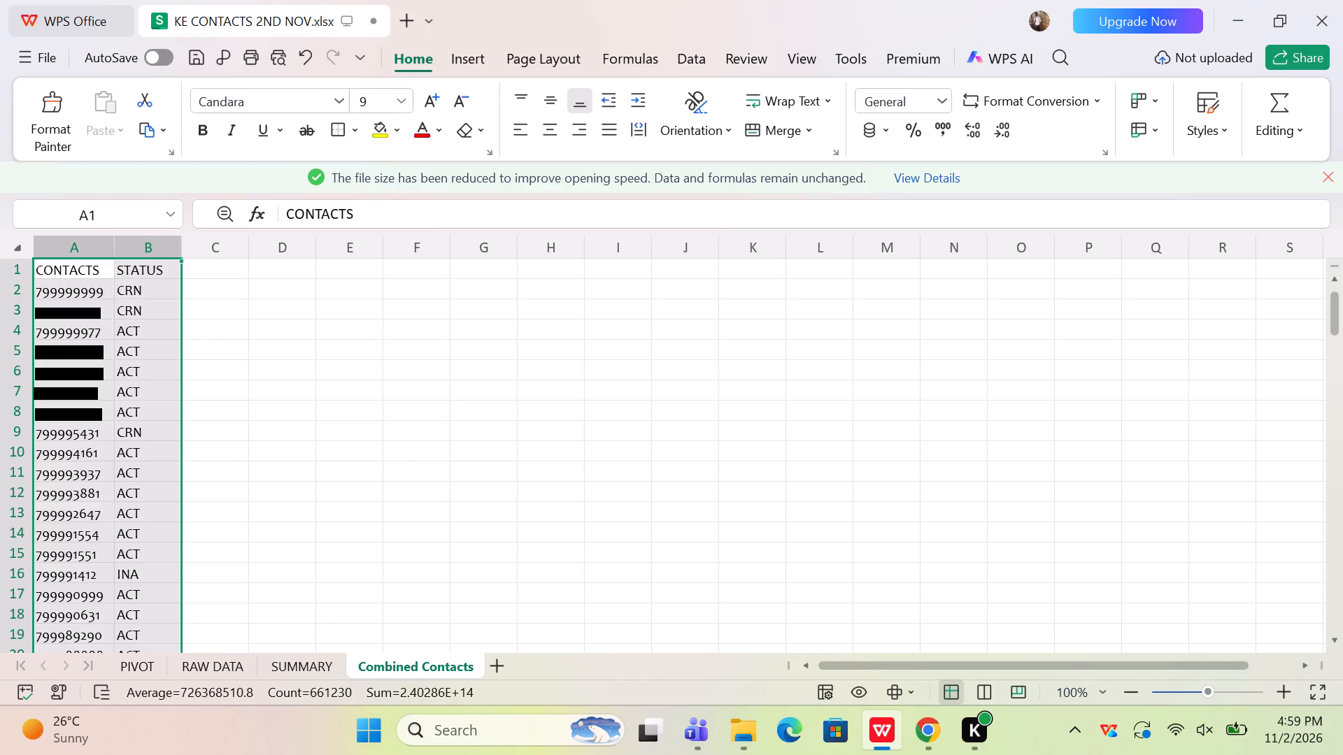
Auto-fit the widths of the CONTACTS and STATUS columns to their contents.
{"action": "double_click", "coordinate": [179, 252]}
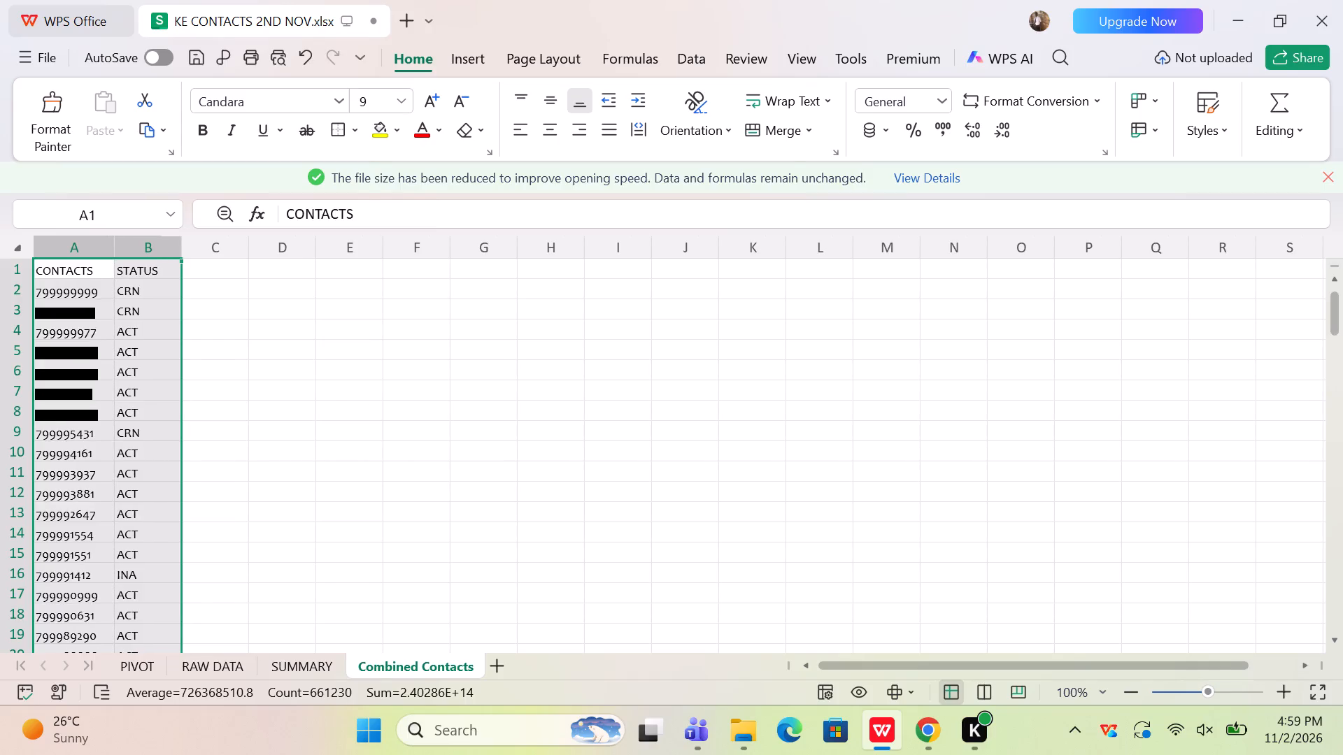
Reduce the font size of the CONTACTS and STATUS columns to 8.
{"action": "left_click", "coordinate": [397, 103]}
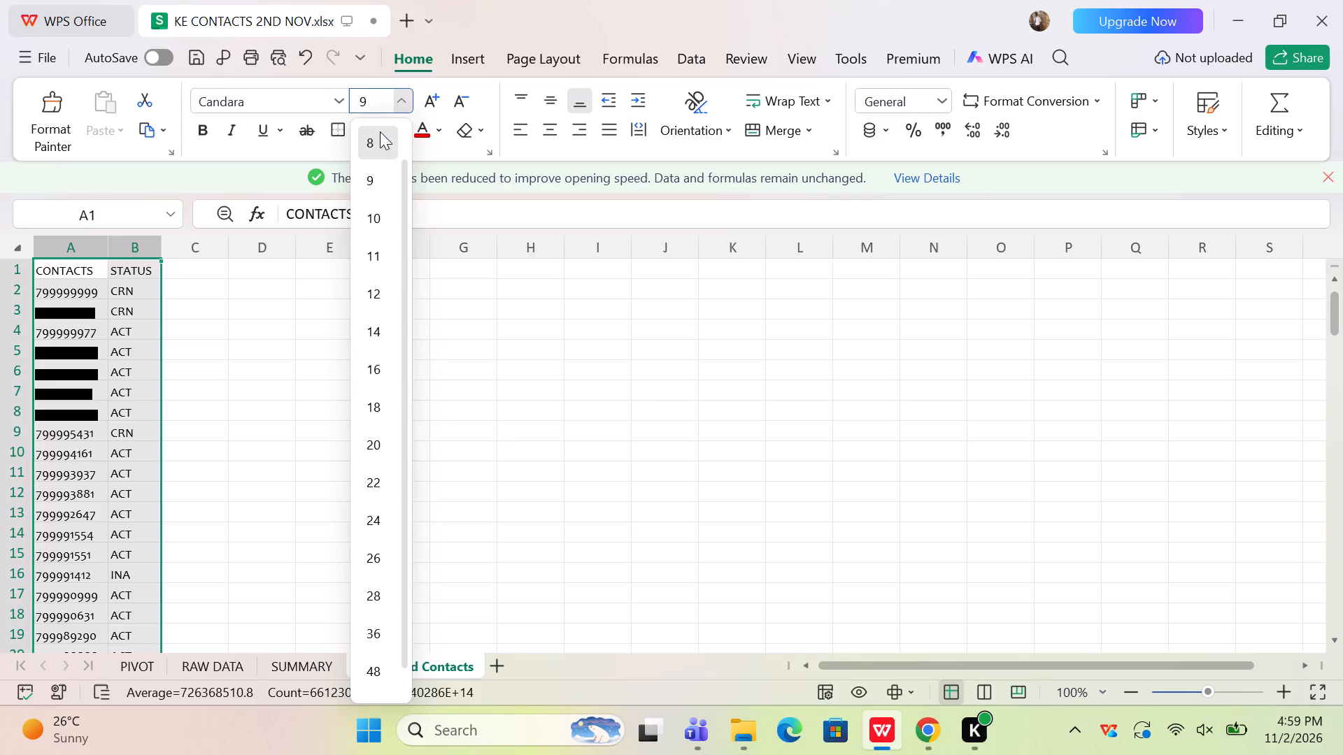
{"action": "left_click", "coordinate": [380, 131]}
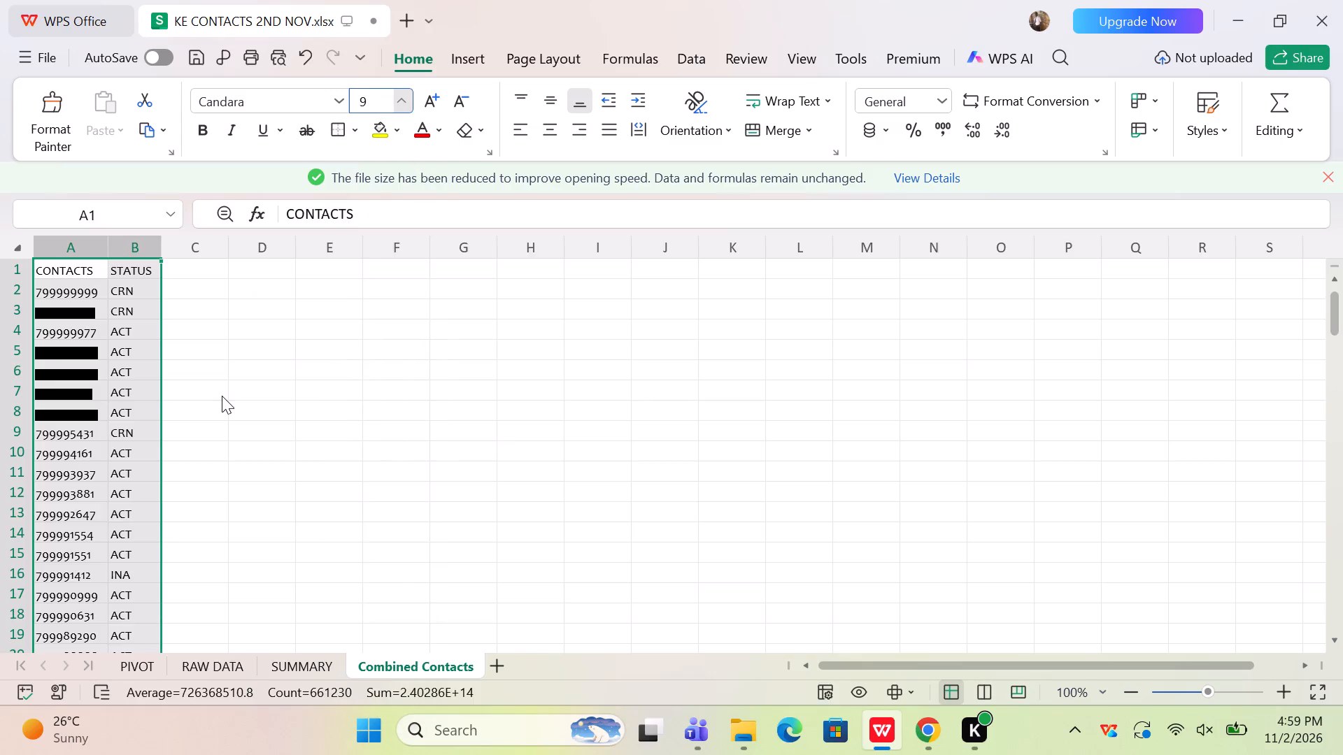
{"action": "left_click", "coordinate": [271, 494]}
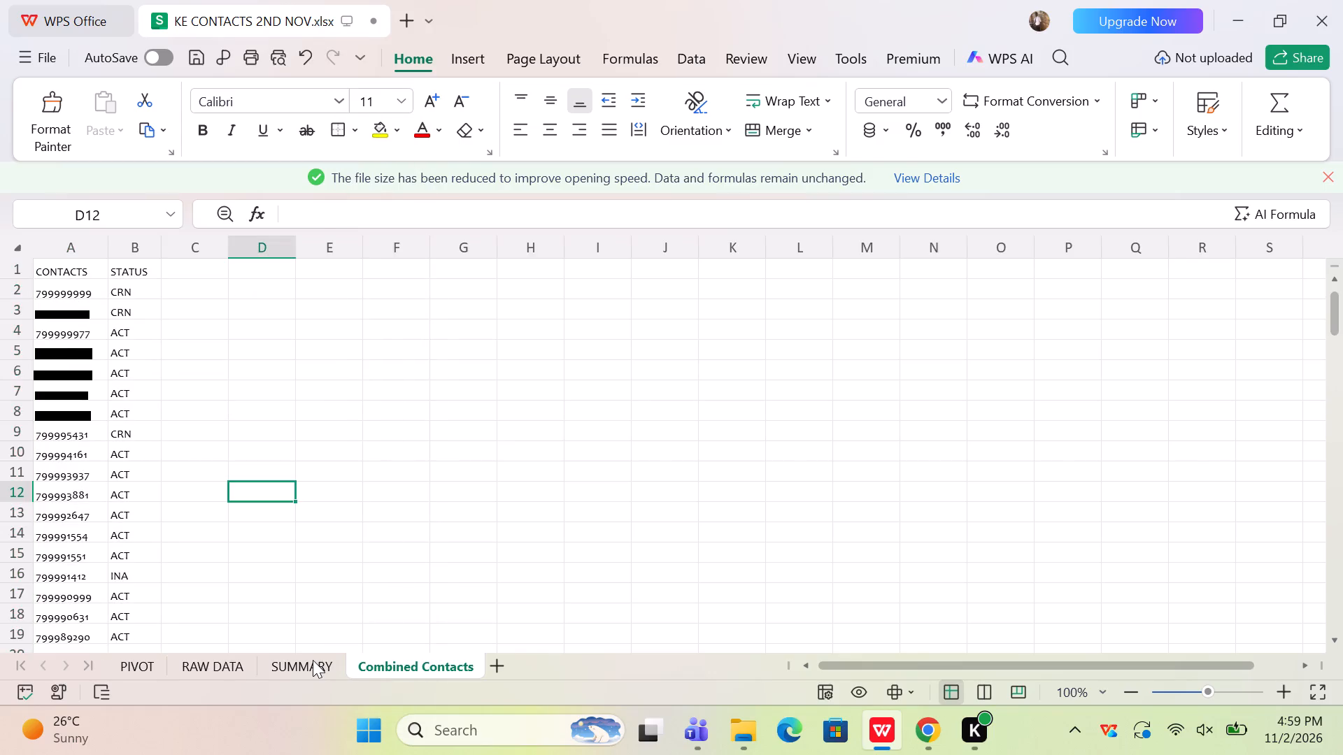
Switch to the SUMMARY sheet and try to auto-fit the widths of the STATUS and COUNT OF CUSTOMERS columns.
{"action": "left_click", "coordinate": [313, 660]}
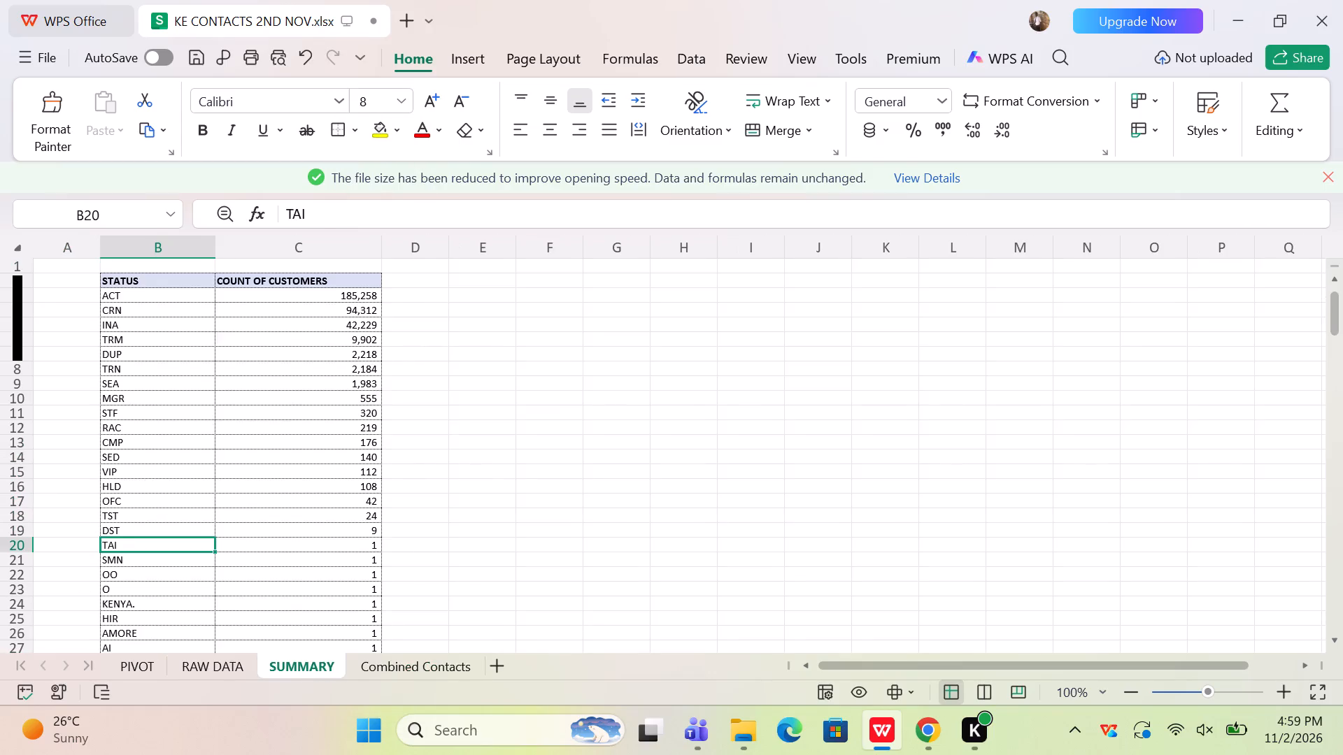
{"action": "left_click", "coordinate": [266, 254]}
{"action": "left_click_drag", "start_coordinate": [157, 259], "coordinate": [318, 308]}
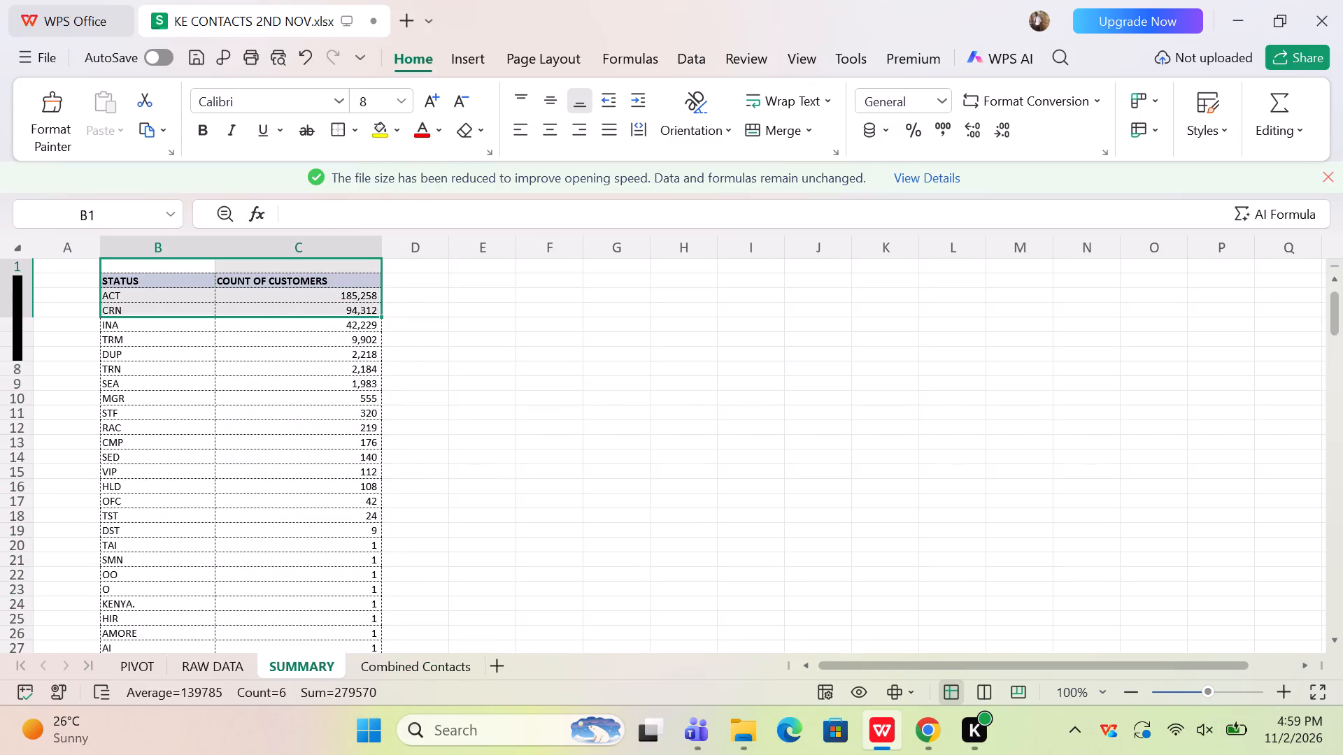
{"action": "left_click_drag", "start_coordinate": [195, 250], "coordinate": [350, 274]}
{"action": "double_click", "coordinate": [382, 251]}
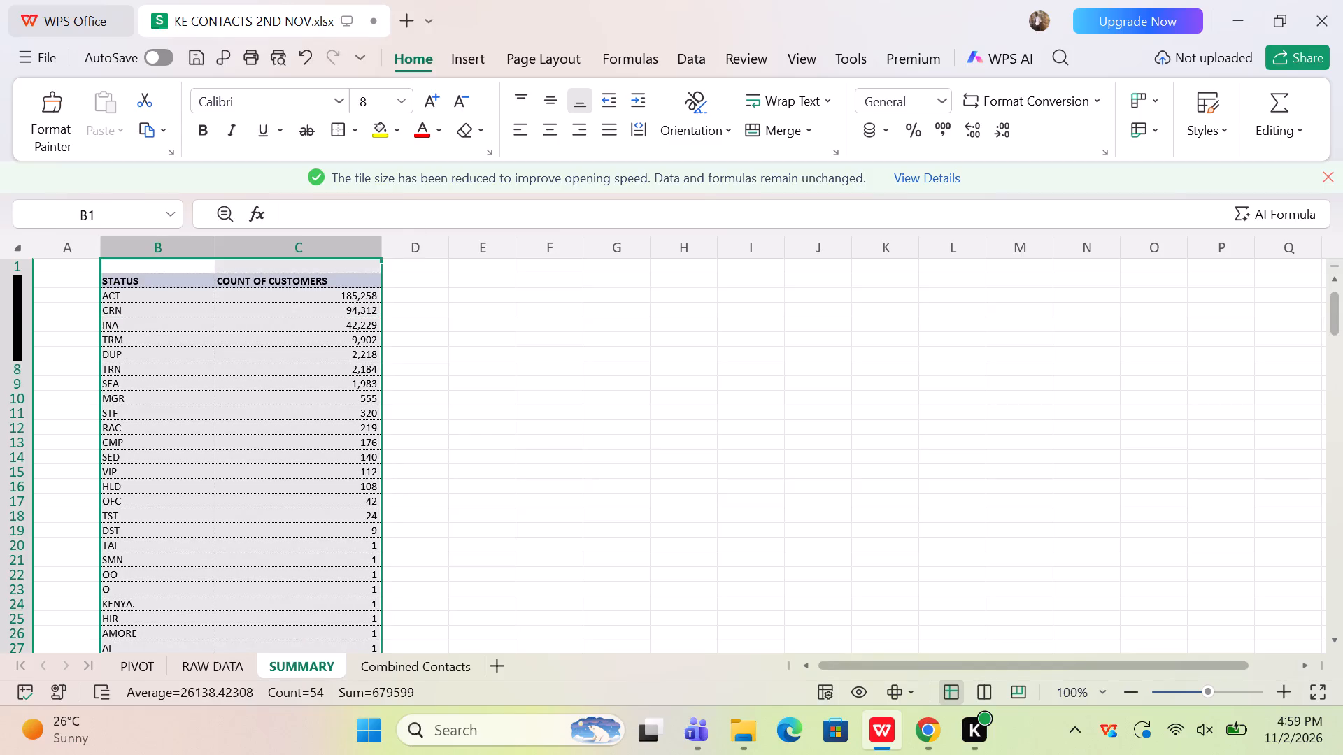
Left-align the STATUS and COUNT OF CUSTOMERS columns, trying centred alignment before returning to left.
{"action": "left_click", "coordinate": [514, 138]}
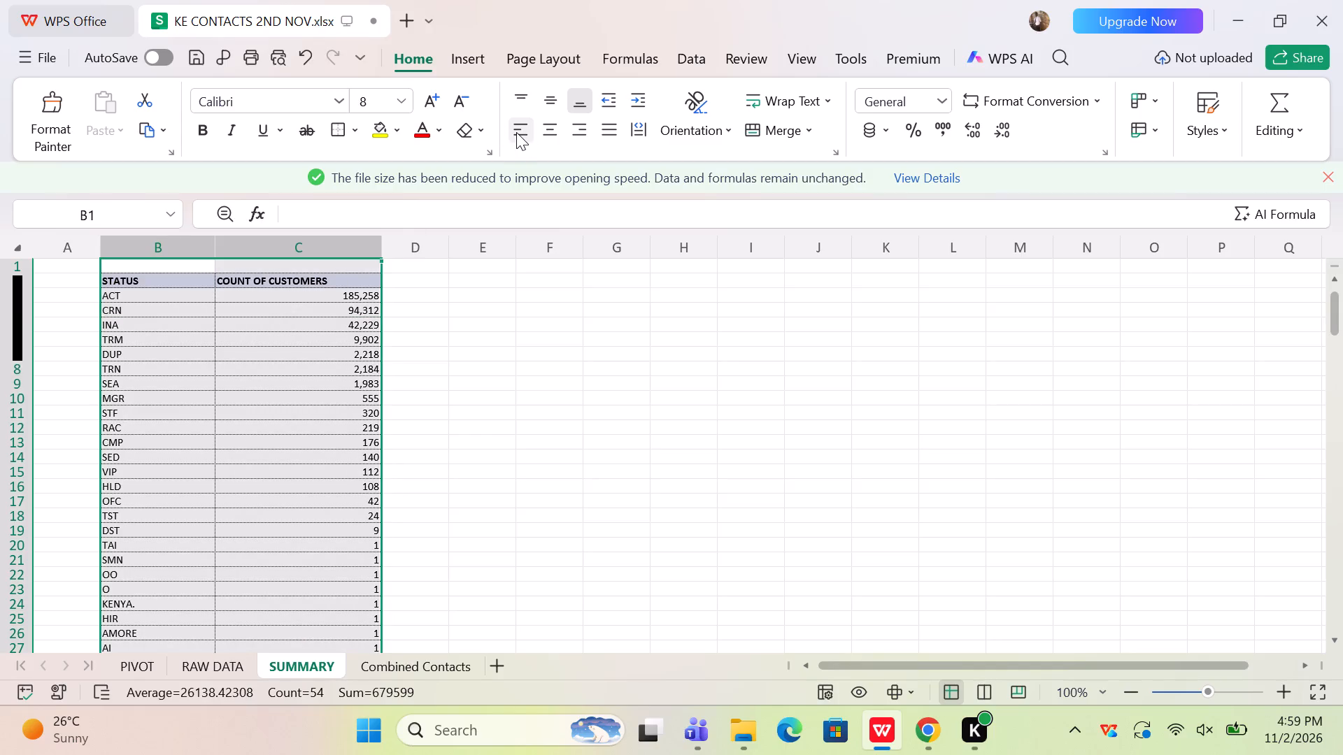
{"action": "left_click", "coordinate": [516, 132]}
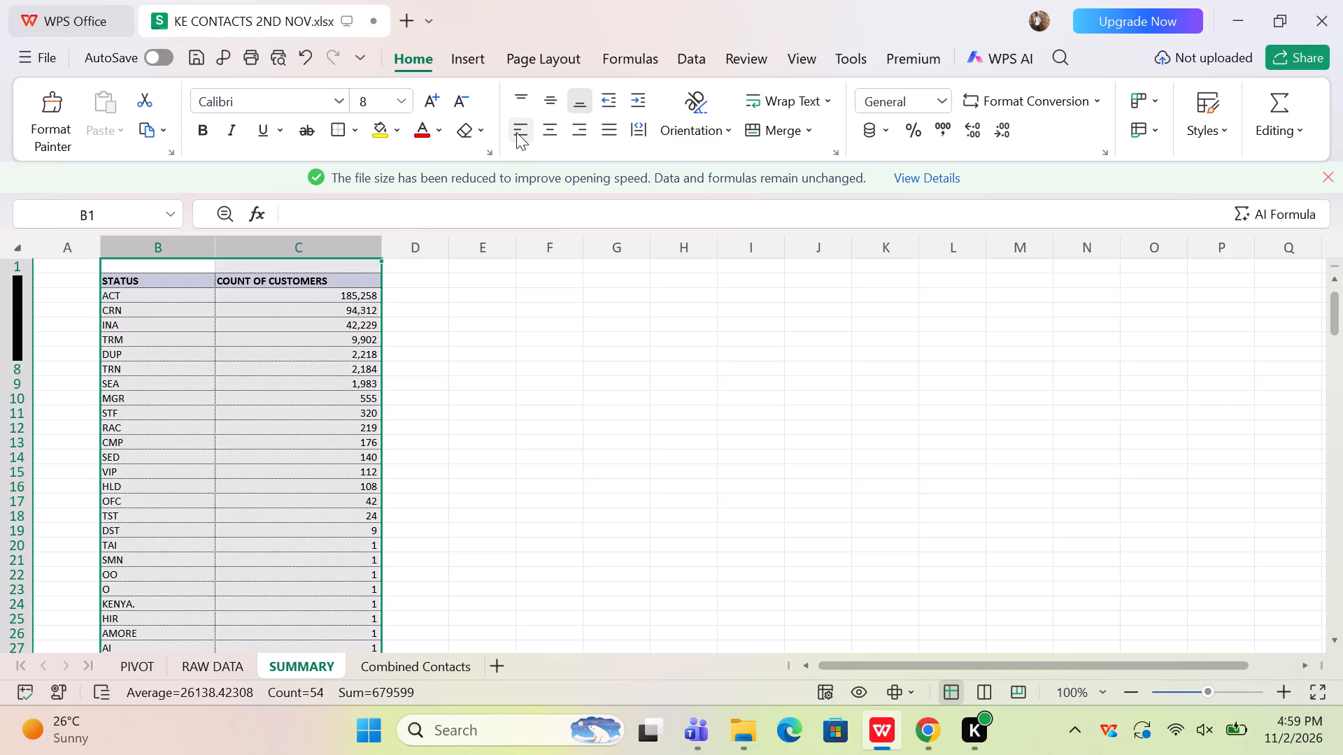
{"action": "left_click", "coordinate": [516, 132]}
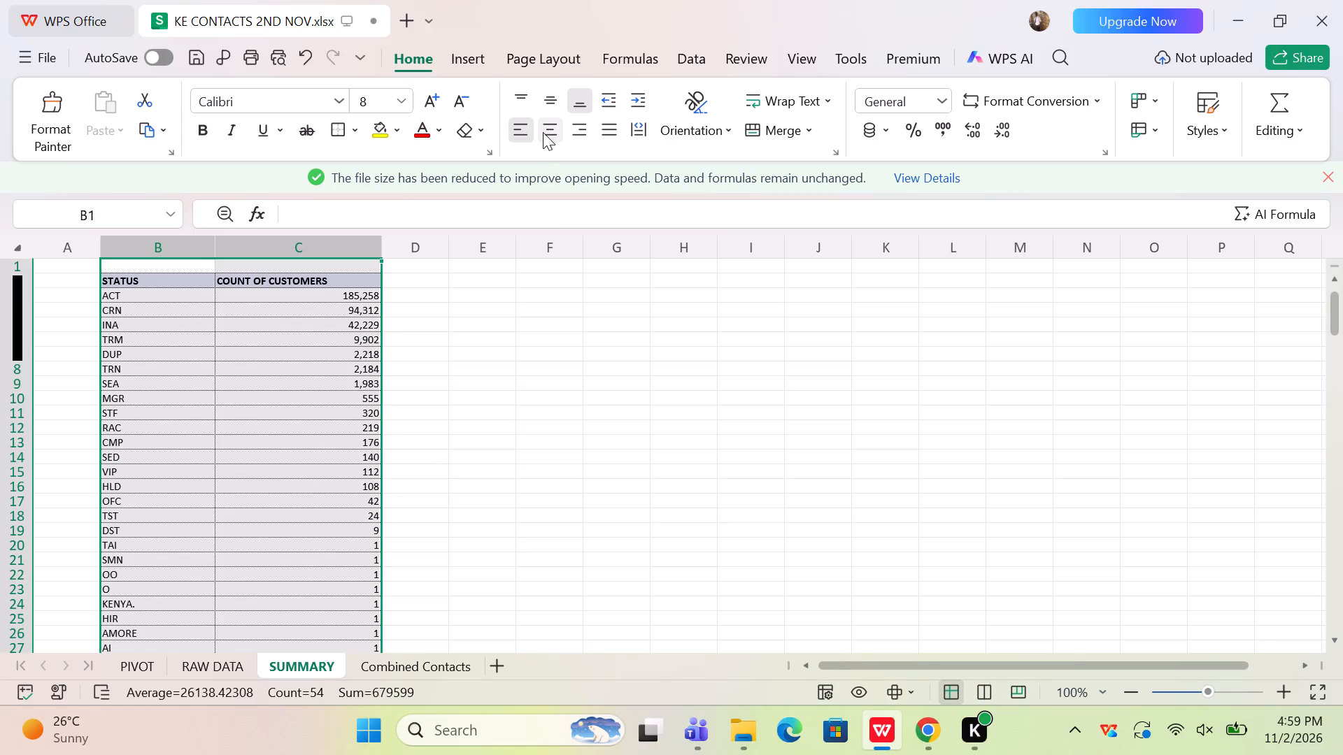
{"action": "left_click", "coordinate": [546, 132]}
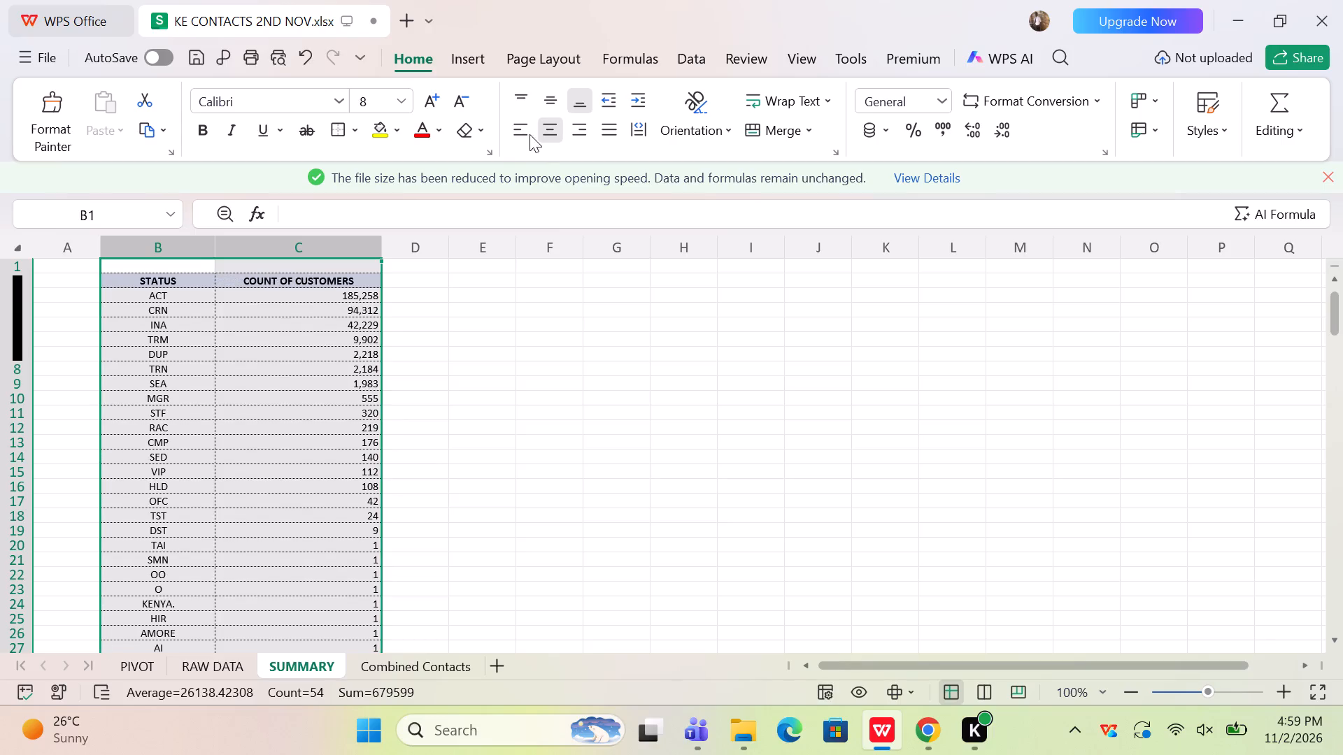
{"action": "left_click", "coordinate": [516, 129]}
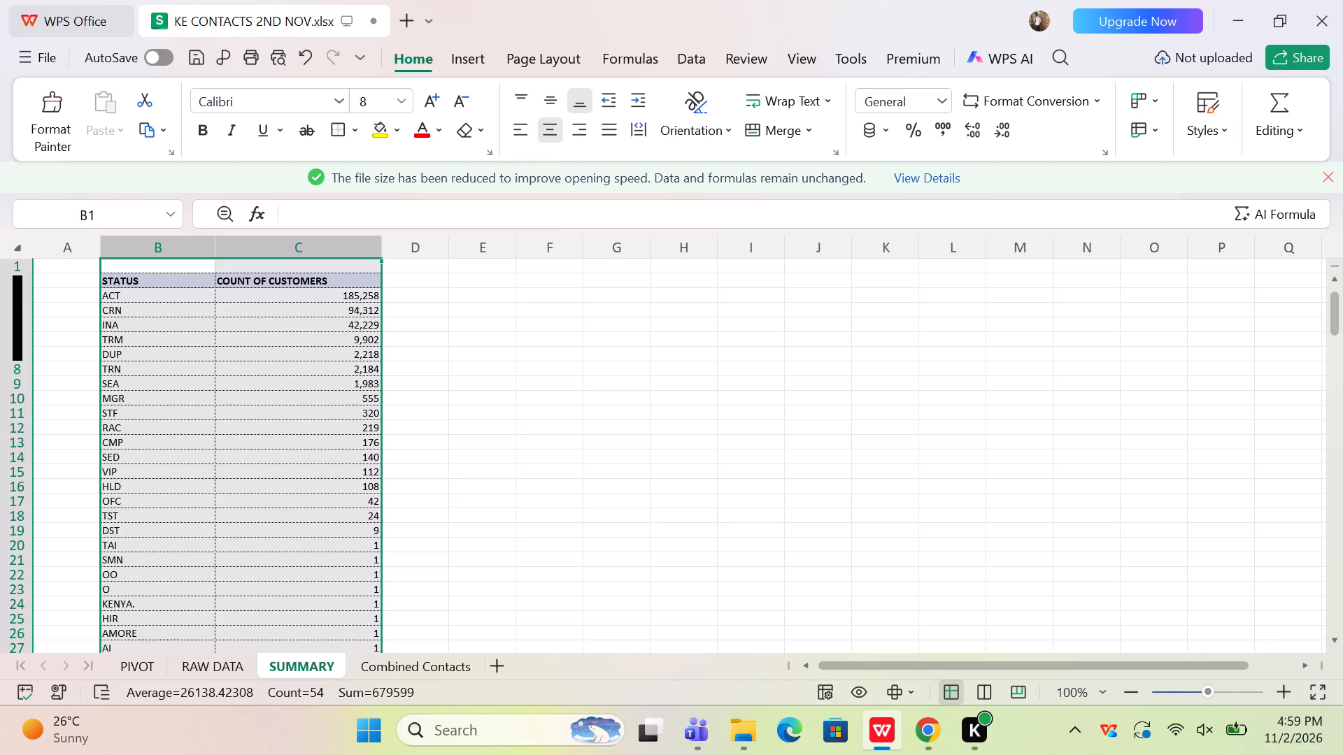
Set the font size of the entire SUMMARY sheet to 8.
{"action": "left_click", "coordinate": [20, 247]}
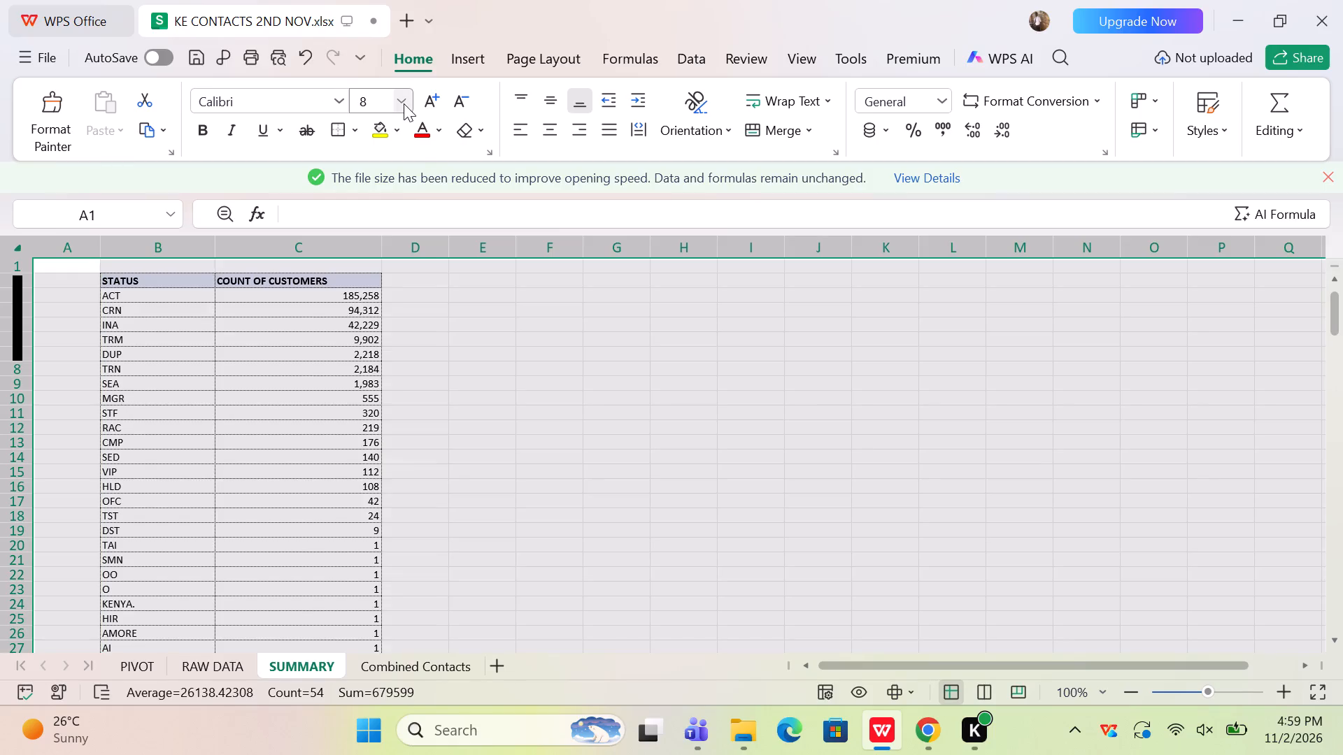
{"action": "left_click", "coordinate": [404, 103]}
{"action": "left_click", "coordinate": [372, 153]}
{"action": "left_click", "coordinate": [5, 227]}
{"action": "left_click", "coordinate": [13, 243]}
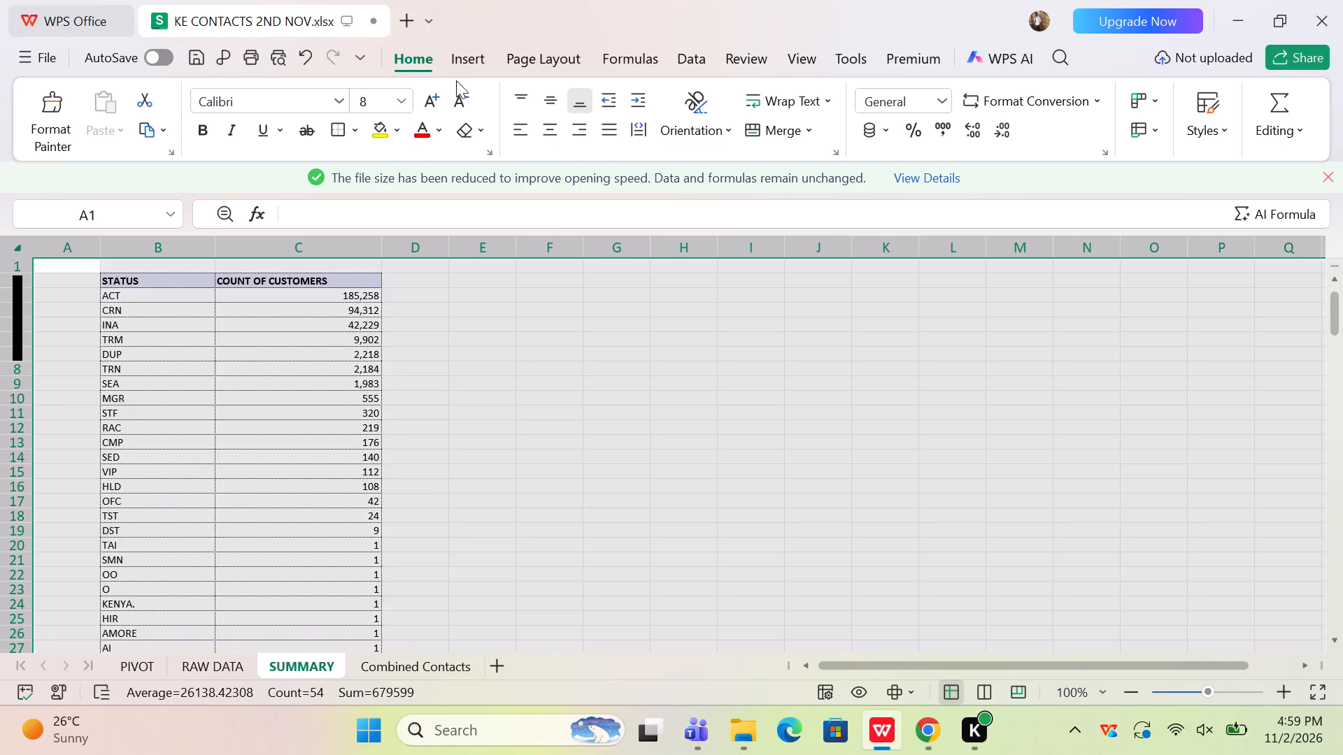
{"action": "left_click", "coordinate": [406, 96]}
{"action": "left_click", "coordinate": [376, 150]}
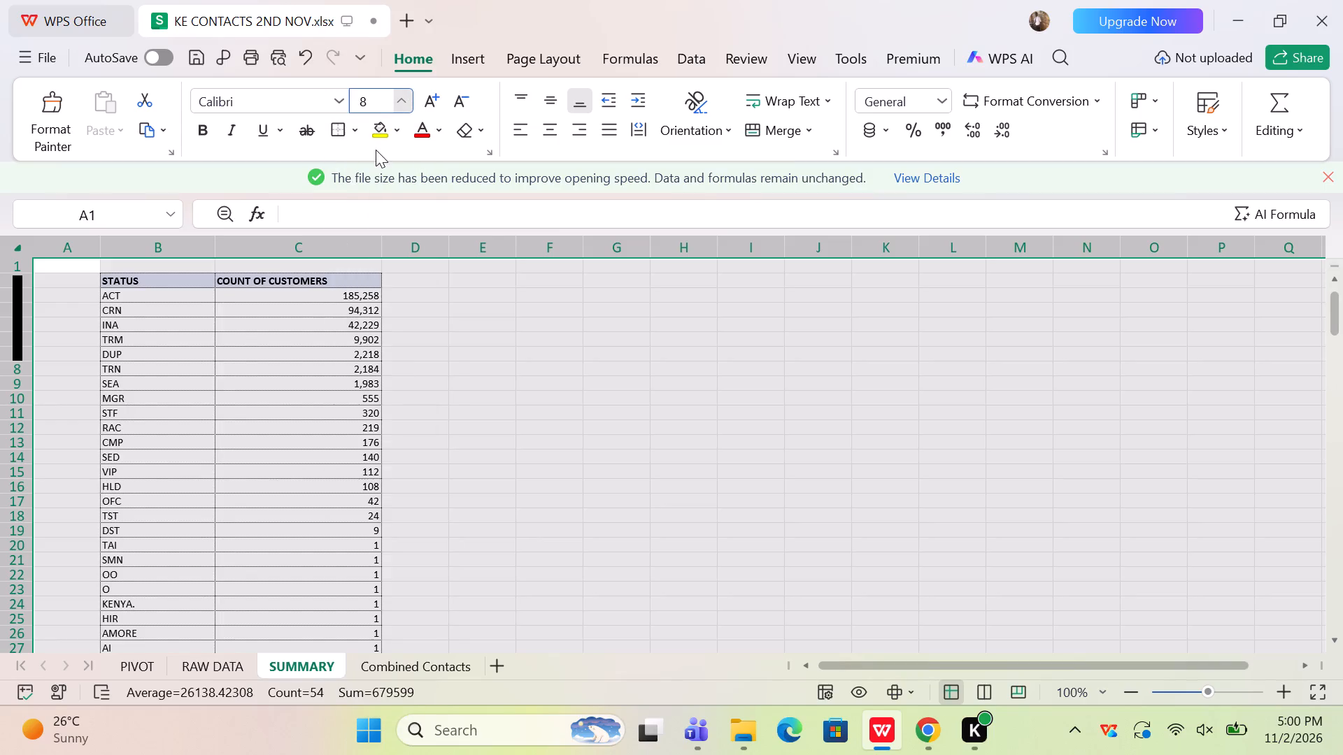
Auto-fit the width of the COUNT OF CUSTOMERS column on the SUMMARY sheet to its contents.
{"action": "left_click", "coordinate": [264, 247]}
{"action": "double_click", "coordinate": [381, 250]}
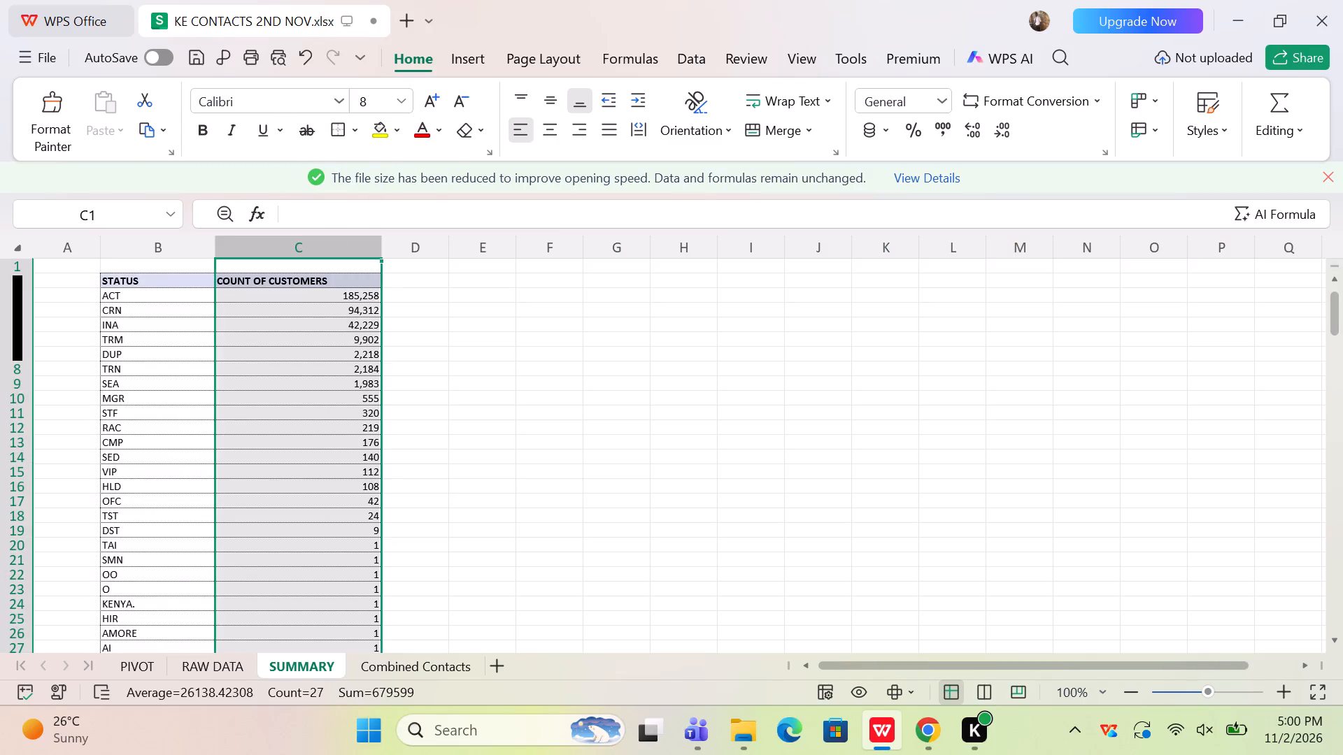
{"action": "double_click", "coordinate": [381, 250]}
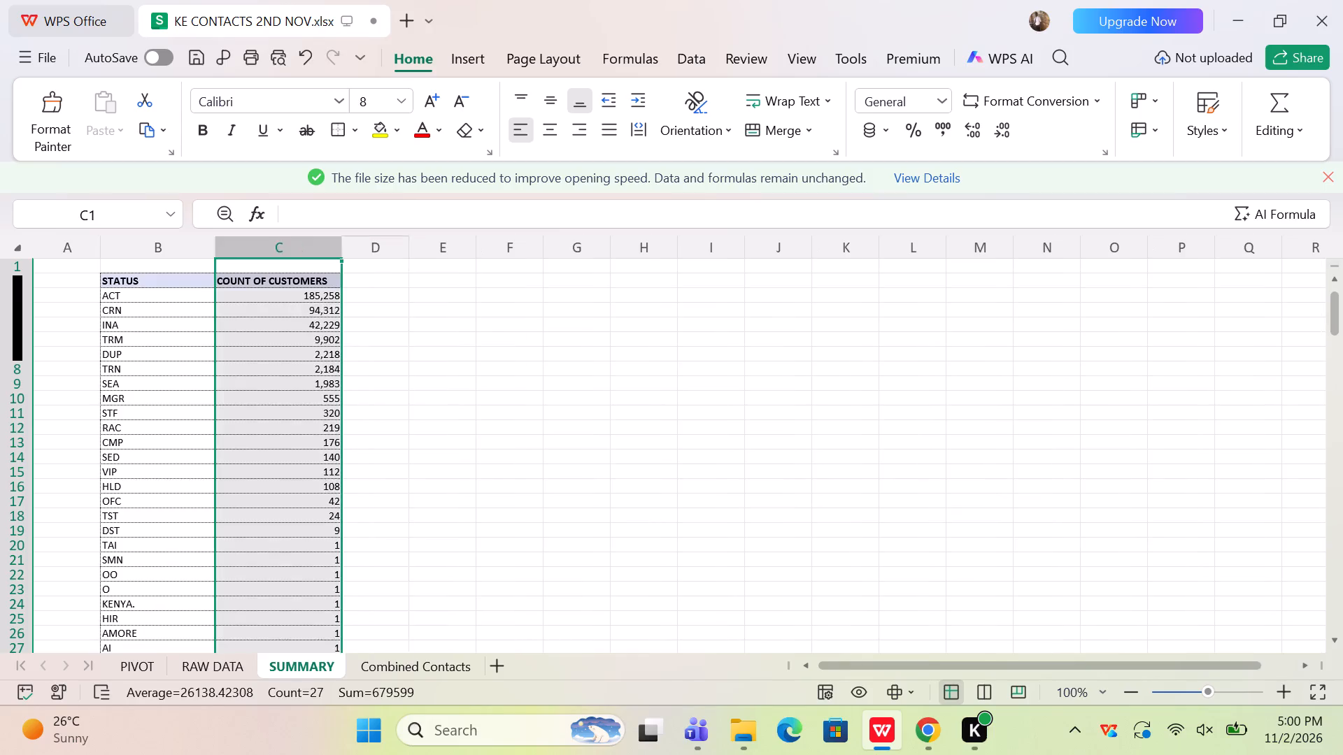
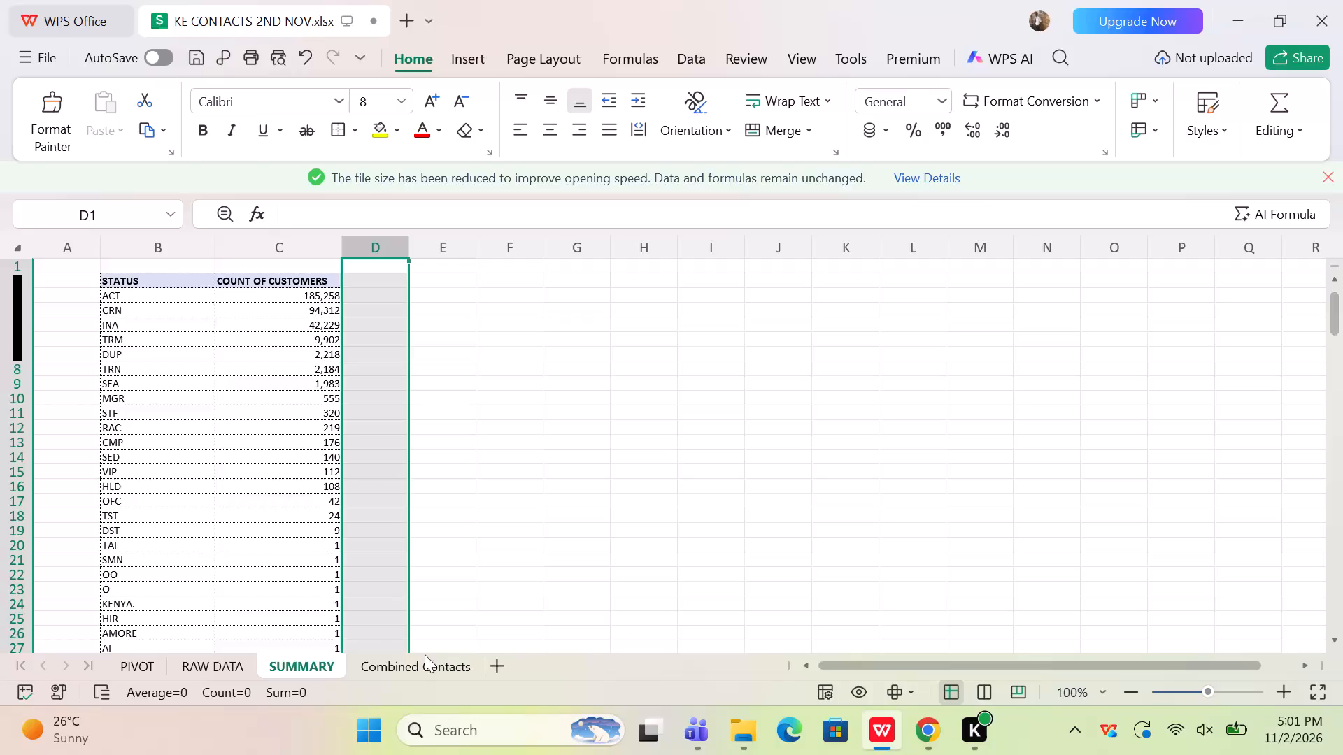
On the Combined Contacts sheet, set the CONTACTS and STATUS columns to font size 8 and auto-fit their widths.
{"action": "left_click", "coordinate": [423, 673]}
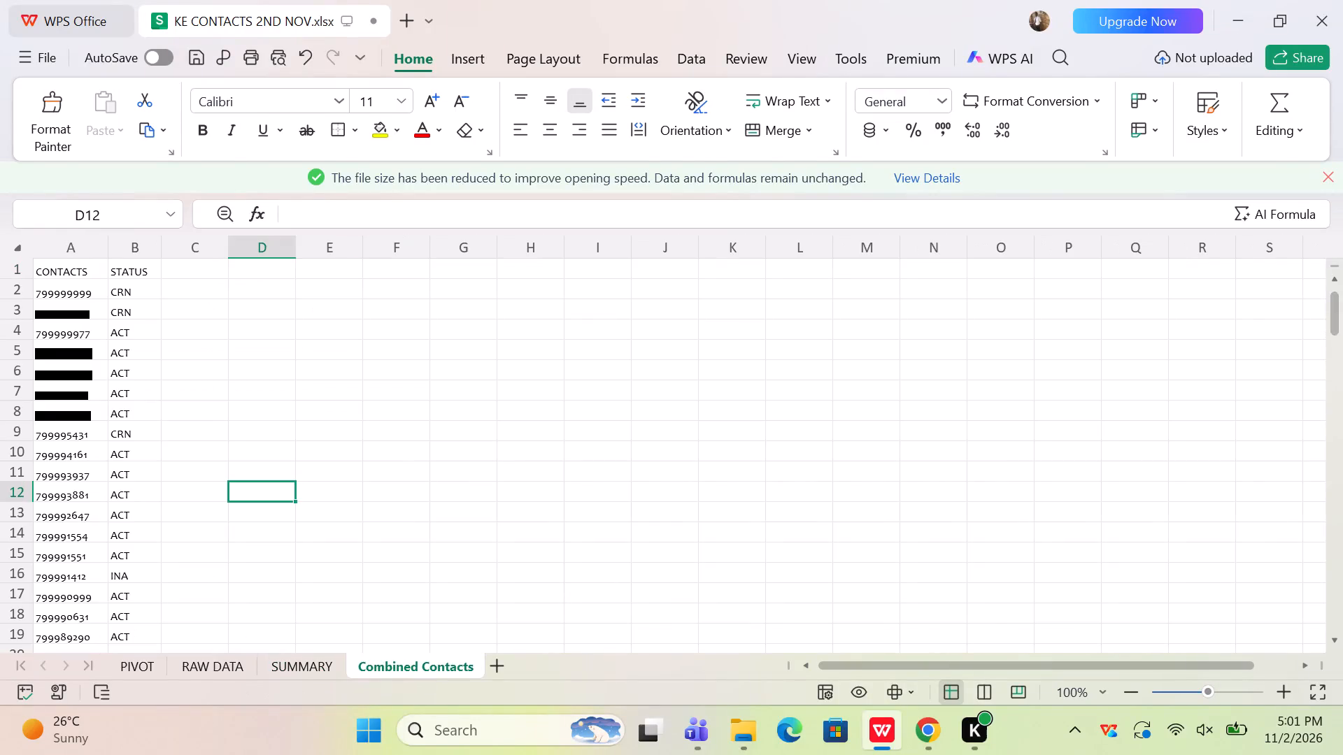
{"action": "left_click_drag", "start_coordinate": [55, 246], "coordinate": [150, 271]}
{"action": "left_click", "coordinate": [411, 102]}
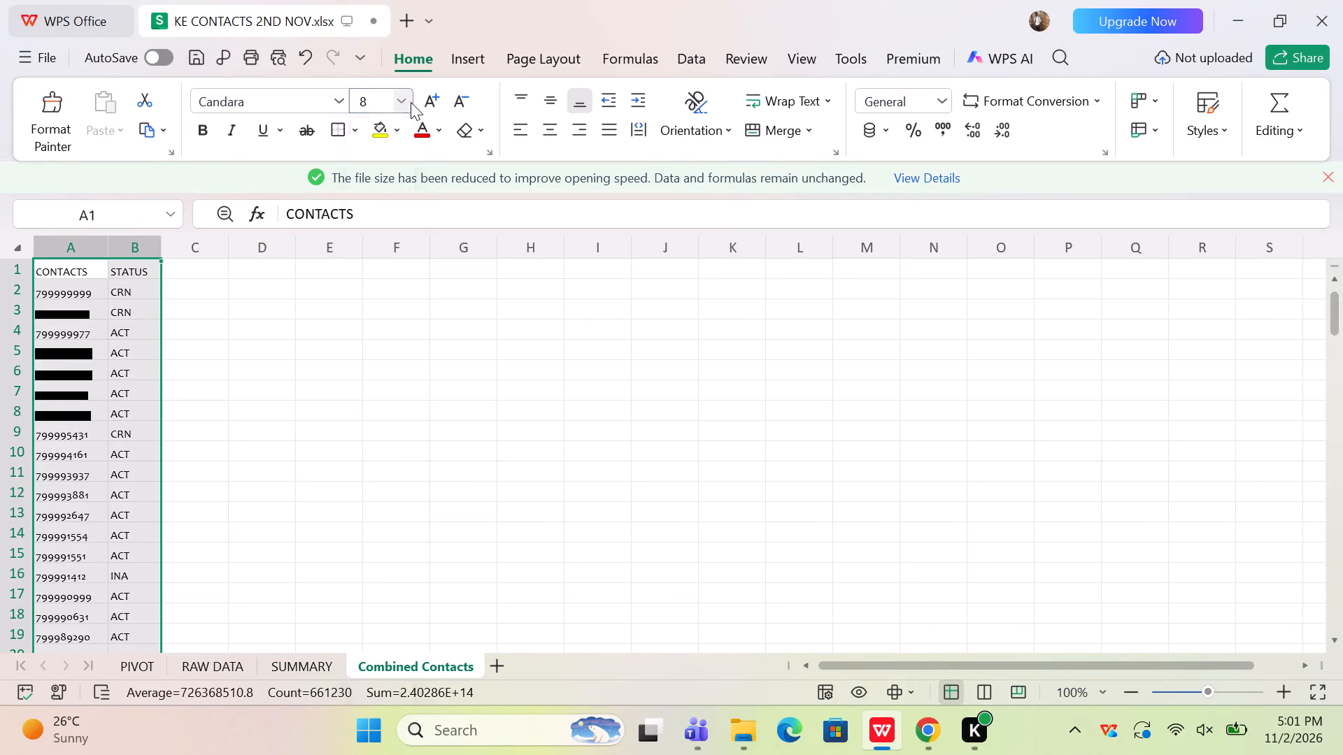
{"action": "left_click", "coordinate": [366, 134]}
{"action": "double_click", "coordinate": [156, 246]}
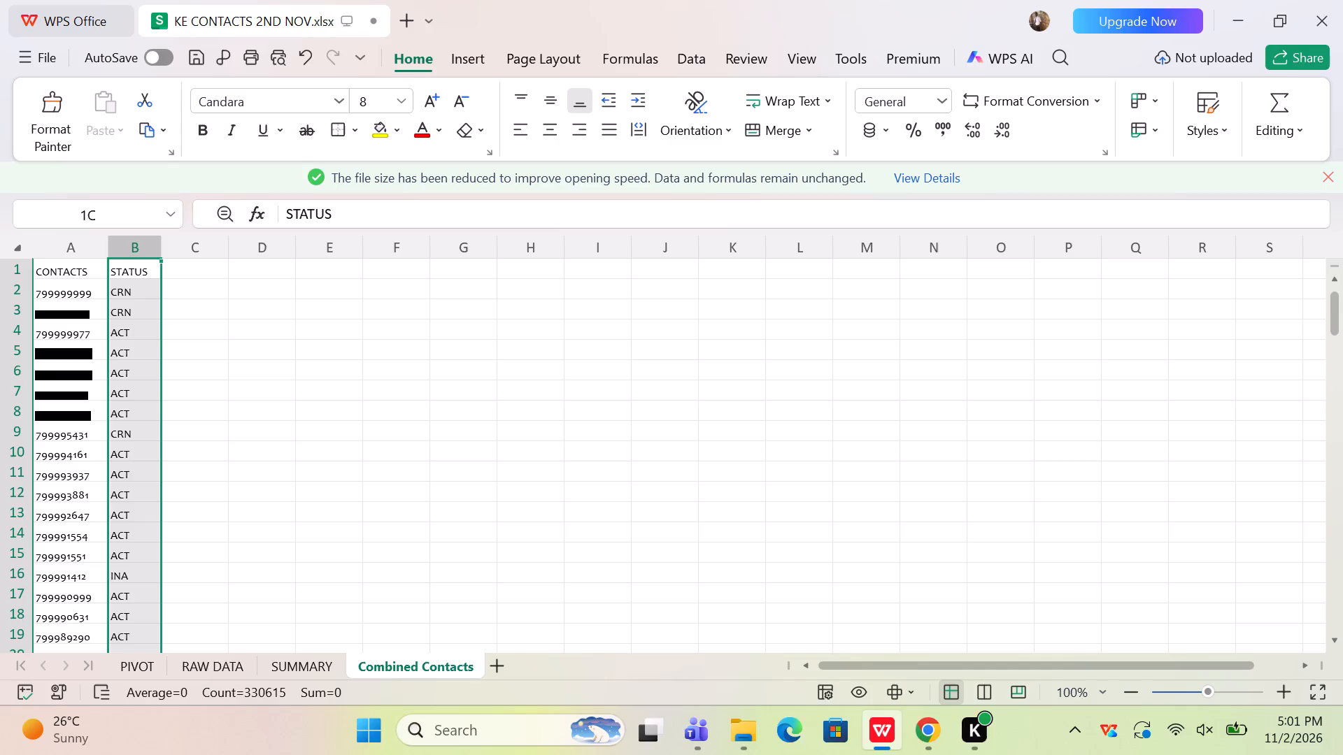
{"action": "left_click", "coordinate": [78, 254]}
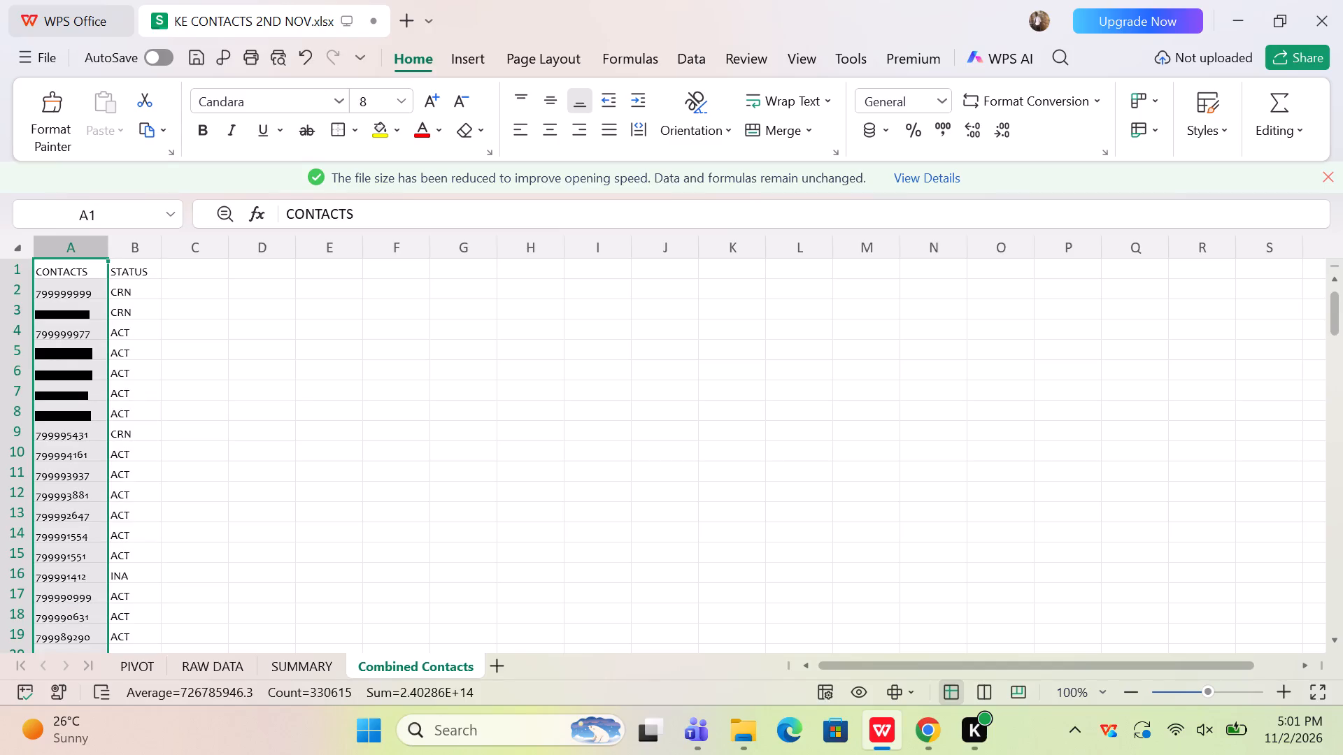
{"action": "double_click", "coordinate": [104, 249]}
Set the font size of the entire Combined Contacts sheet to 8 and auto-fit the STATUS column again.
{"action": "left_click", "coordinate": [13, 254]}
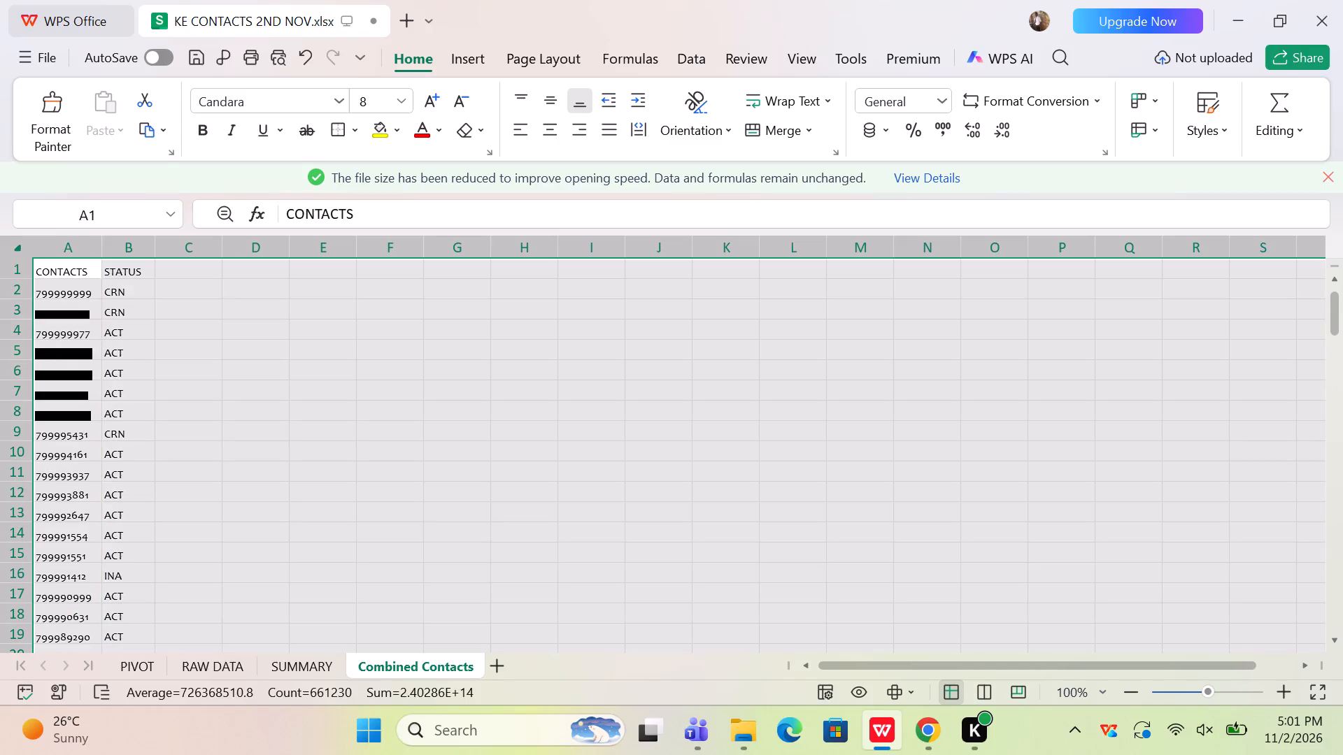
{"action": "left_click", "coordinate": [399, 103]}
{"action": "left_click", "coordinate": [370, 141]}
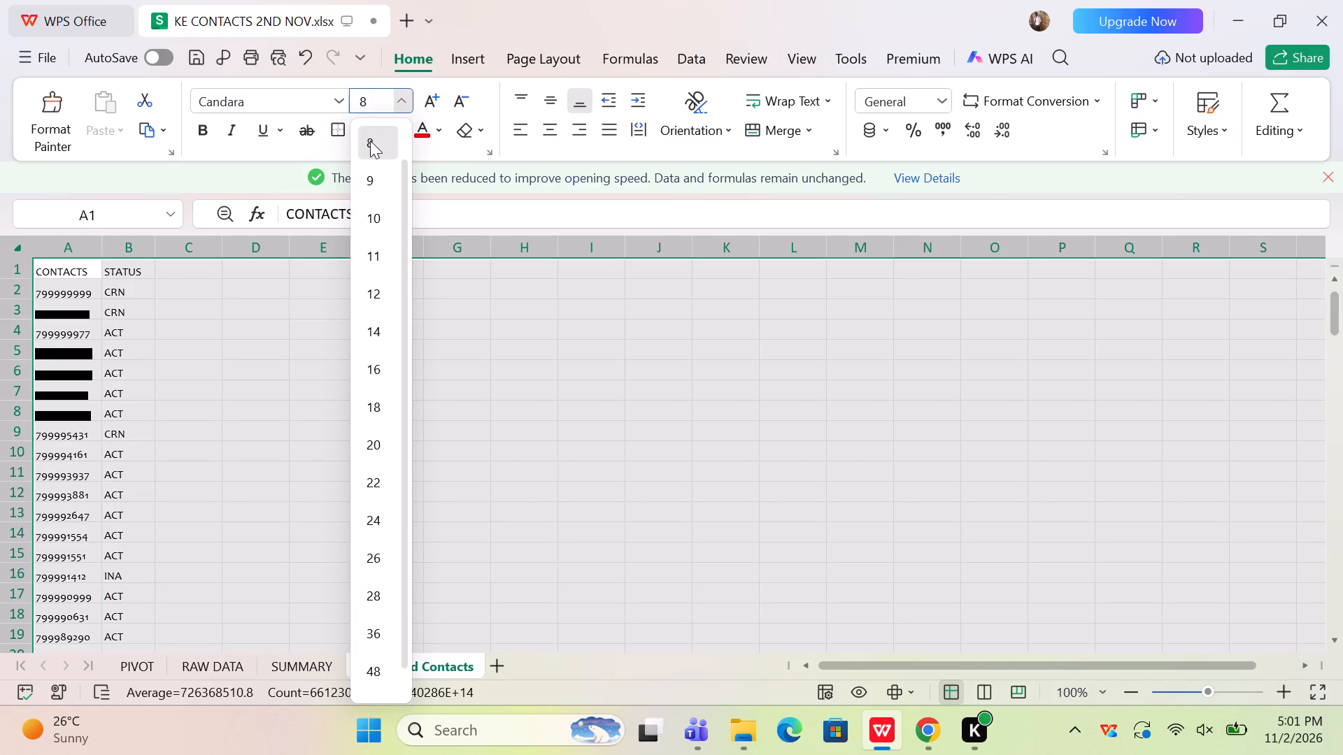
{"action": "left_click", "coordinate": [128, 257]}
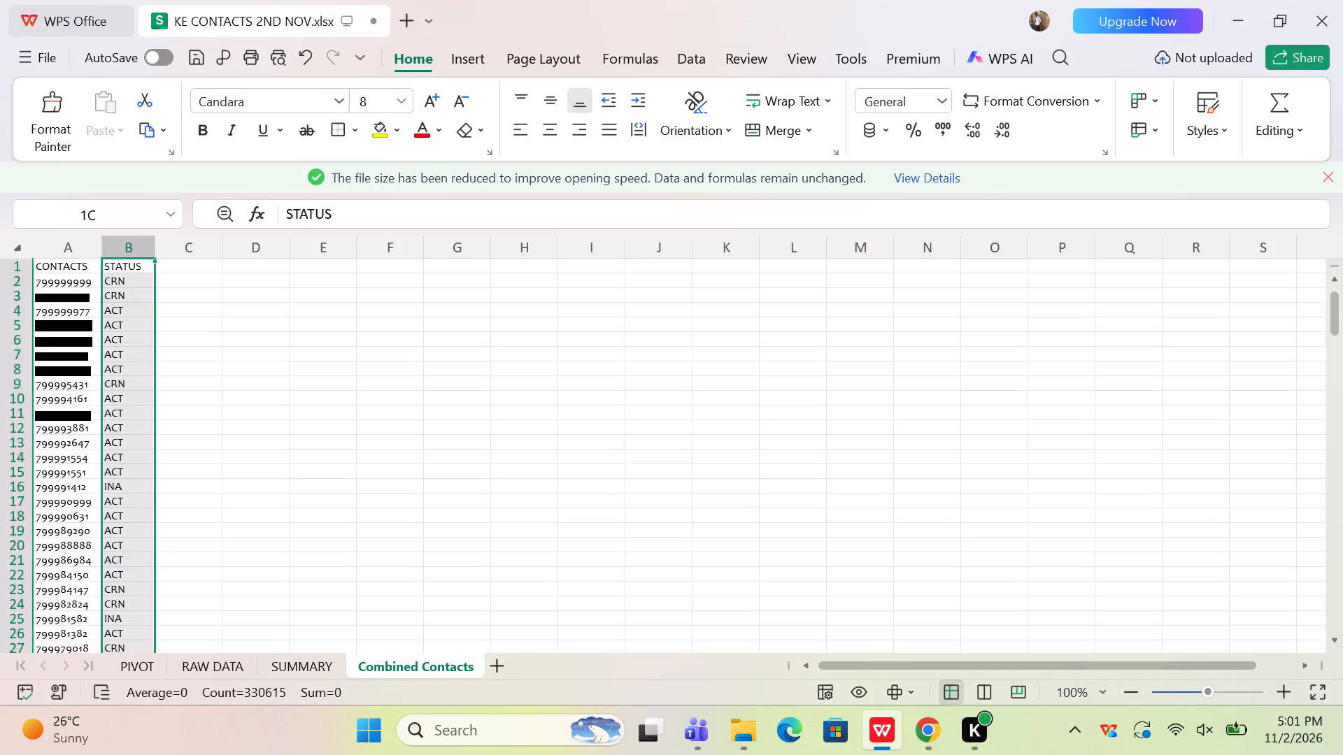
{"action": "double_click", "coordinate": [160, 256]}
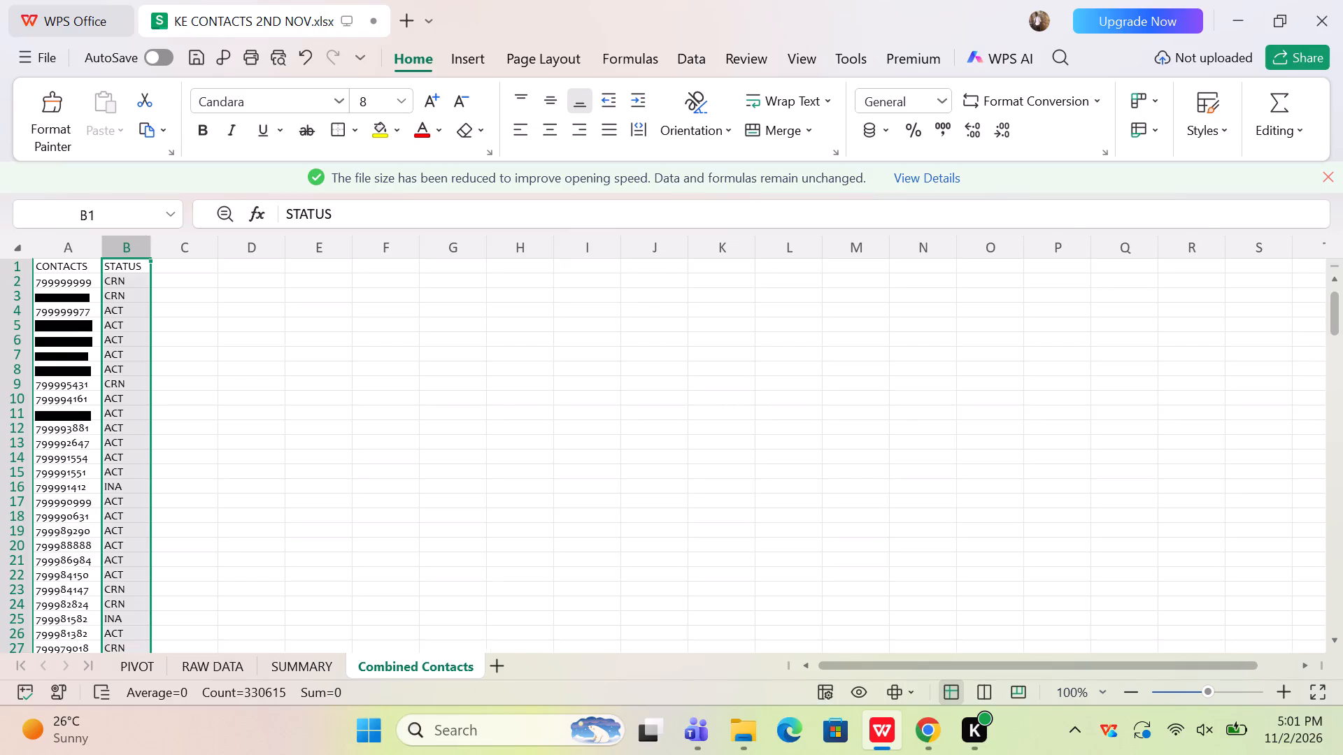
Auto-fit the width of the STATUS column on the SUMMARY sheet to its contents.
{"action": "left_click", "coordinate": [290, 661]}
{"action": "left_click", "coordinate": [151, 248]}
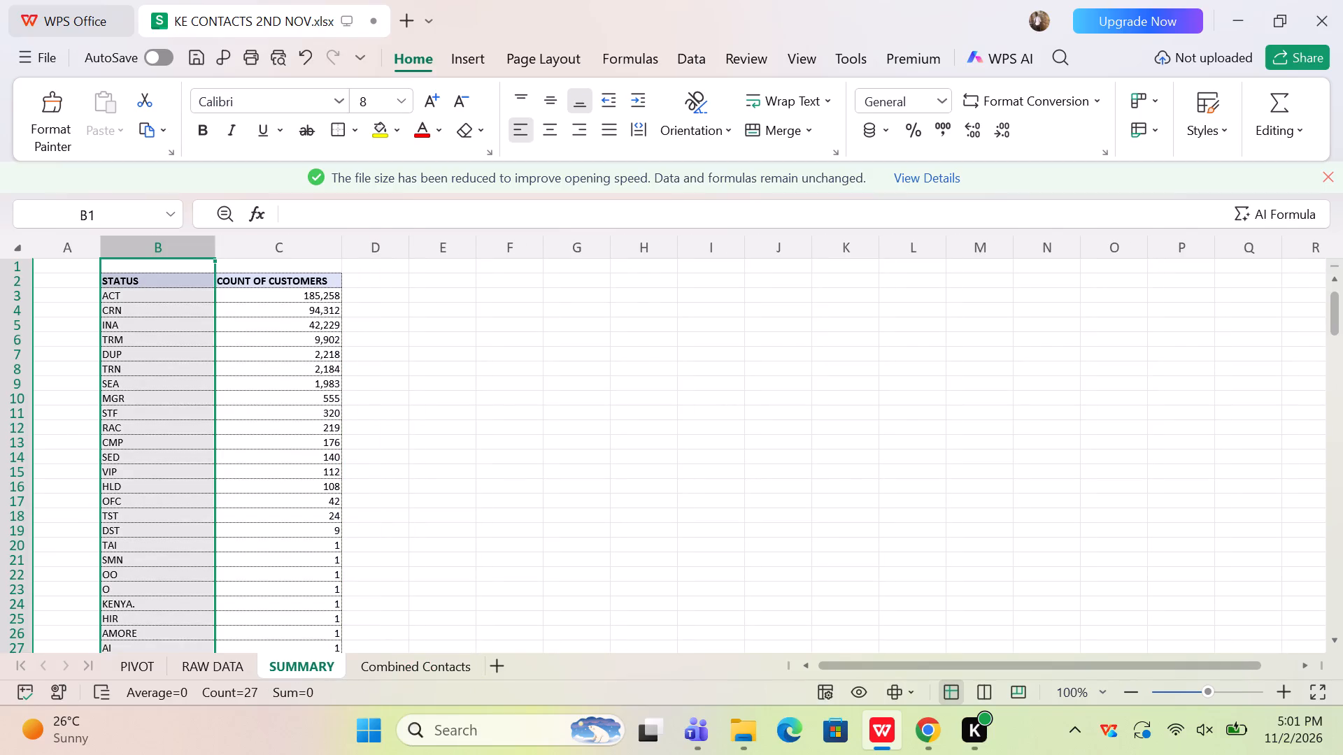
{"action": "double_click", "coordinate": [216, 245]}
{"action": "left_click", "coordinate": [378, 471]}
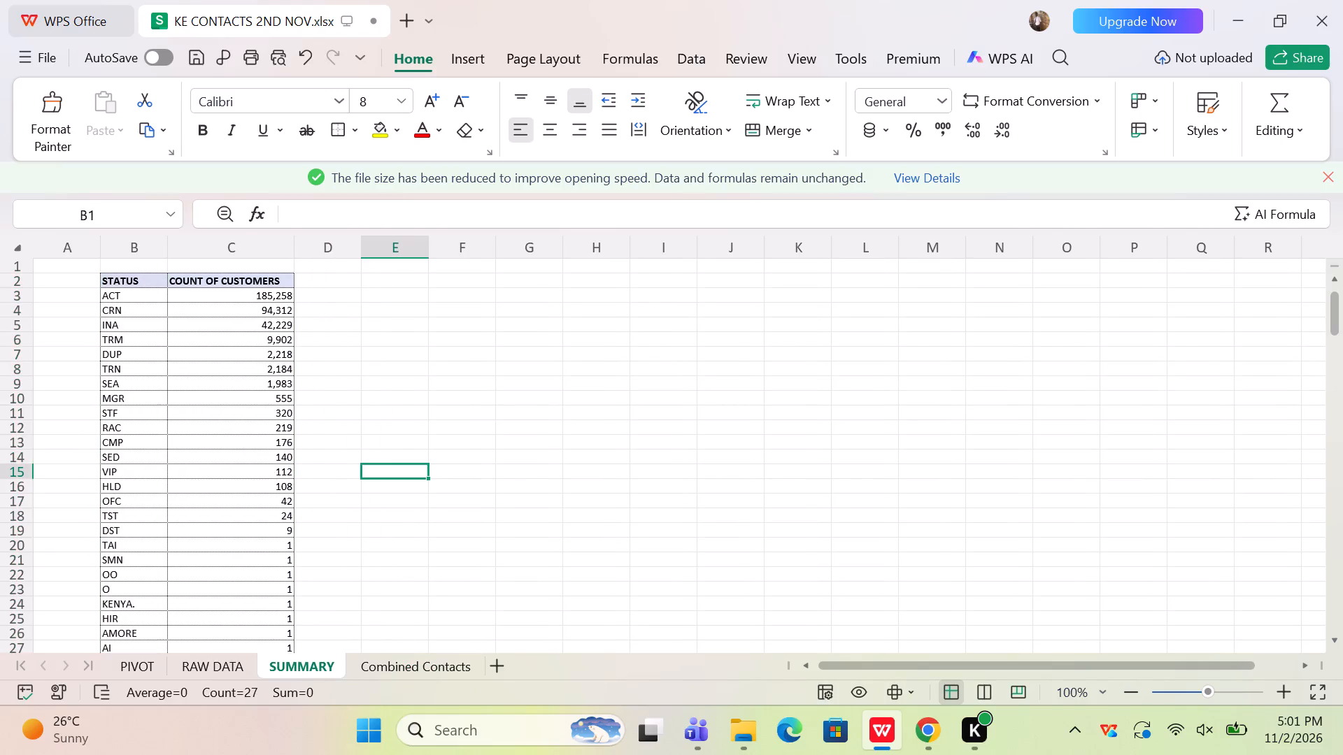
Switch to the RAW DATA sheet, select all of it and save the workbook.
{"action": "left_click", "coordinate": [202, 663]}
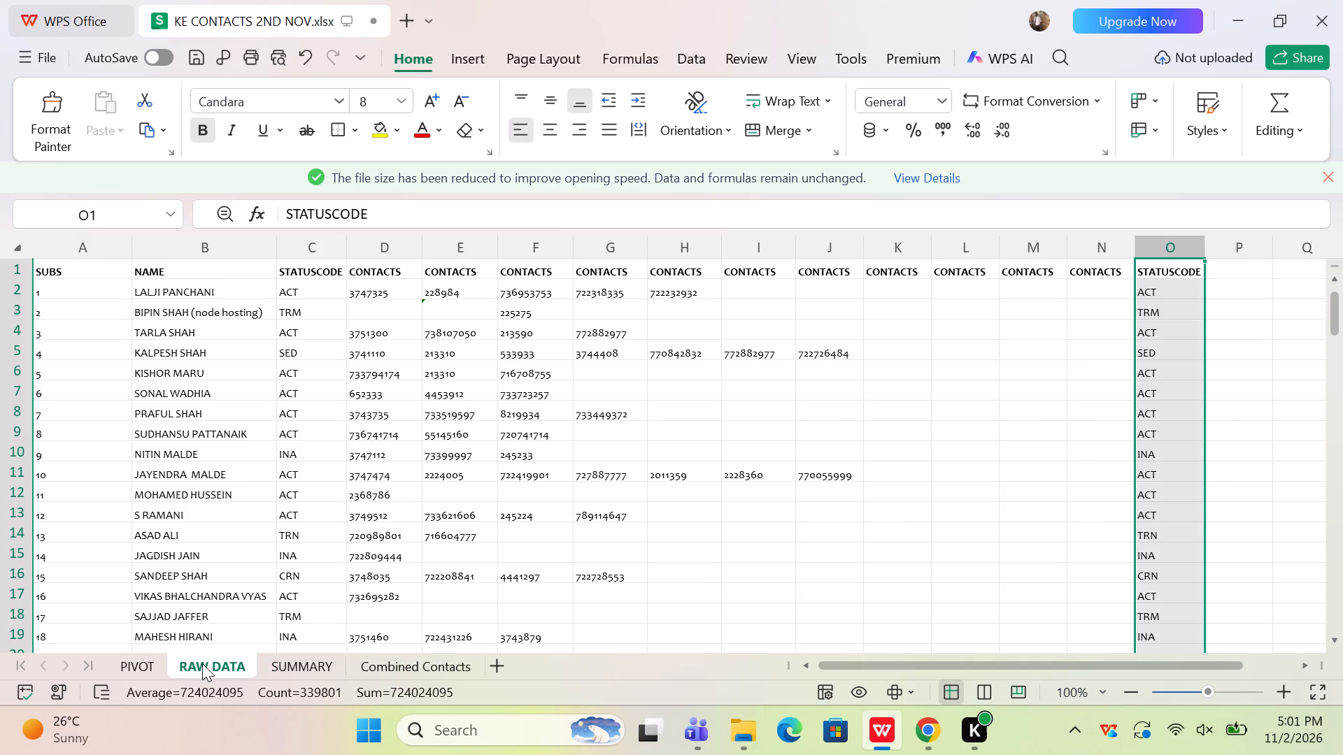
{"action": "left_click", "coordinate": [13, 254]}
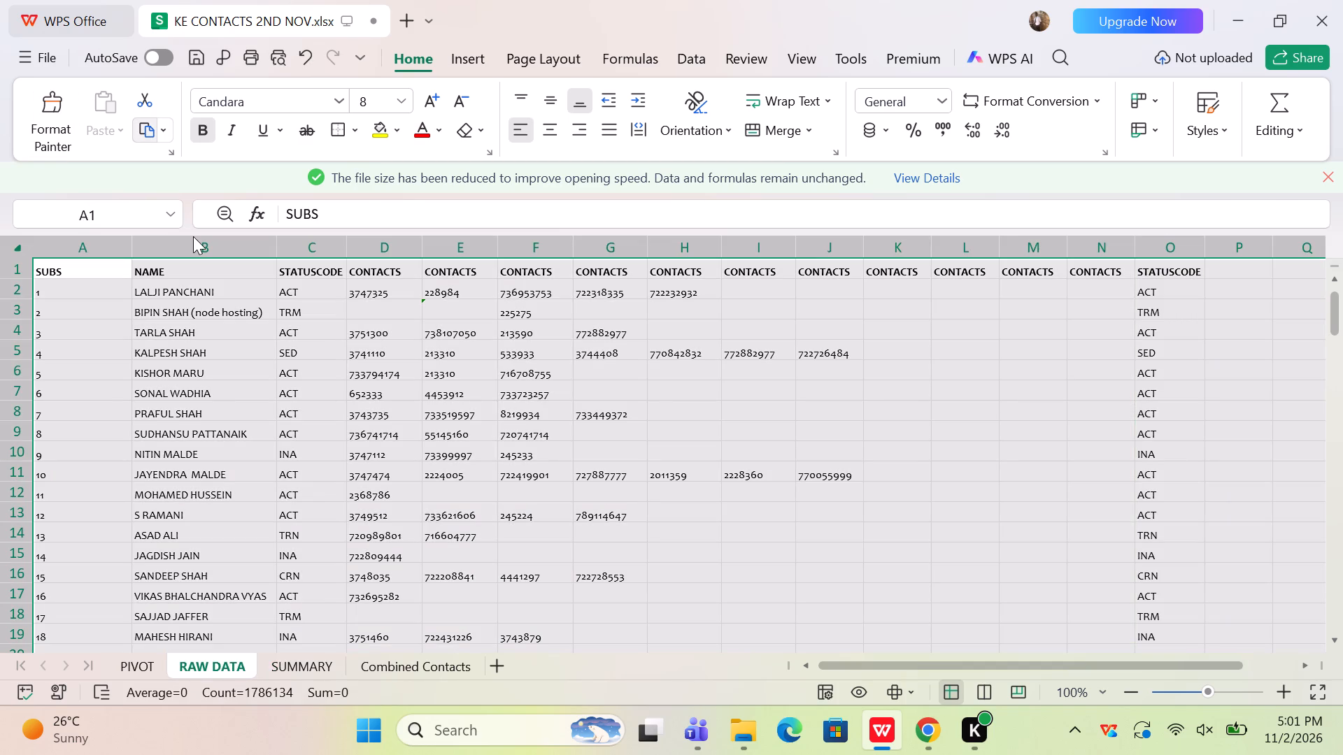
{"action": "key", "text": "ctrl+s"}
{"action": "left_click", "coordinate": [410, 550]}
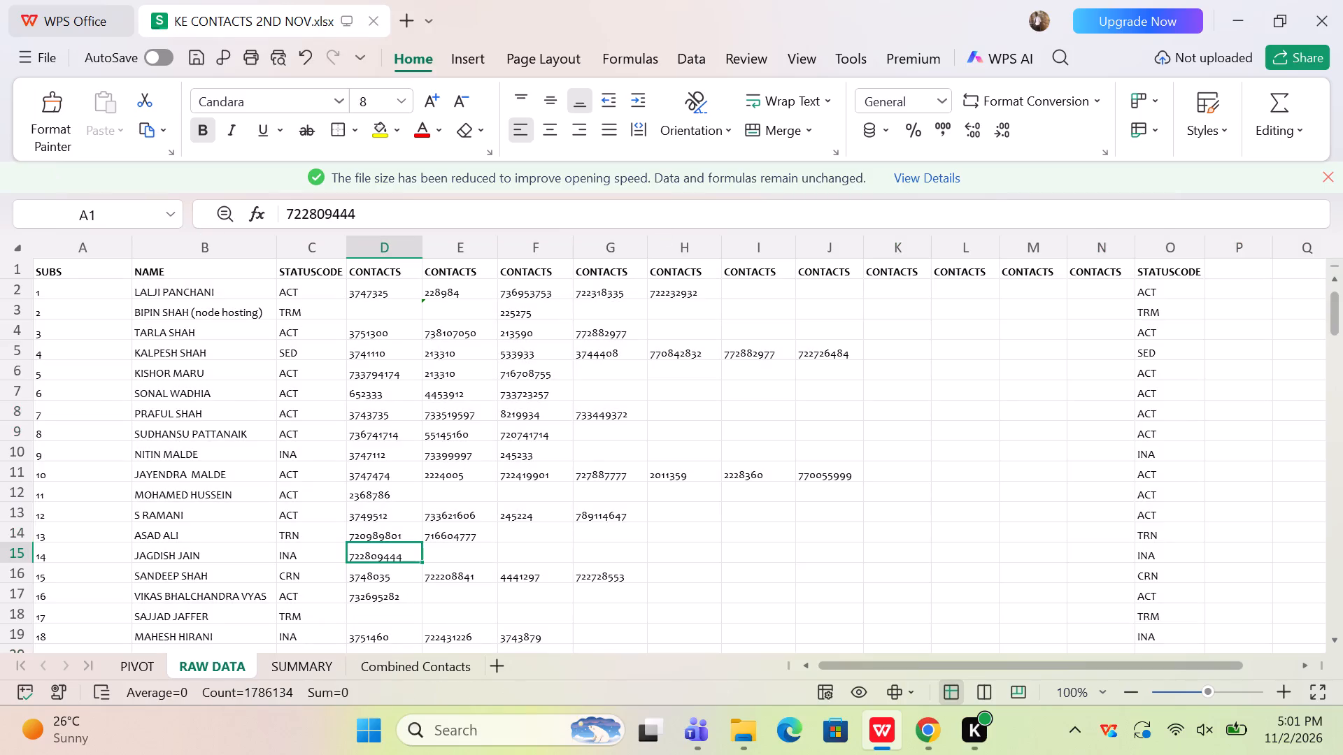
Create a PivotTable from columns A:B of Combined Contacts, placed on the same sheet at cell D2.
{"action": "left_click", "coordinate": [297, 657]}
{"action": "left_click", "coordinate": [382, 663]}
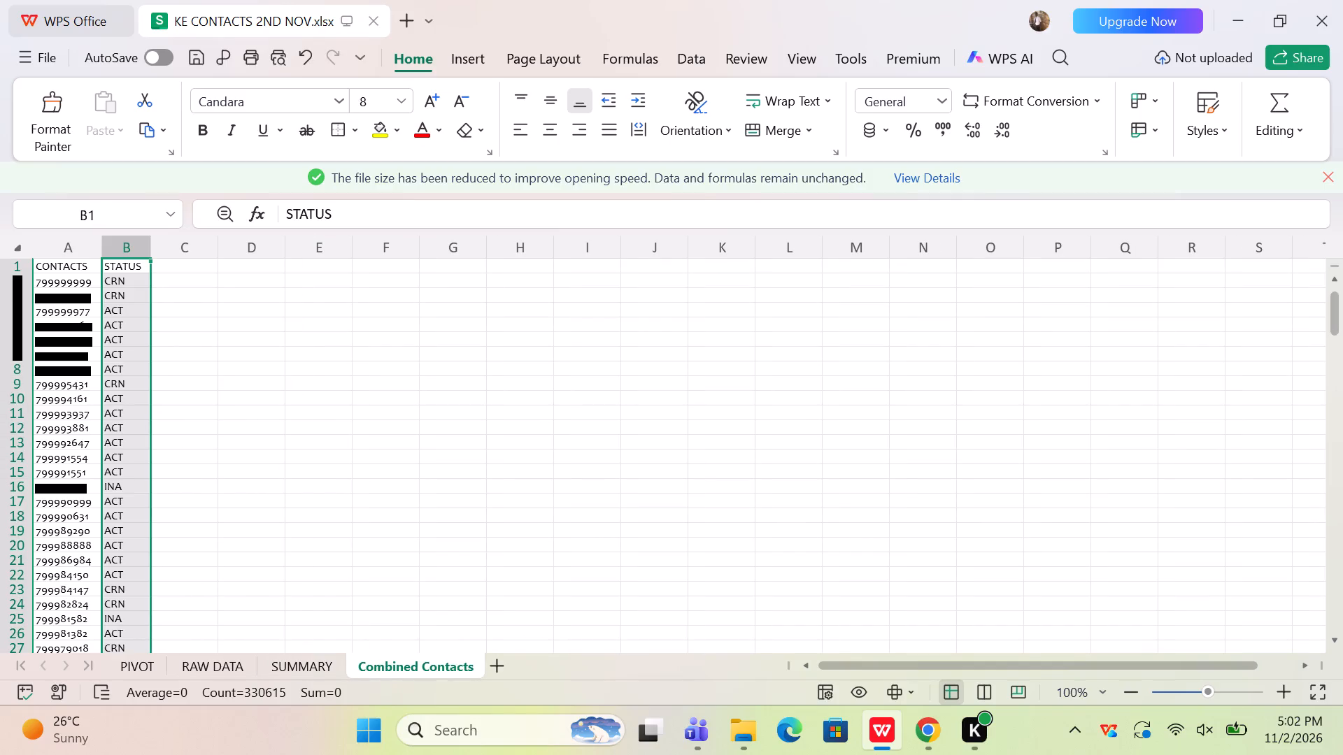
{"action": "left_click_drag", "start_coordinate": [58, 252], "coordinate": [123, 276]}
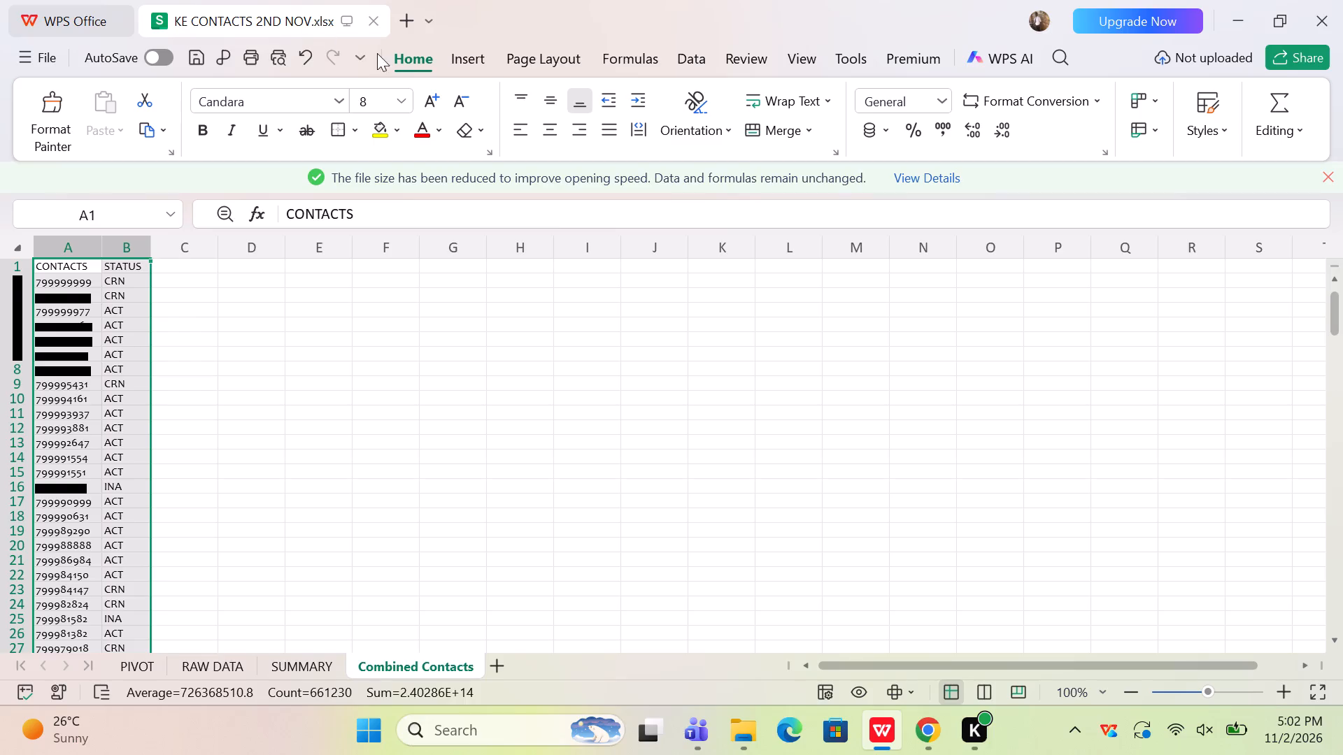
{"action": "left_click", "coordinate": [489, 64]}
{"action": "left_click", "coordinate": [36, 120]}
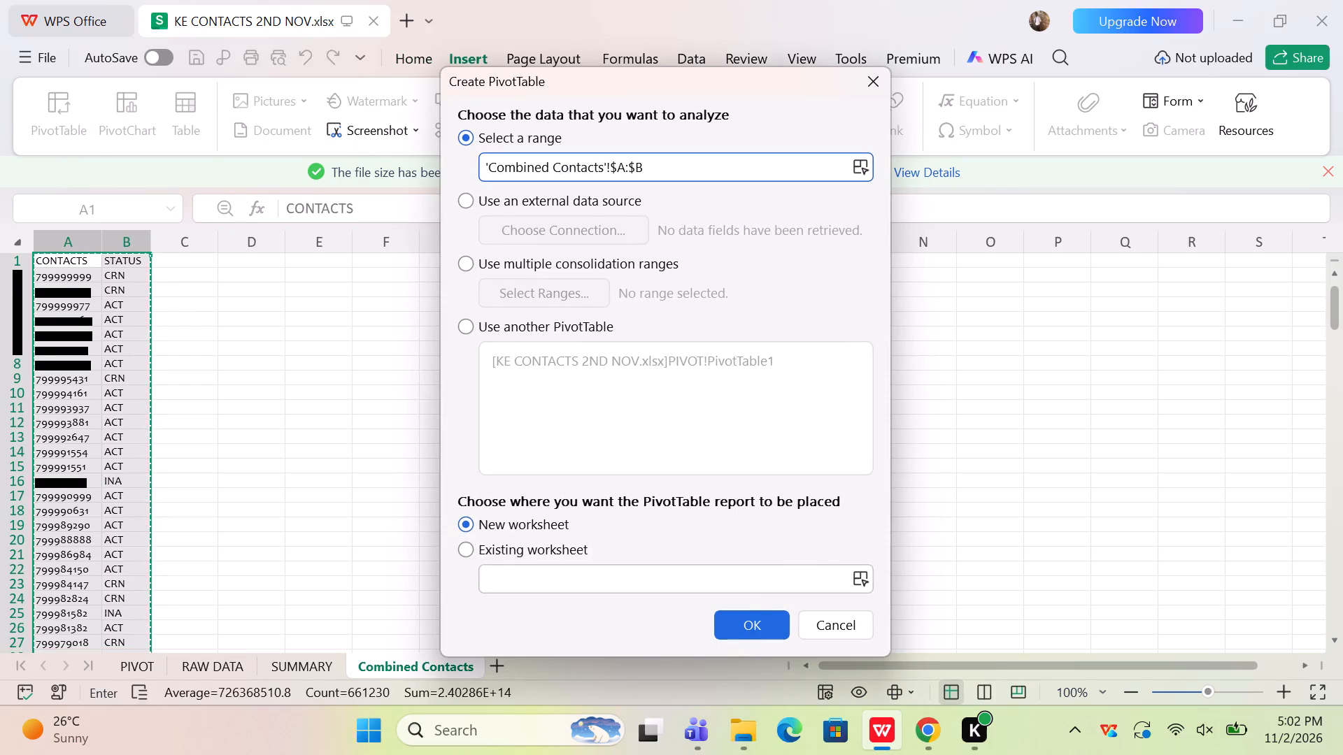
{"action": "left_click", "coordinate": [467, 550]}
{"action": "left_click", "coordinate": [232, 278]}
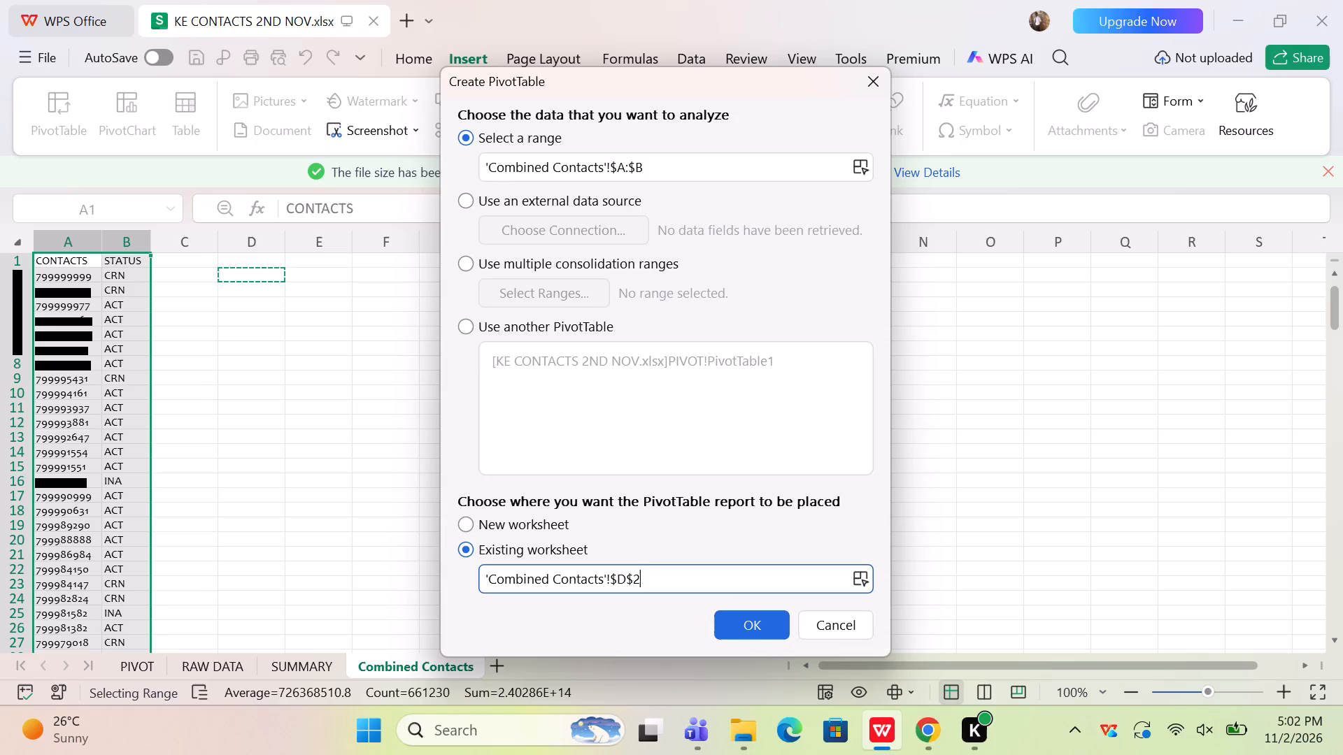
{"action": "left_click", "coordinate": [742, 633]}
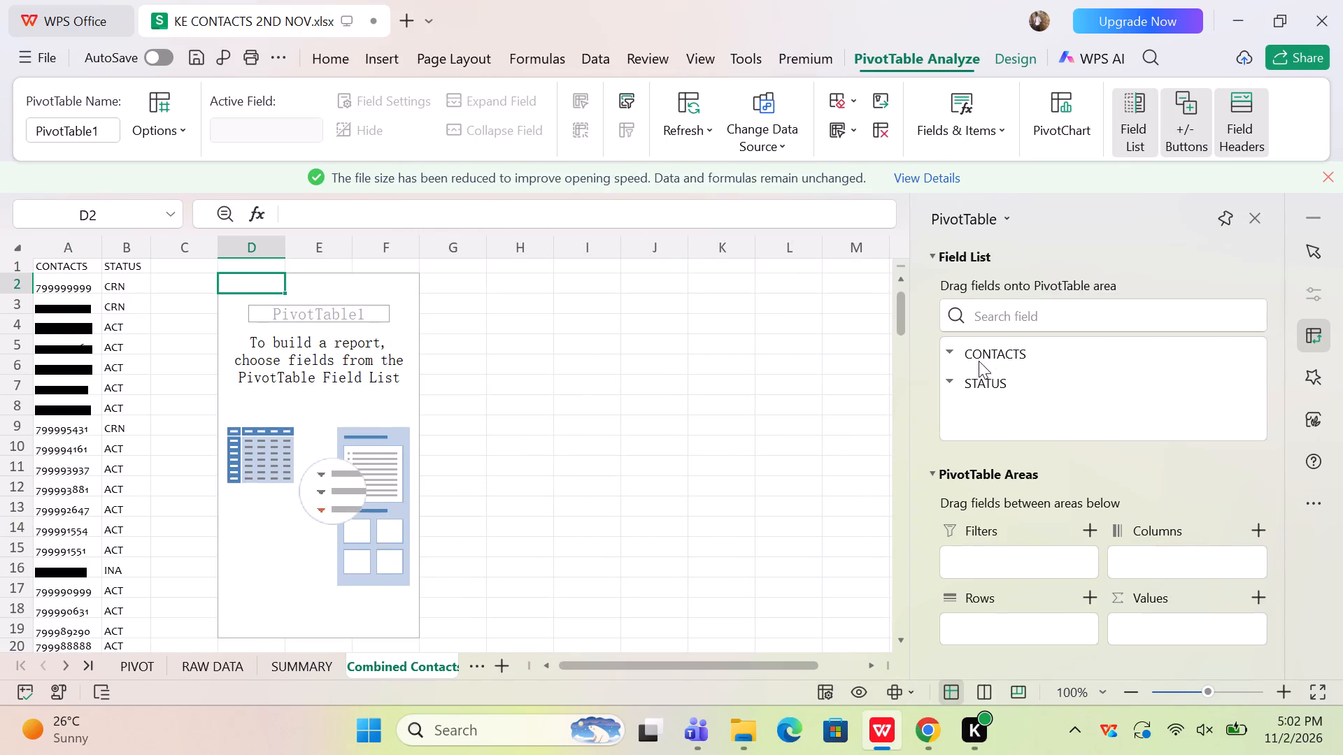
Add STATUS to the PivotTable as the row field and as a counted value field.
{"action": "left_click_drag", "start_coordinate": [981, 384], "coordinate": [1004, 614]}
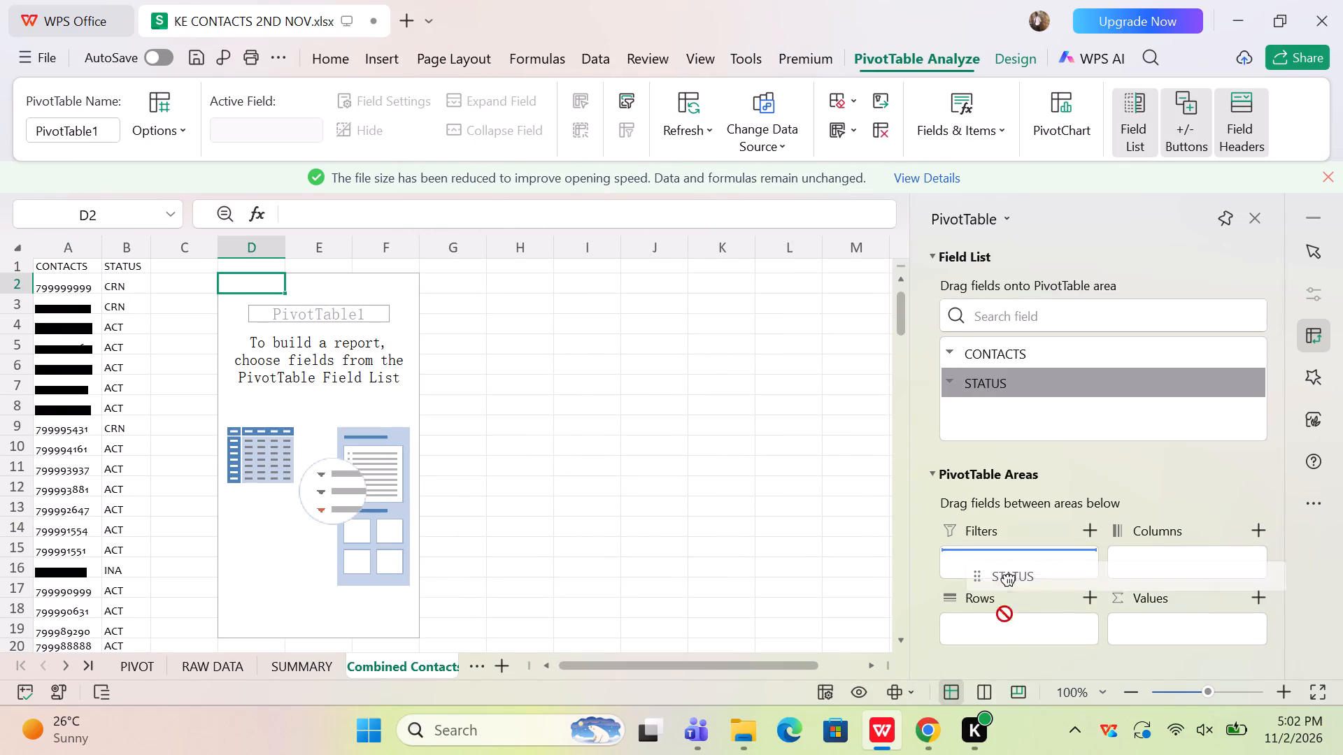
{"action": "left_click_drag", "start_coordinate": [1004, 614], "coordinate": [1004, 623]}
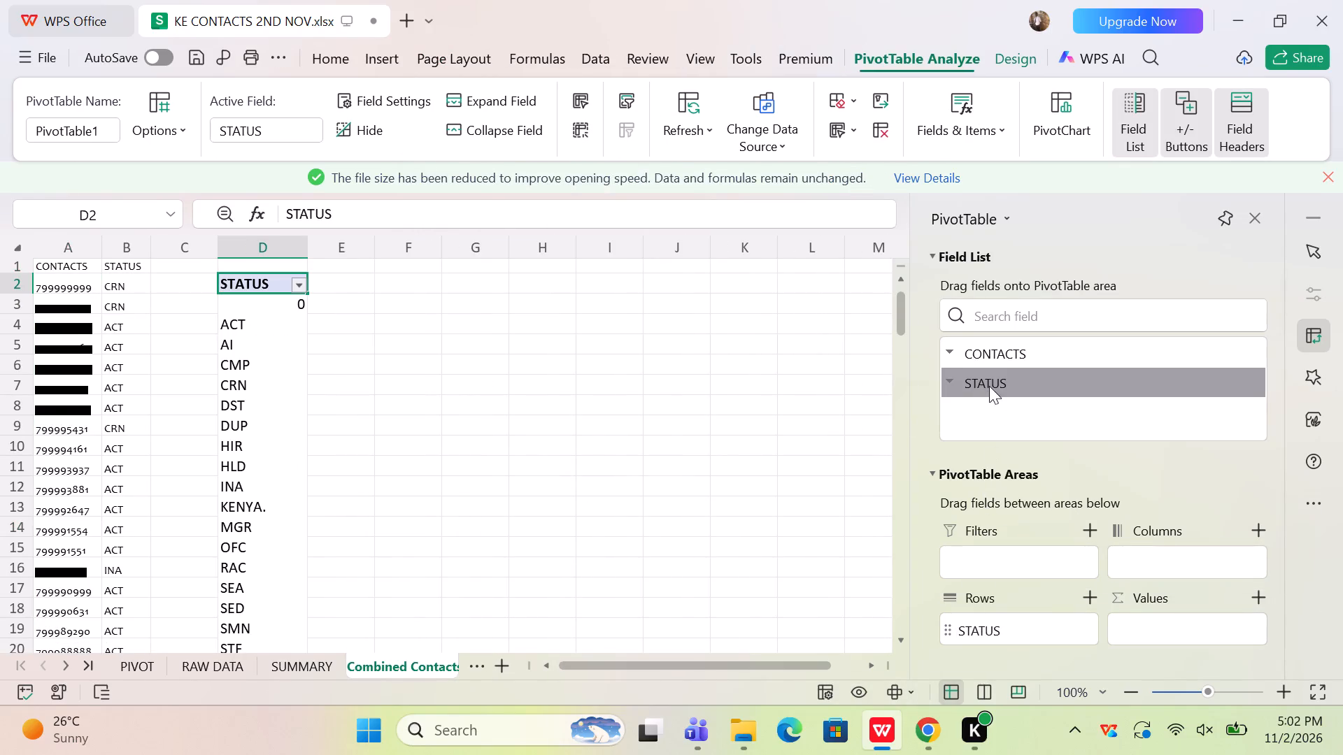
{"action": "left_click_drag", "start_coordinate": [984, 382], "coordinate": [1166, 626]}
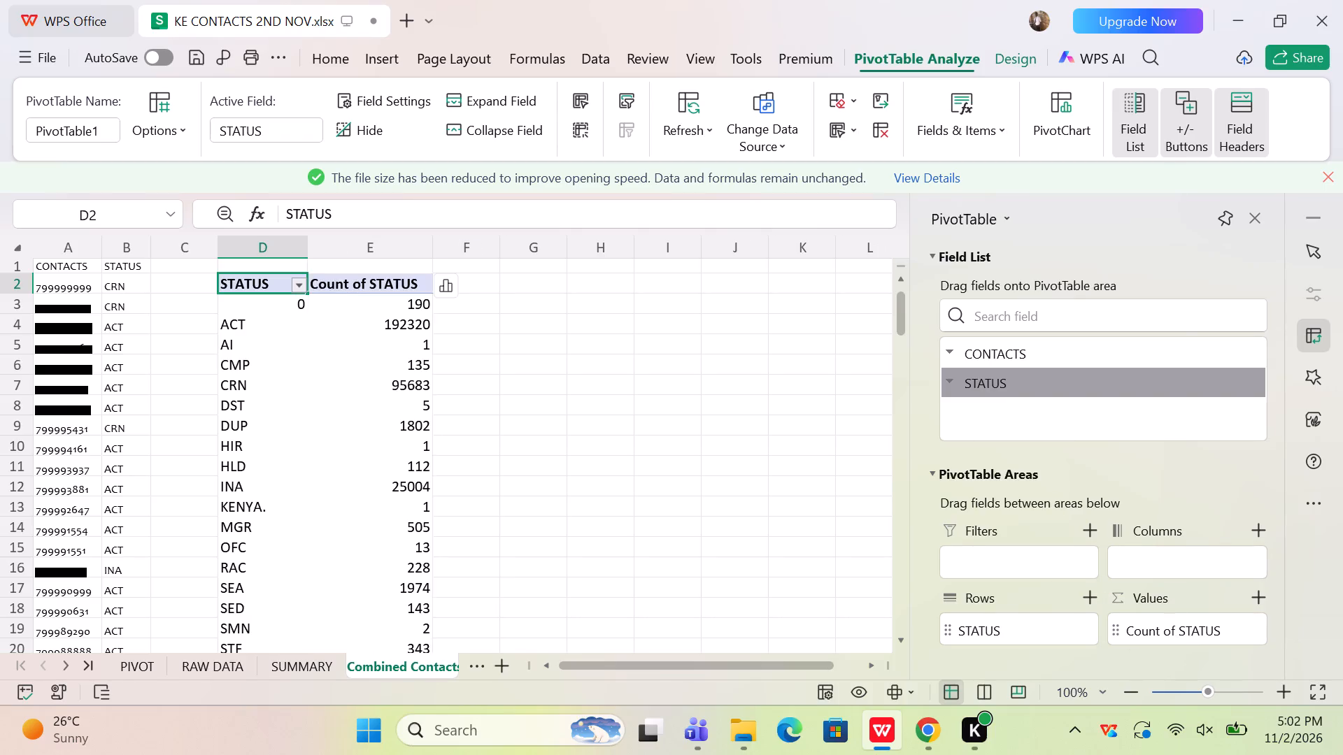
Sort the PivotTable by Count of STATUS from largest to smallest.
{"action": "left_click", "coordinate": [374, 297]}
{"action": "right_click", "coordinate": [374, 297]}
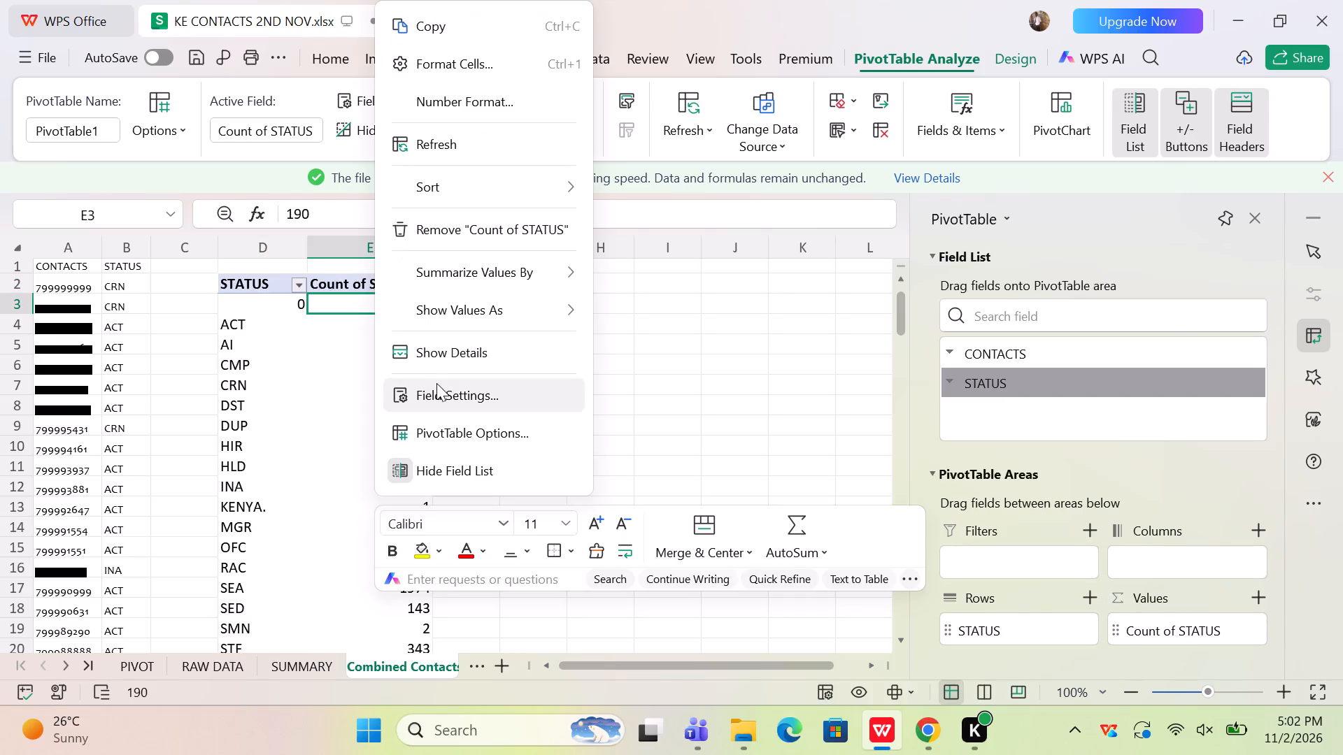
{"action": "left_click", "coordinate": [653, 232]}
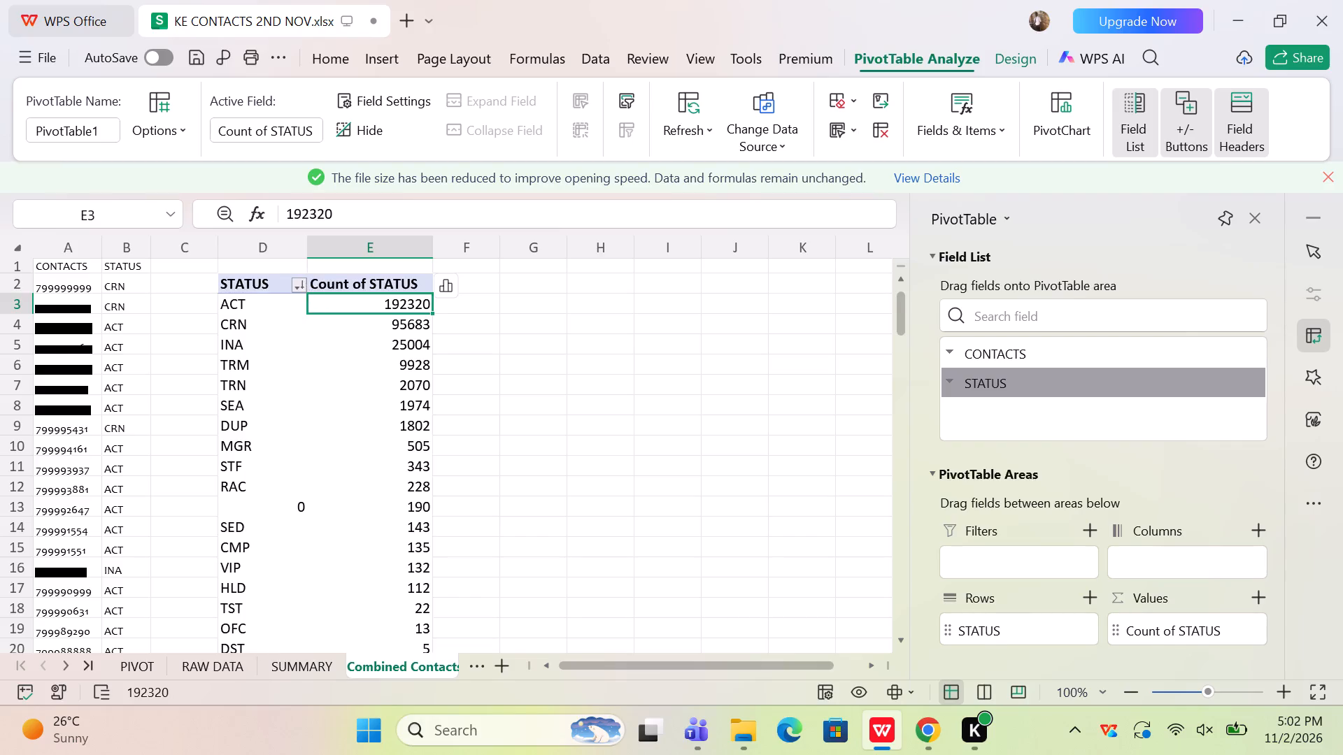
Set the font size of the PivotTable columns D and E to 8.
{"action": "left_click_drag", "start_coordinate": [244, 248], "coordinate": [393, 294]}
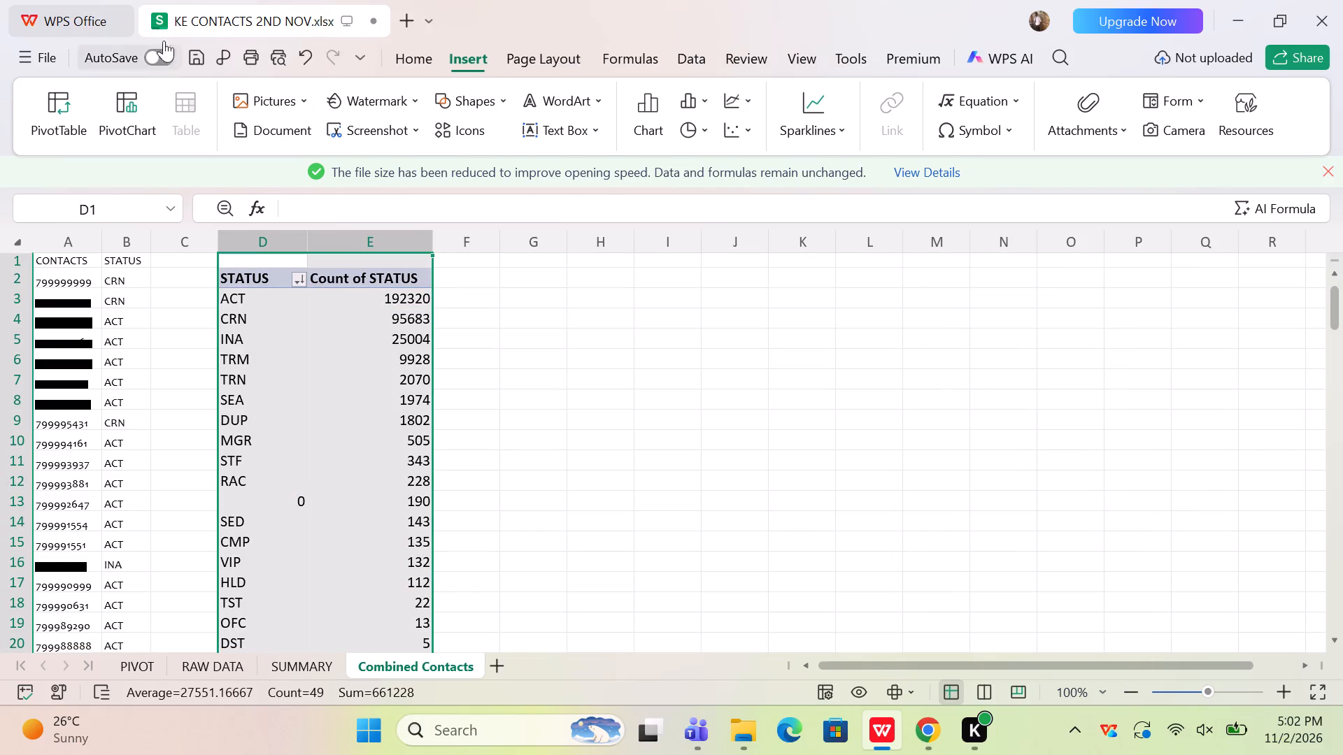
{"action": "left_click", "coordinate": [424, 59]}
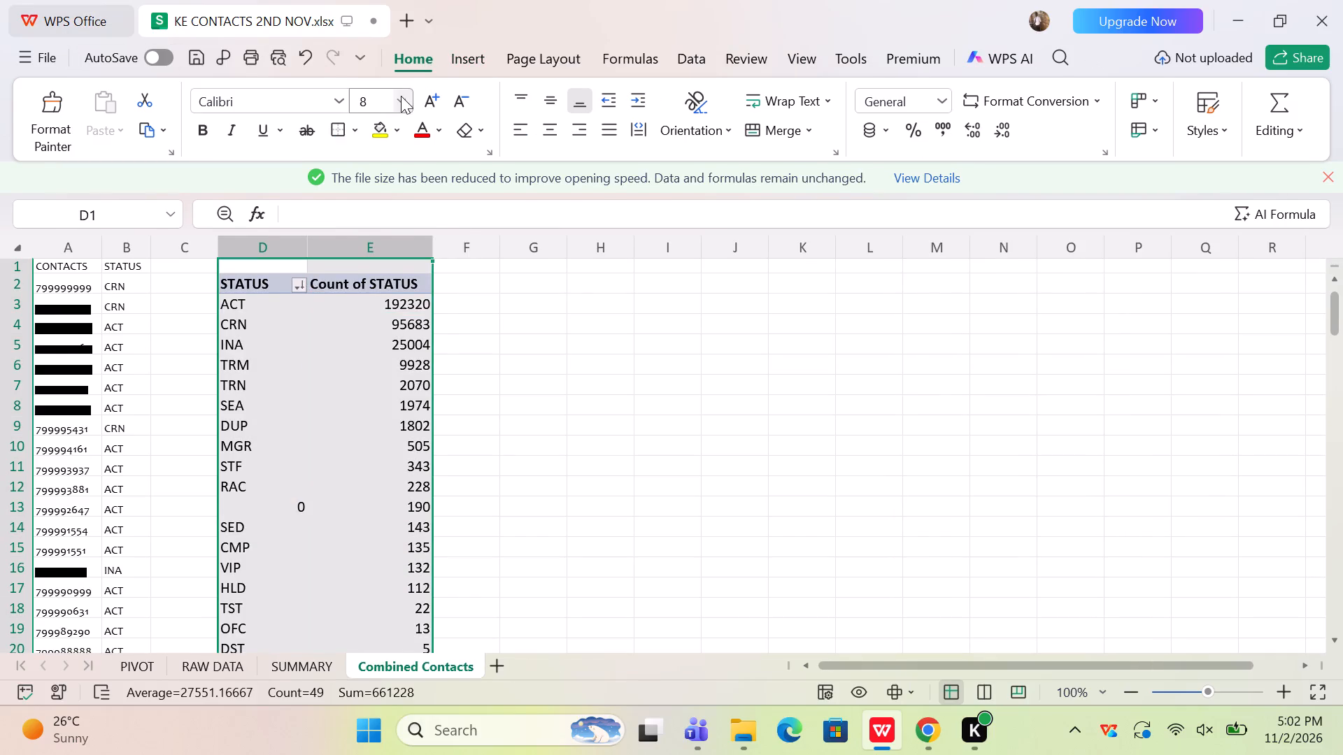
{"action": "left_click", "coordinate": [405, 99]}
{"action": "left_click", "coordinate": [367, 135]}
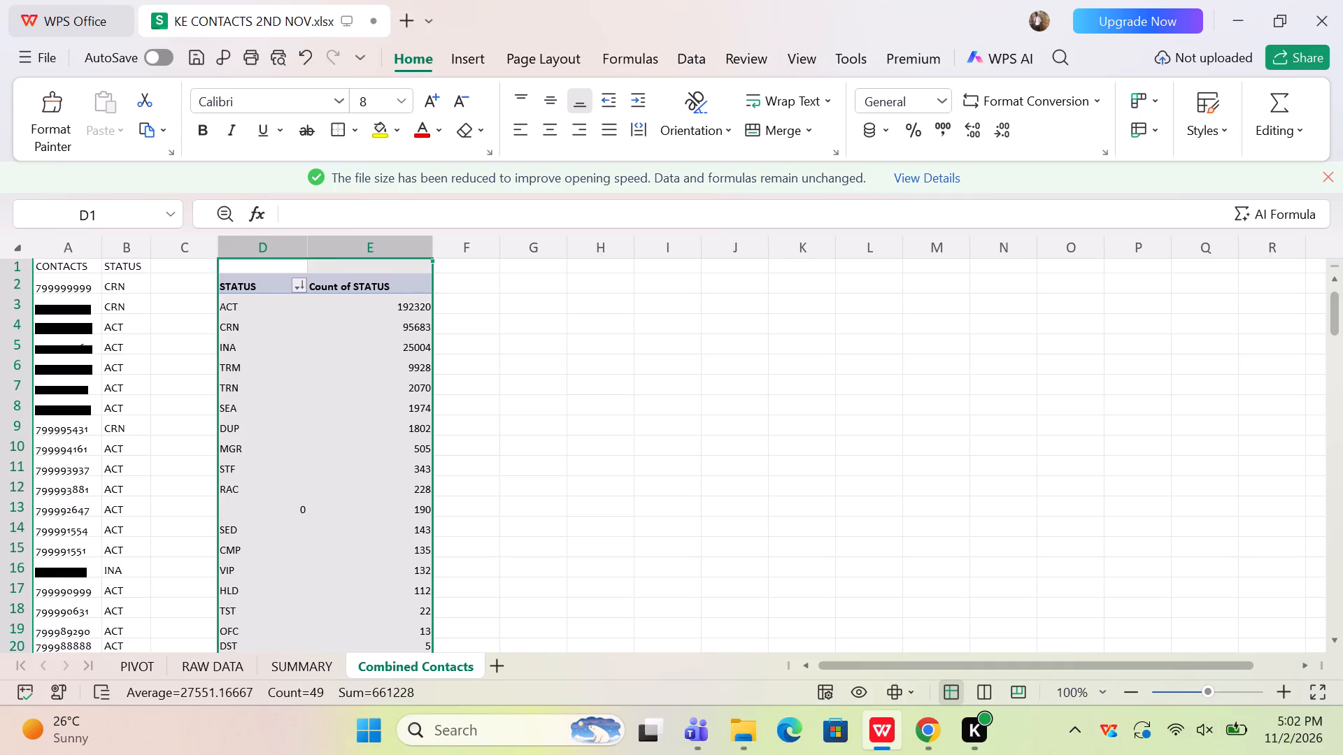
Set the font of the entire Combined Contacts sheet to Candara.
{"action": "left_click", "coordinate": [16, 250]}
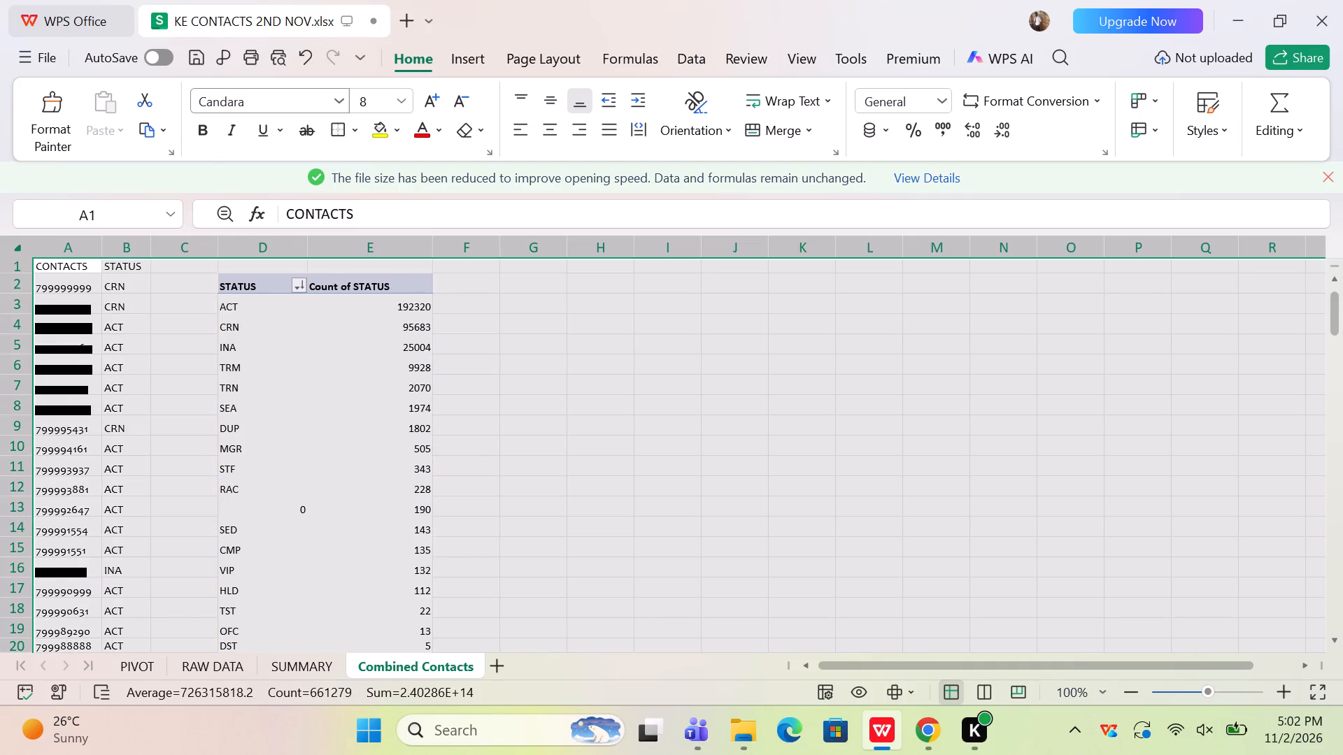
{"action": "left_click", "coordinate": [334, 105]}
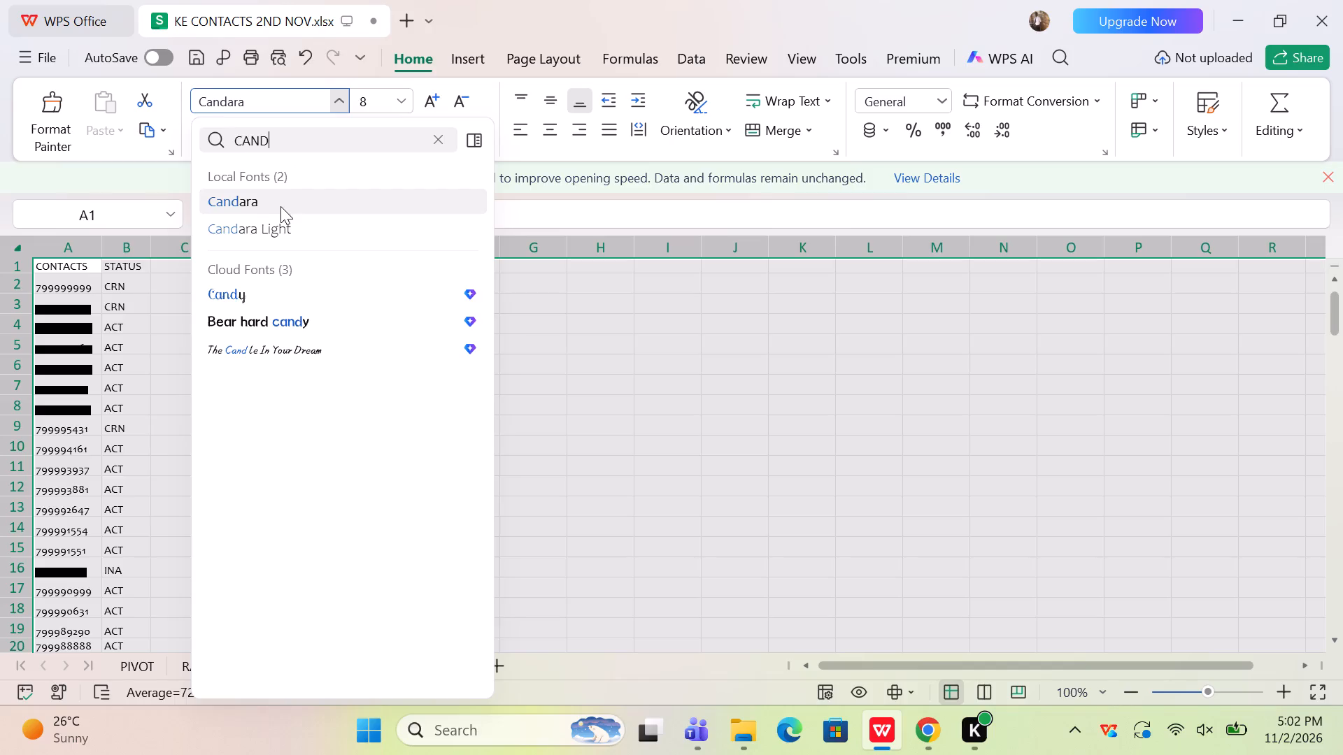
{"action": "left_click", "coordinate": [277, 206]}
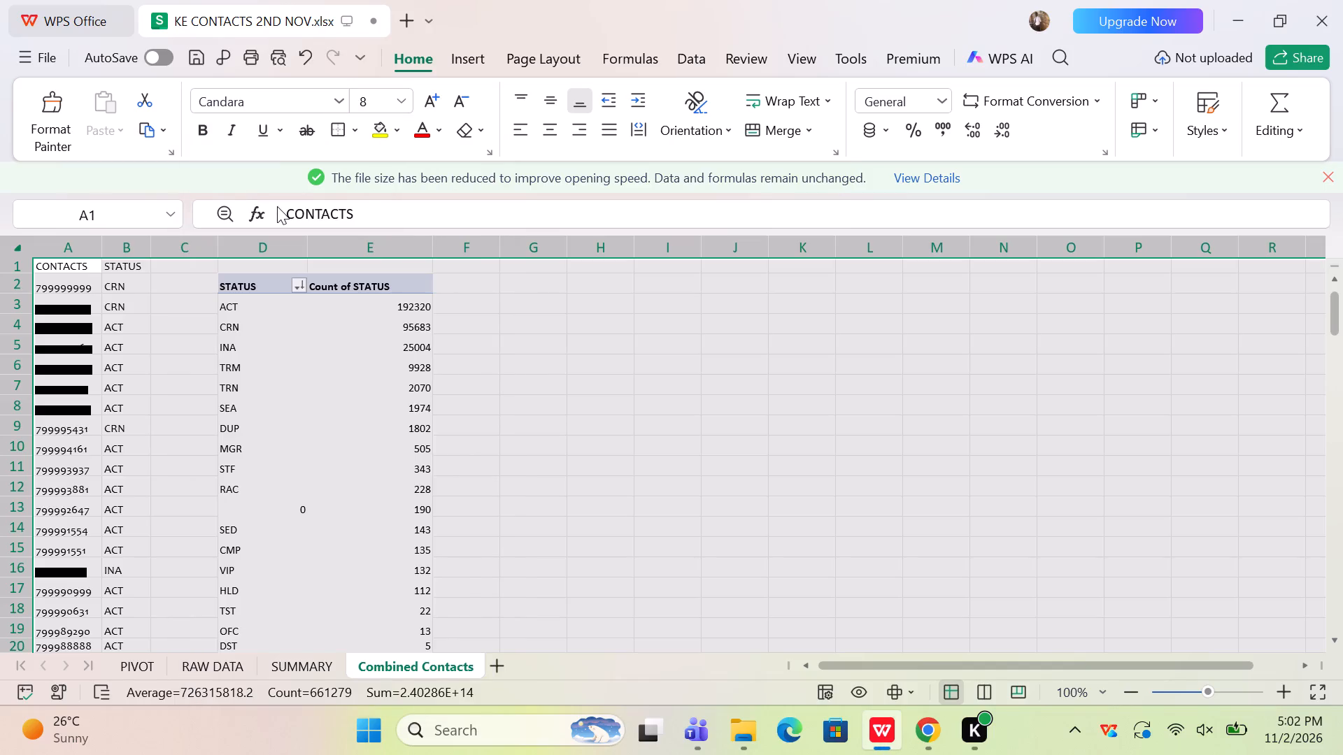
Format the Count of STATUS column with thousands separators and no decimal places.
{"action": "left_click", "coordinate": [391, 255]}
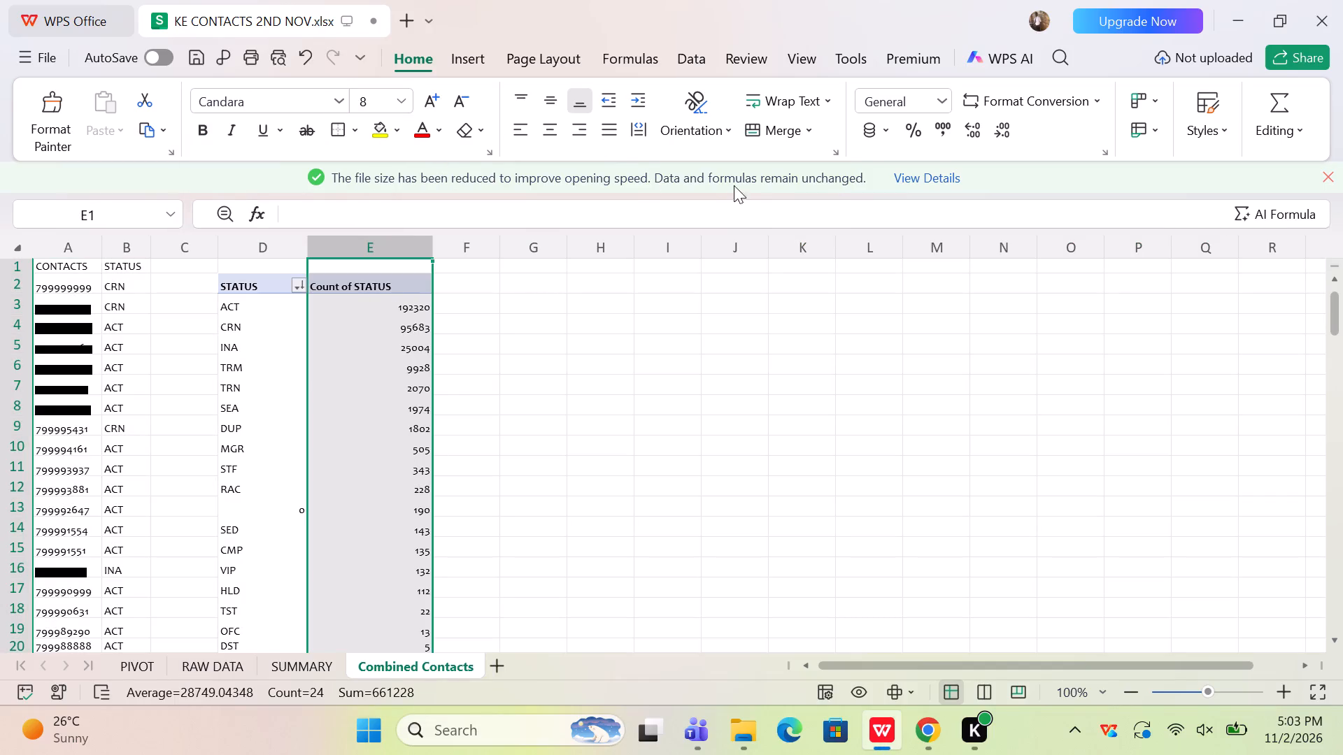
{"action": "left_click", "coordinate": [933, 127]}
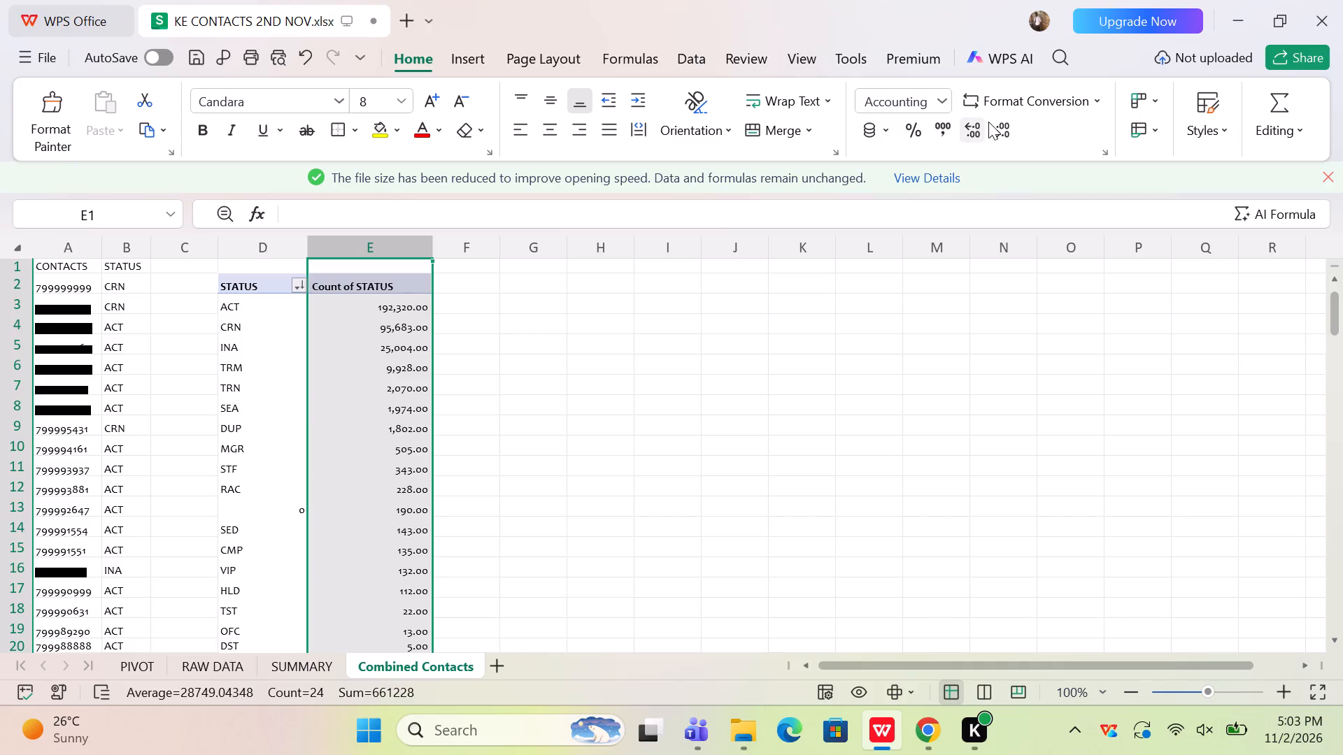
{"action": "double_click", "coordinate": [1006, 129]}
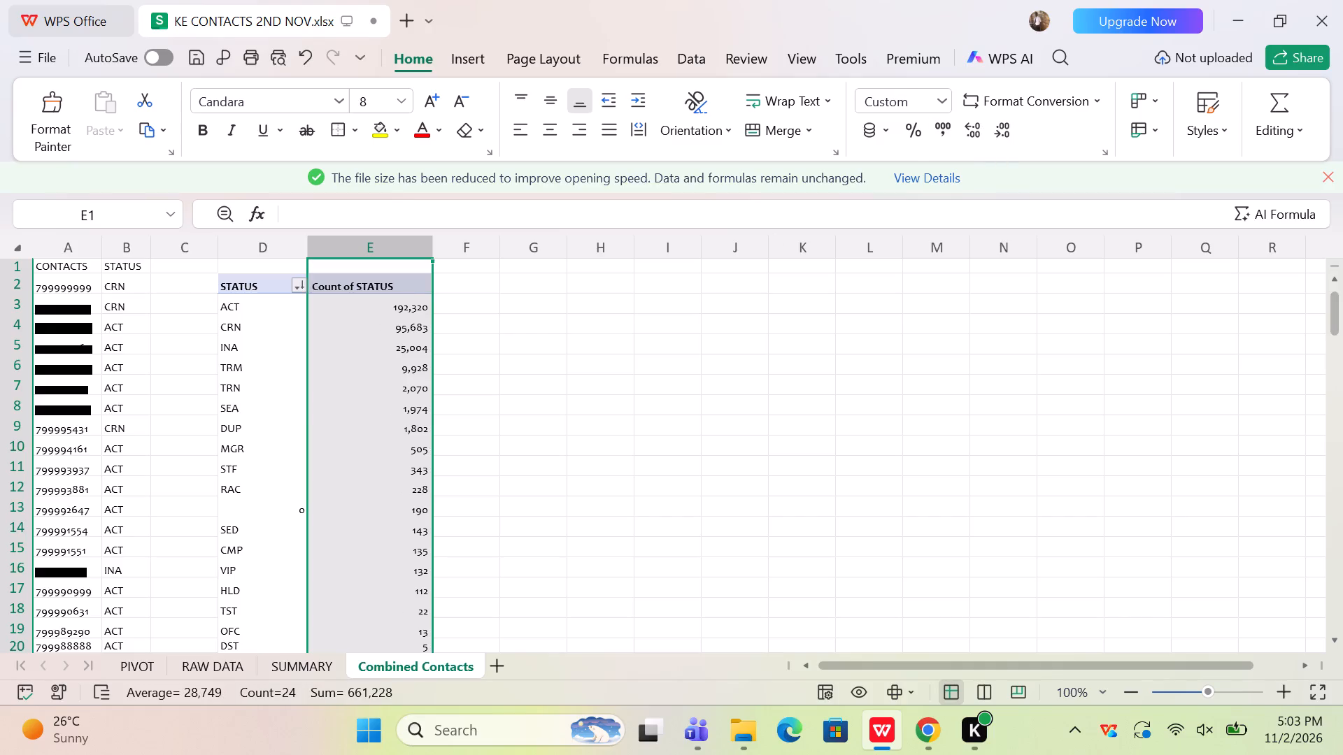
Fit column D's width to its contents and left-align the column.
{"action": "left_click", "coordinate": [243, 242]}
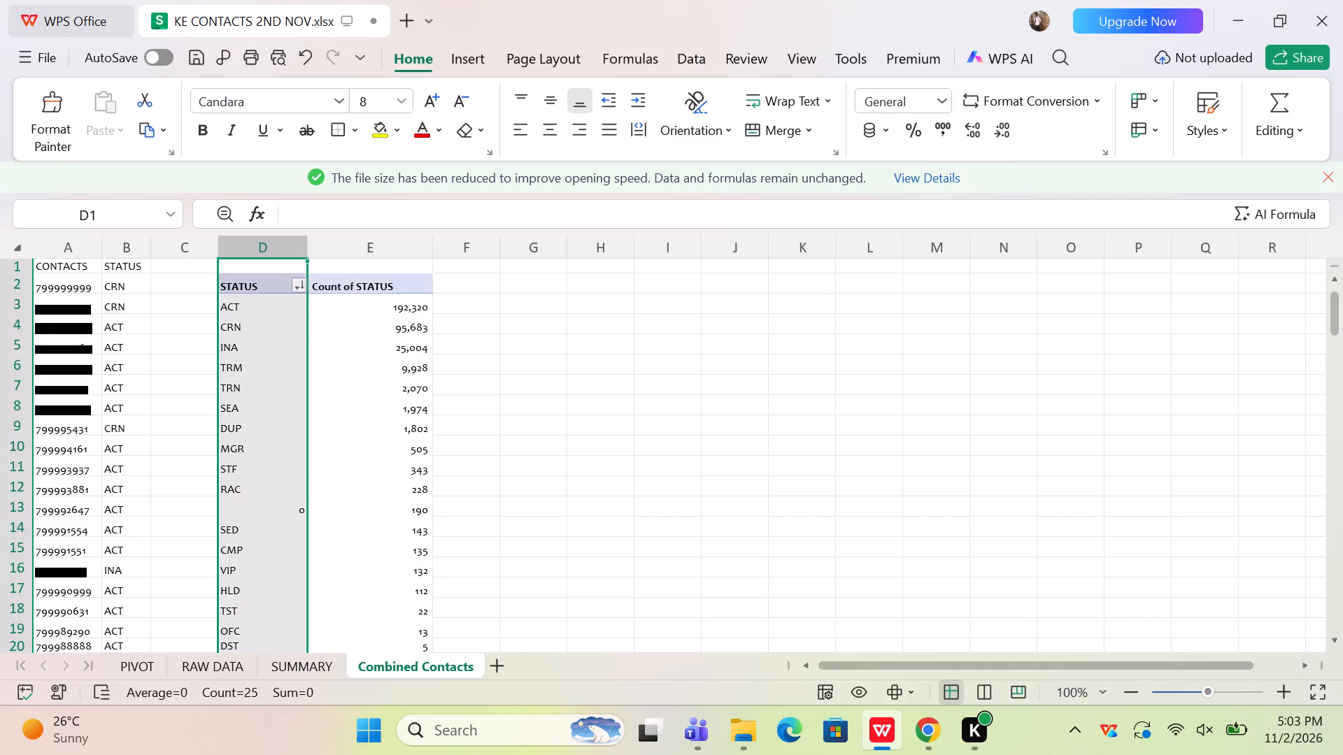
{"action": "double_click", "coordinate": [308, 252]}
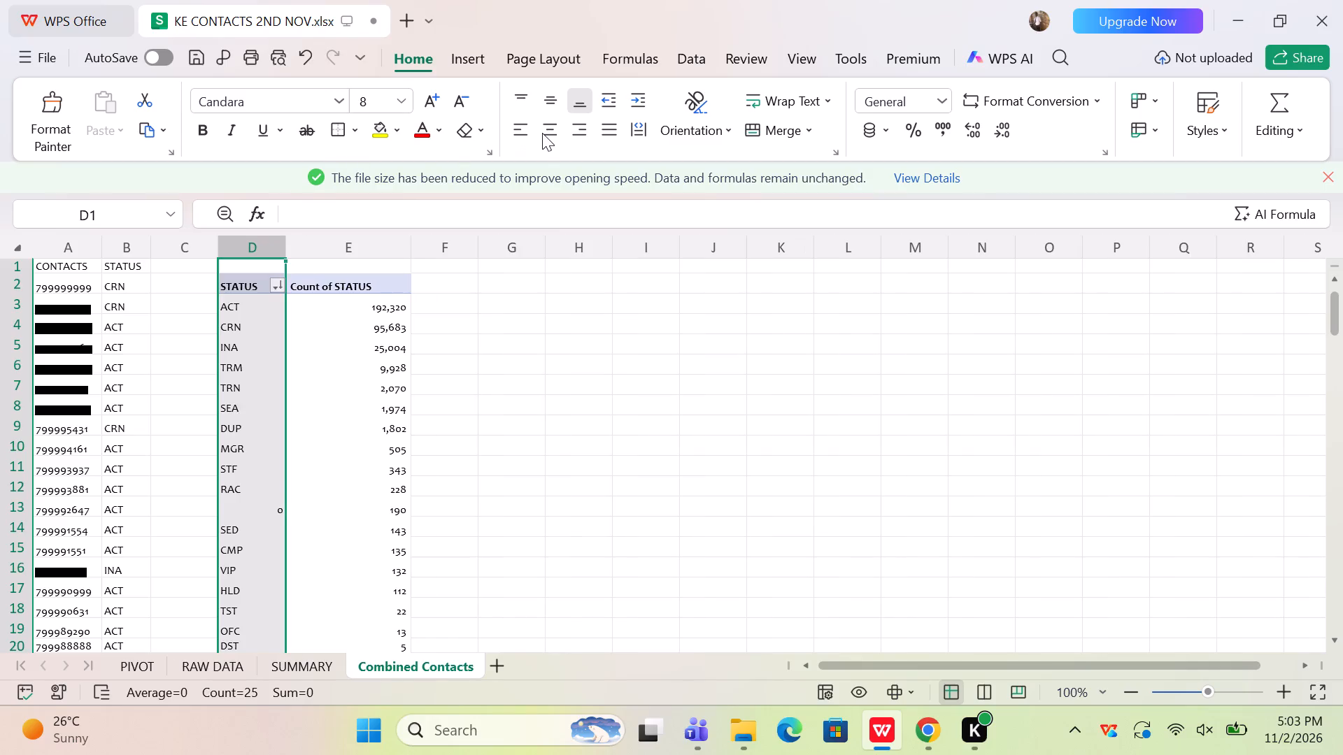
{"action": "left_click", "coordinate": [516, 138]}
Apply the Candara font to columns A through E of the Combined Contacts sheet.
{"action": "left_click_drag", "start_coordinate": [52, 248], "coordinate": [199, 255]}
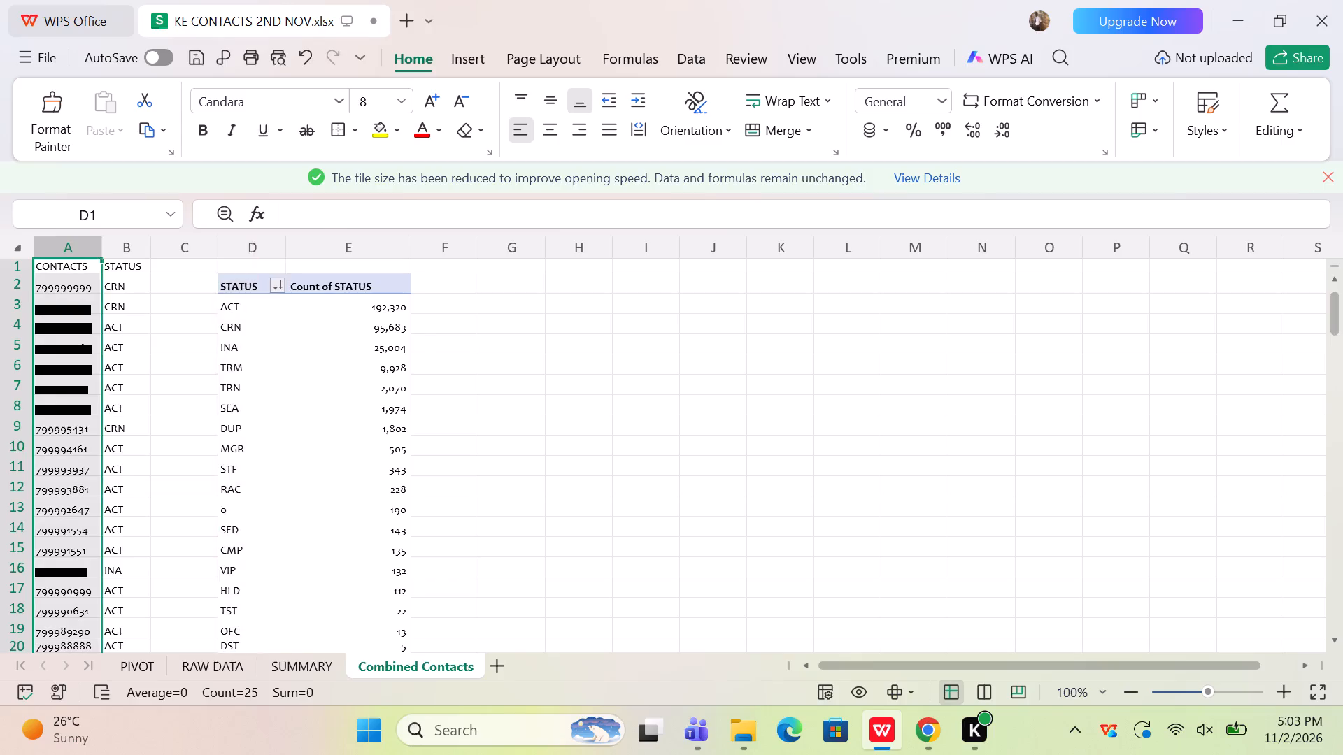
{"action": "left_click_drag", "start_coordinate": [199, 255], "coordinate": [360, 292]}
{"action": "left_click", "coordinate": [339, 101]}
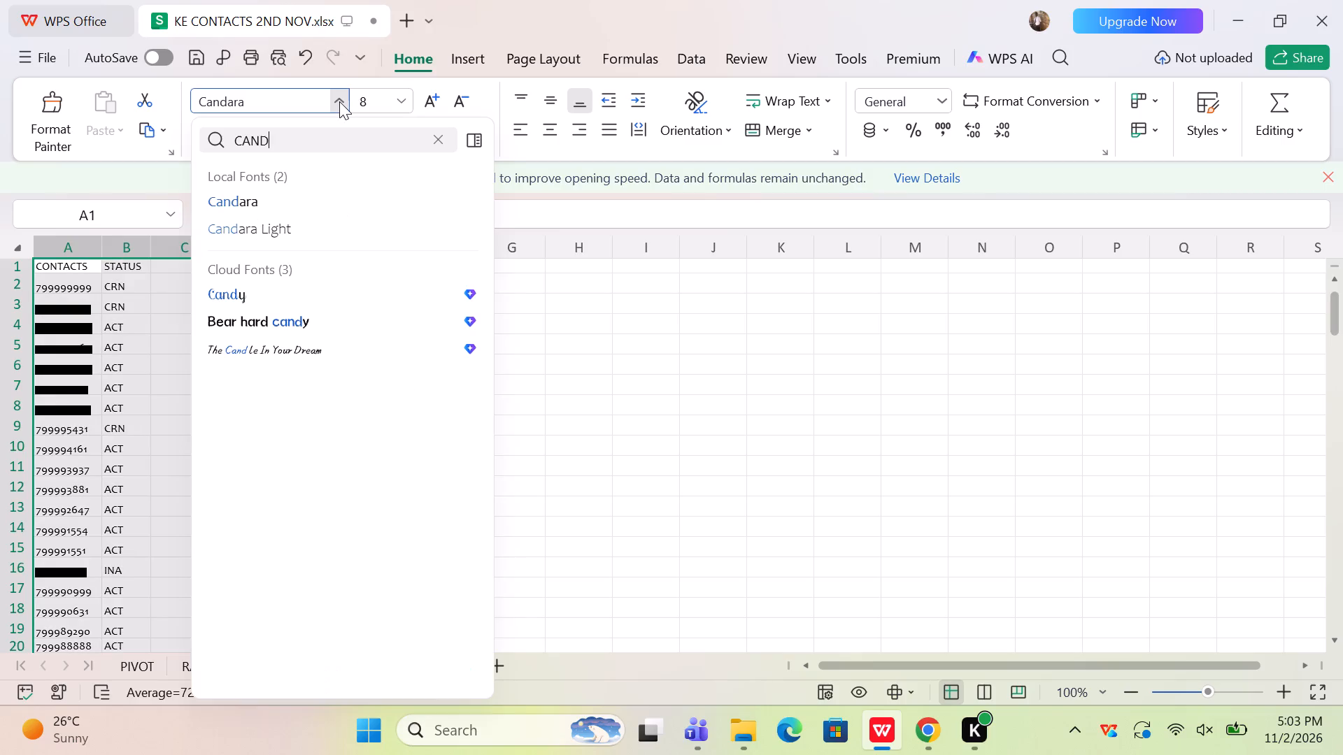
{"action": "left_click", "coordinate": [246, 194]}
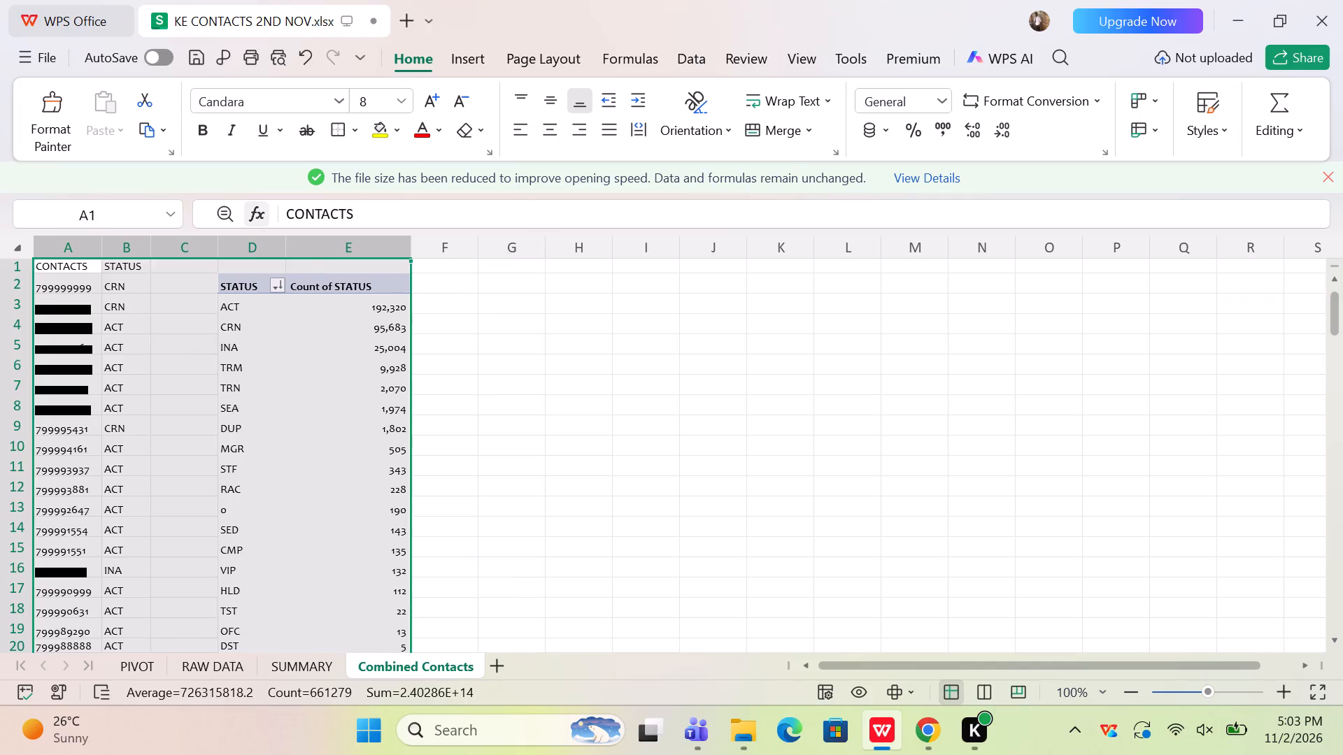
{"action": "left_click", "coordinate": [462, 341]}
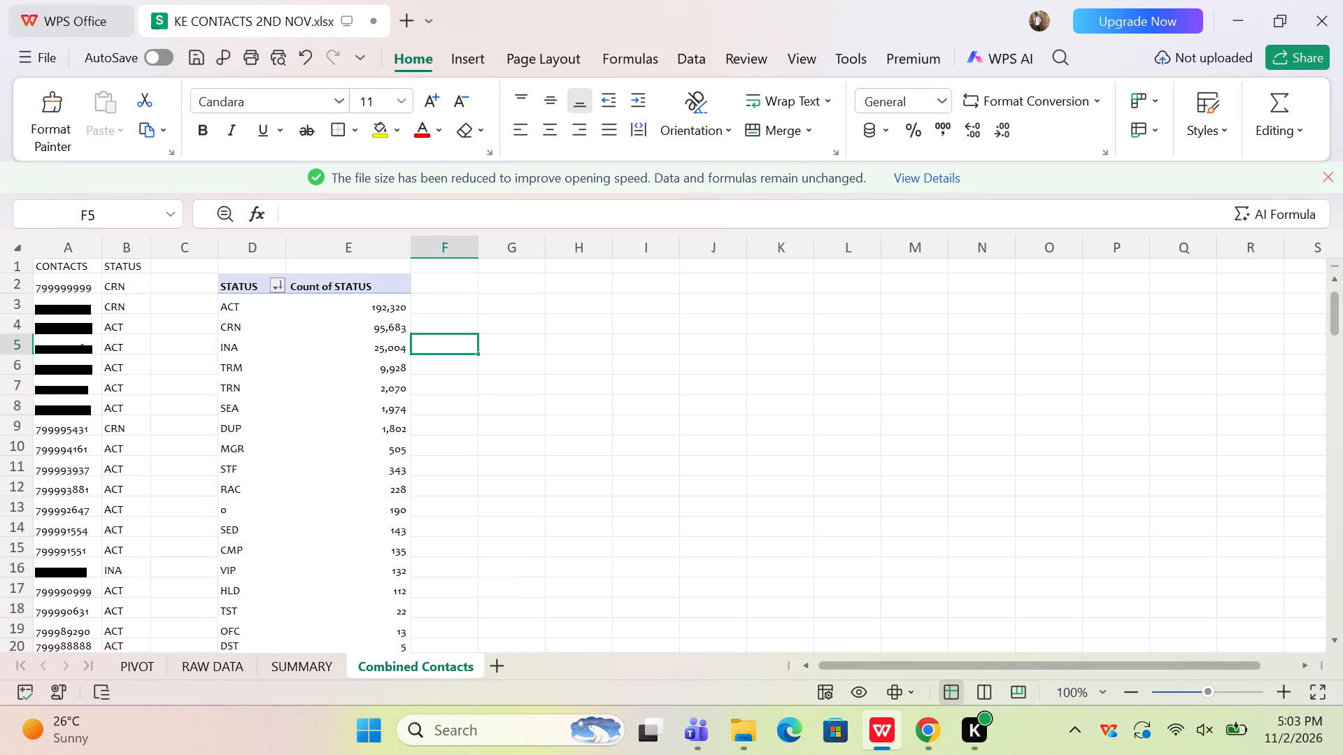
Clear the contents of cells D1:E1 above the PivotTable.
{"action": "left_click_drag", "start_coordinate": [241, 272], "coordinate": [359, 268]}
{"action": "key", "text": "Delete"}
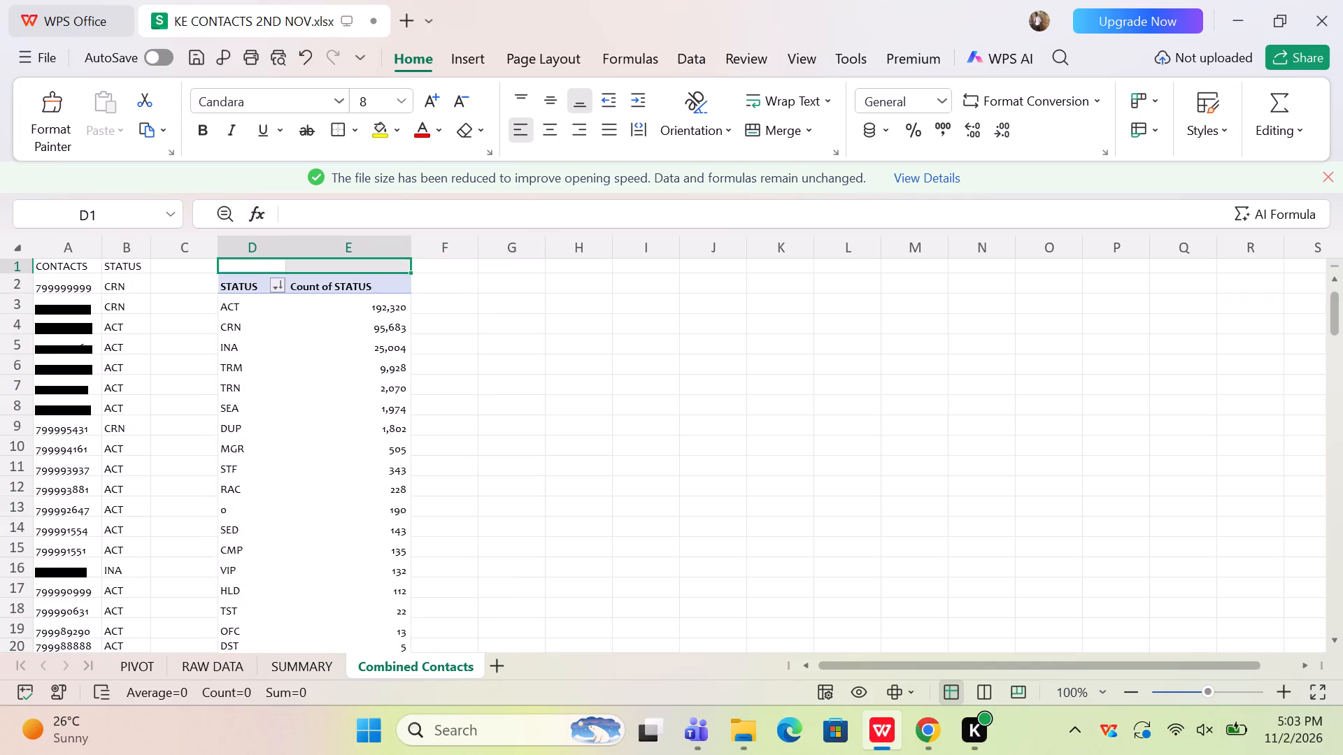
Filter the PivotTable's STATUS field to exclude the (blank) item.
{"action": "left_click_drag", "start_coordinate": [239, 289], "coordinate": [401, 582]}
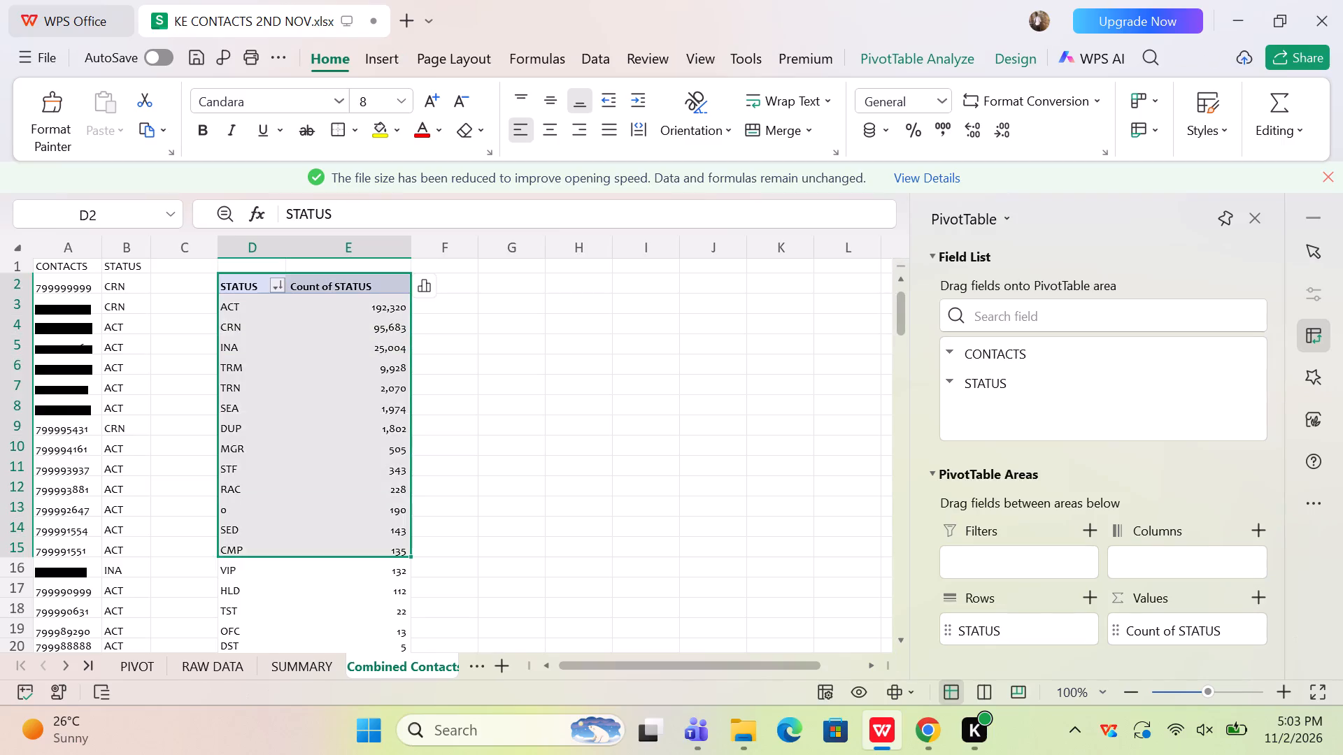
{"action": "left_click_drag", "start_coordinate": [401, 582], "coordinate": [385, 512]}
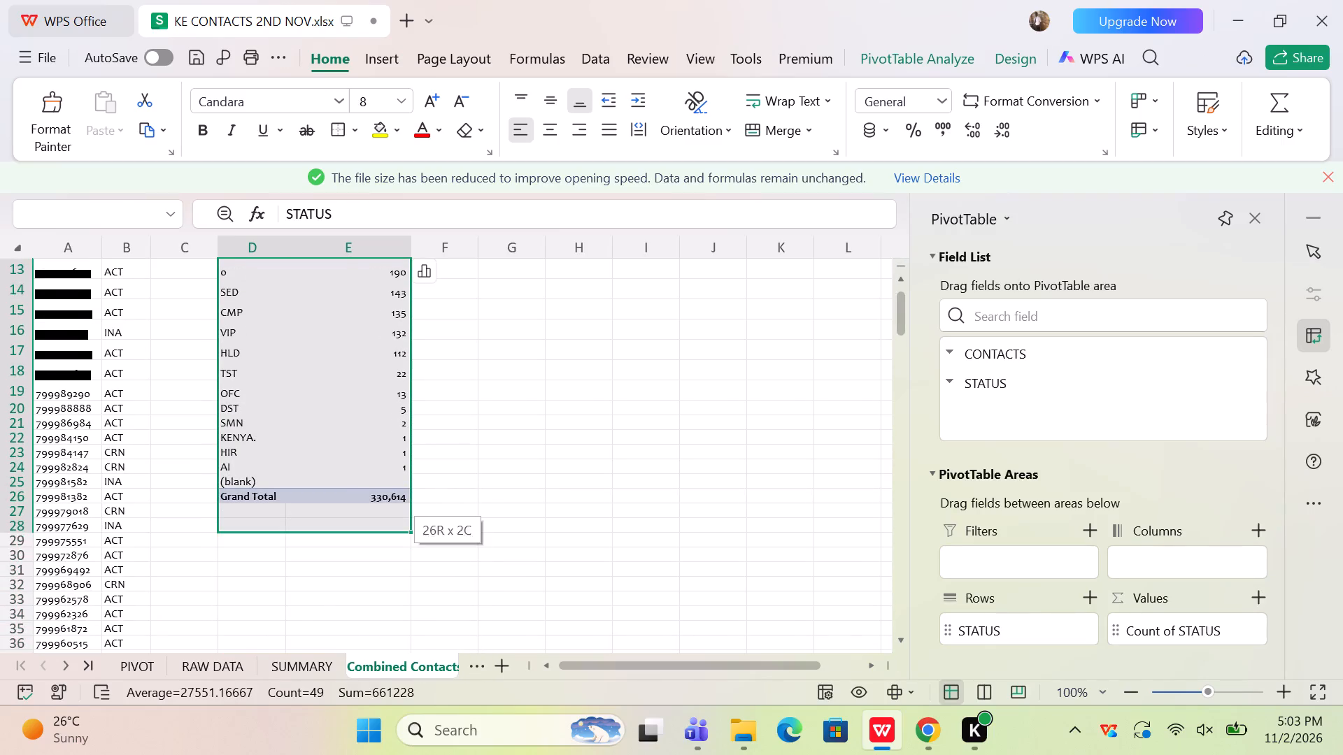
{"action": "left_click_drag", "start_coordinate": [385, 512], "coordinate": [390, 494]}
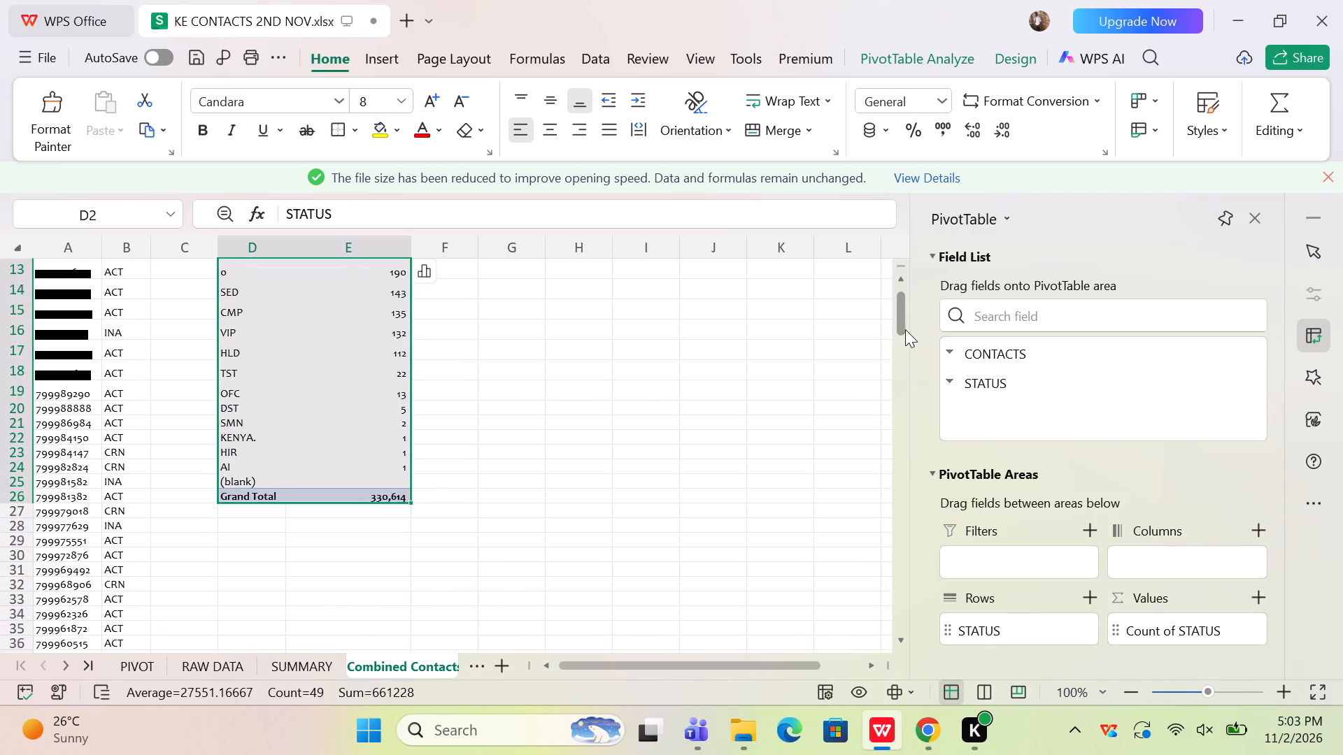
{"action": "left_click_drag", "start_coordinate": [904, 331], "coordinate": [900, 255]}
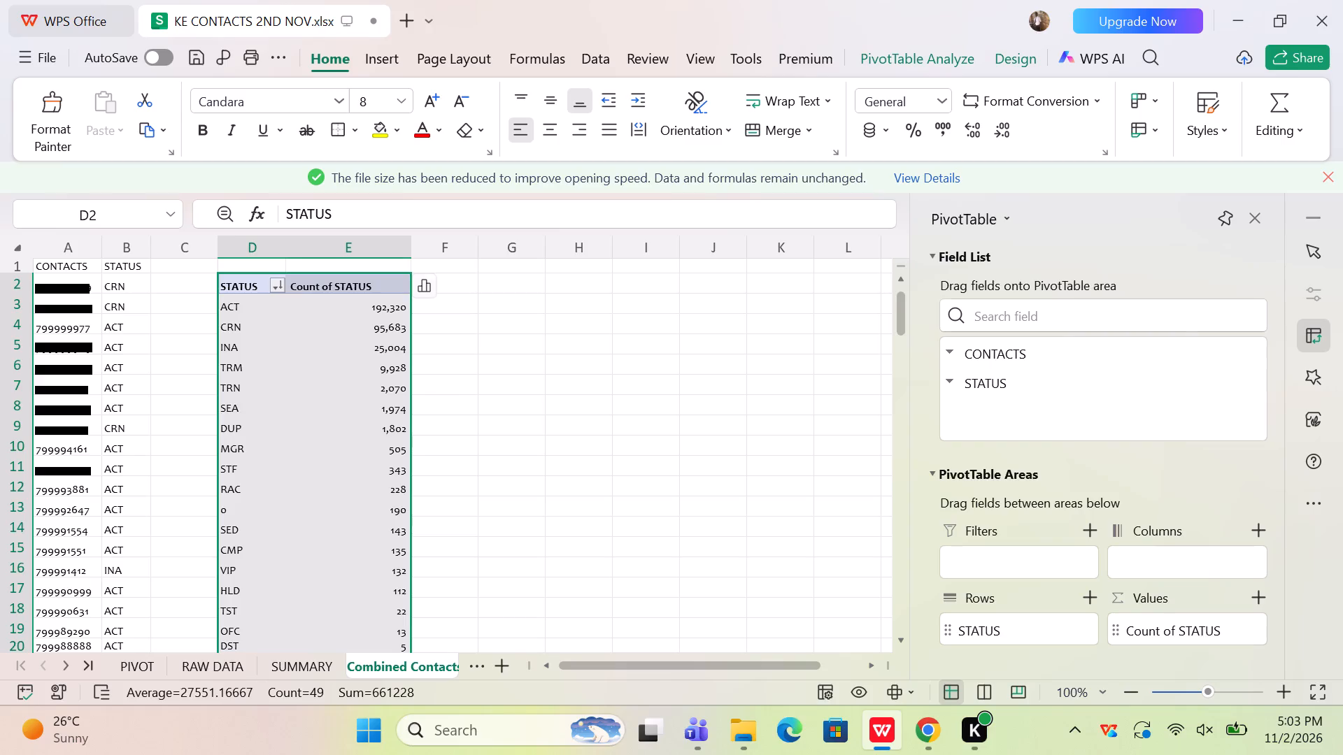
{"action": "left_click_drag", "start_coordinate": [903, 315], "coordinate": [897, 347]}
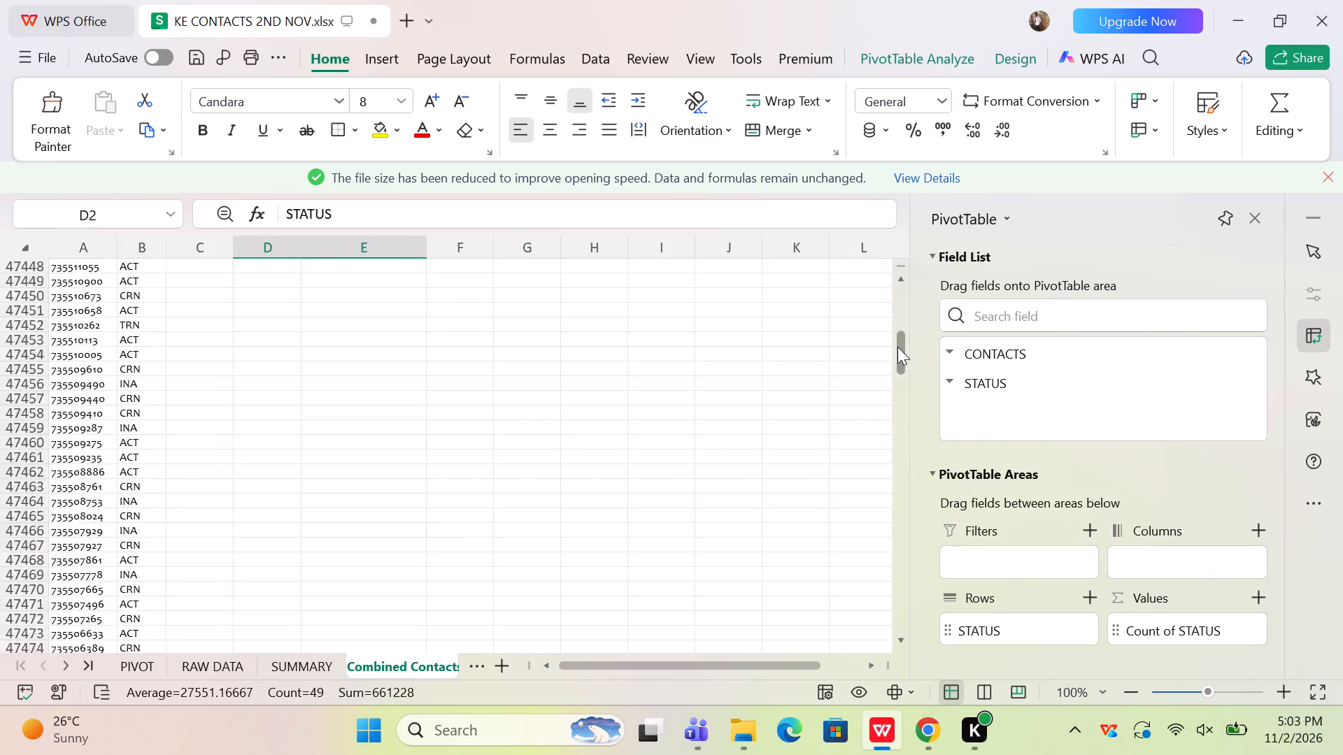
{"action": "left_click_drag", "start_coordinate": [897, 347], "coordinate": [883, 258]}
{"action": "left_click", "coordinate": [277, 292]}
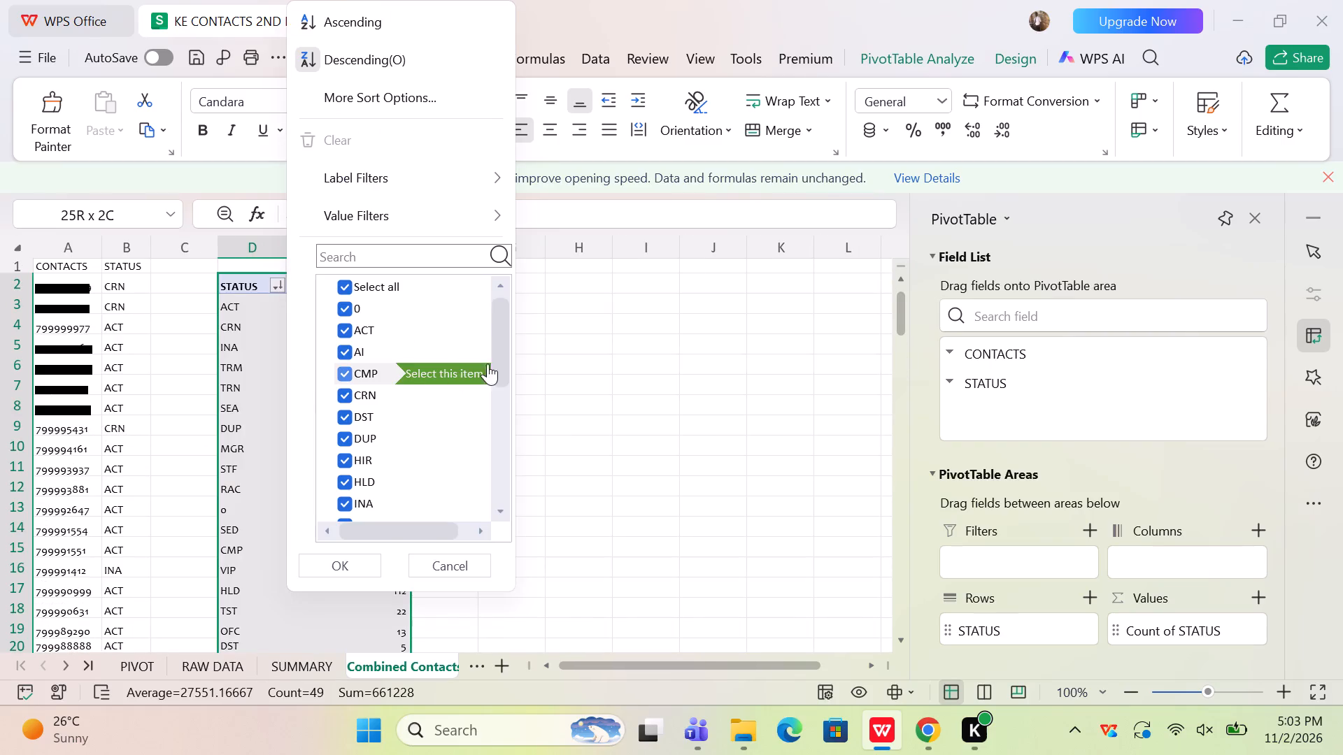
{"action": "left_click_drag", "start_coordinate": [499, 357], "coordinate": [495, 512]}
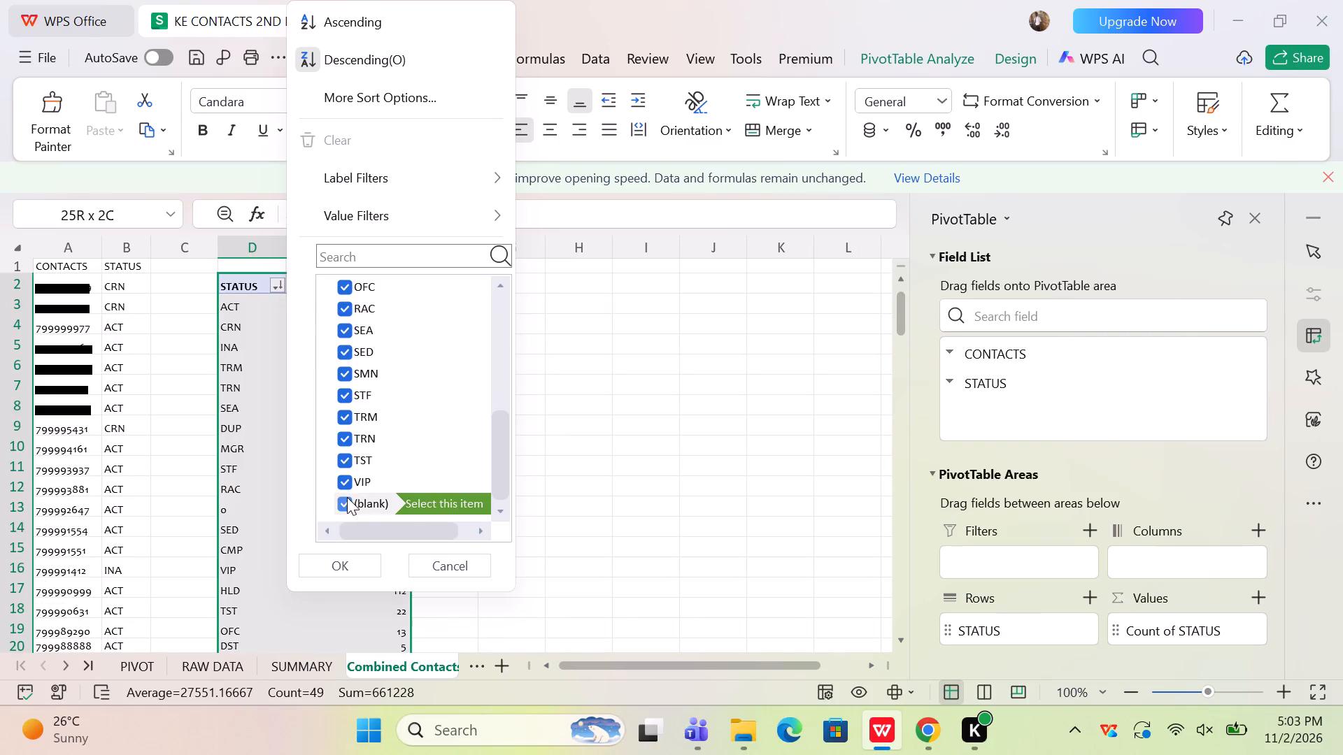
{"action": "left_click", "coordinate": [347, 497]}
{"action": "left_click", "coordinate": [349, 566]}
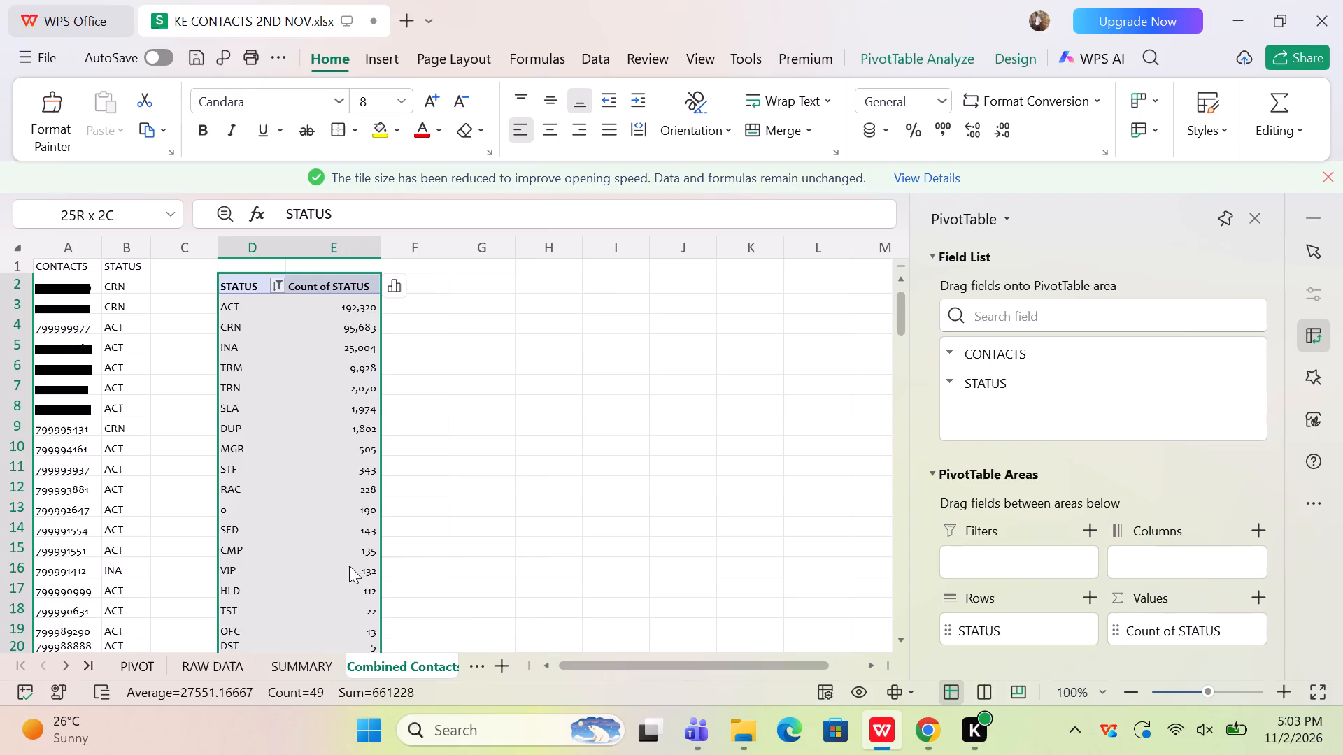
{"action": "left_click", "coordinate": [475, 429]}
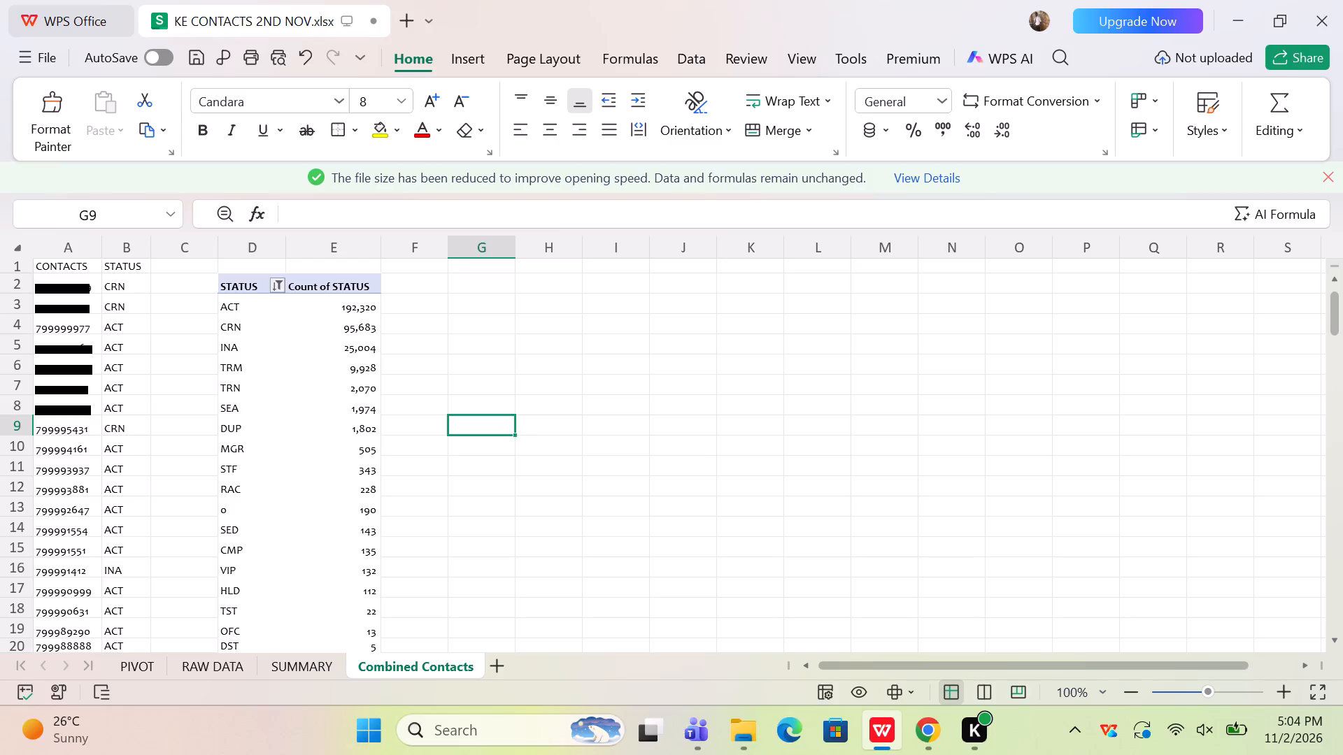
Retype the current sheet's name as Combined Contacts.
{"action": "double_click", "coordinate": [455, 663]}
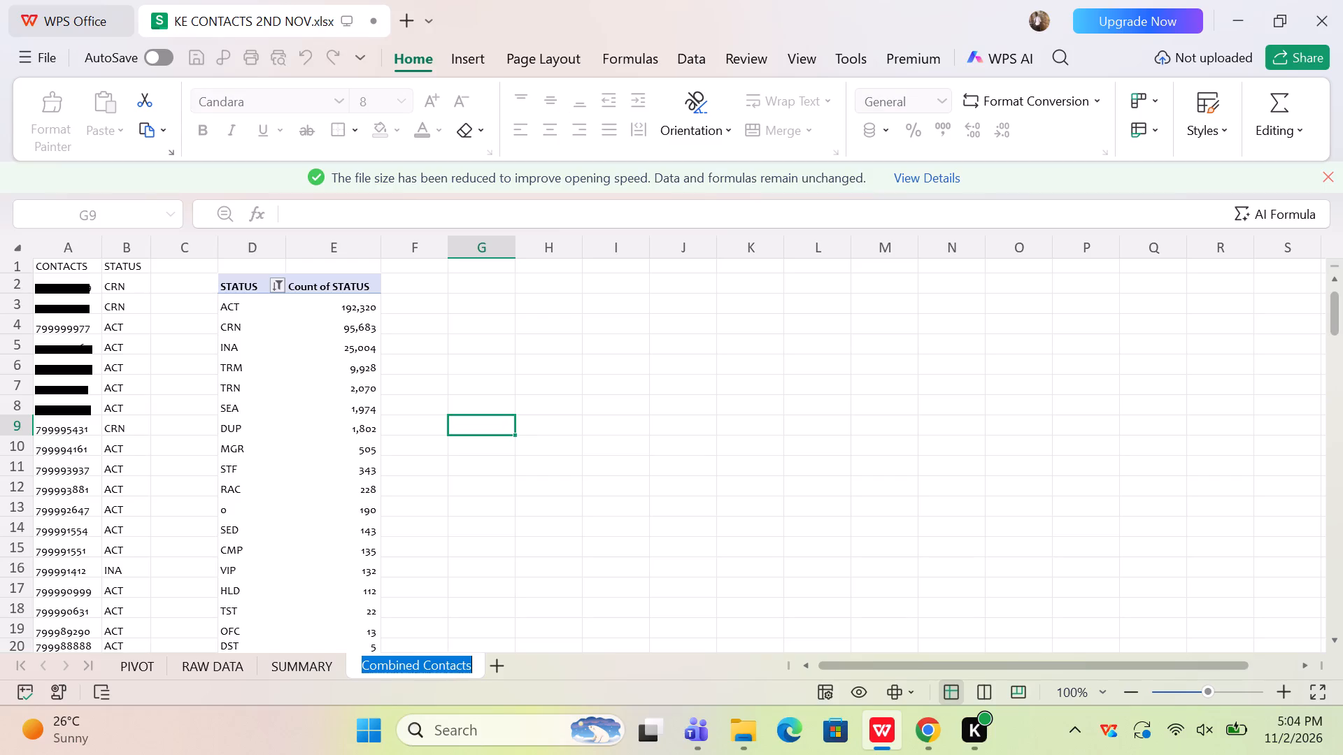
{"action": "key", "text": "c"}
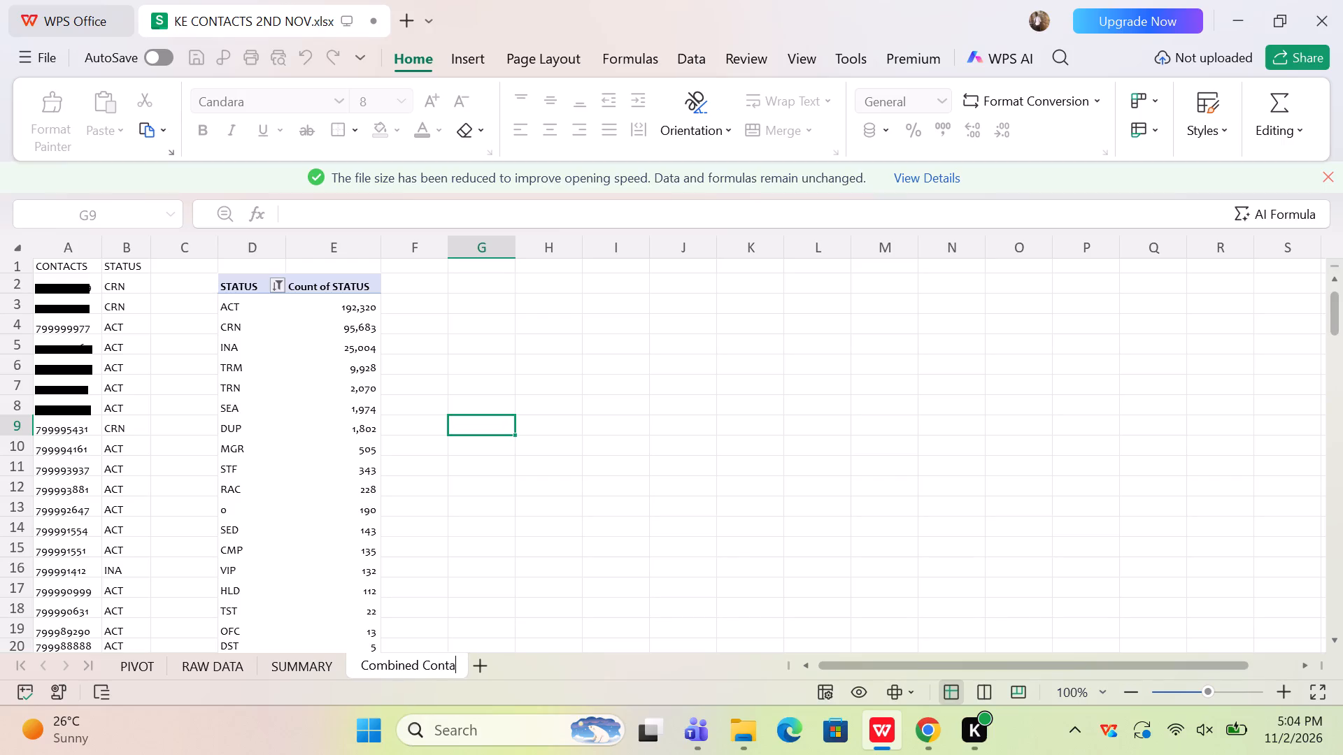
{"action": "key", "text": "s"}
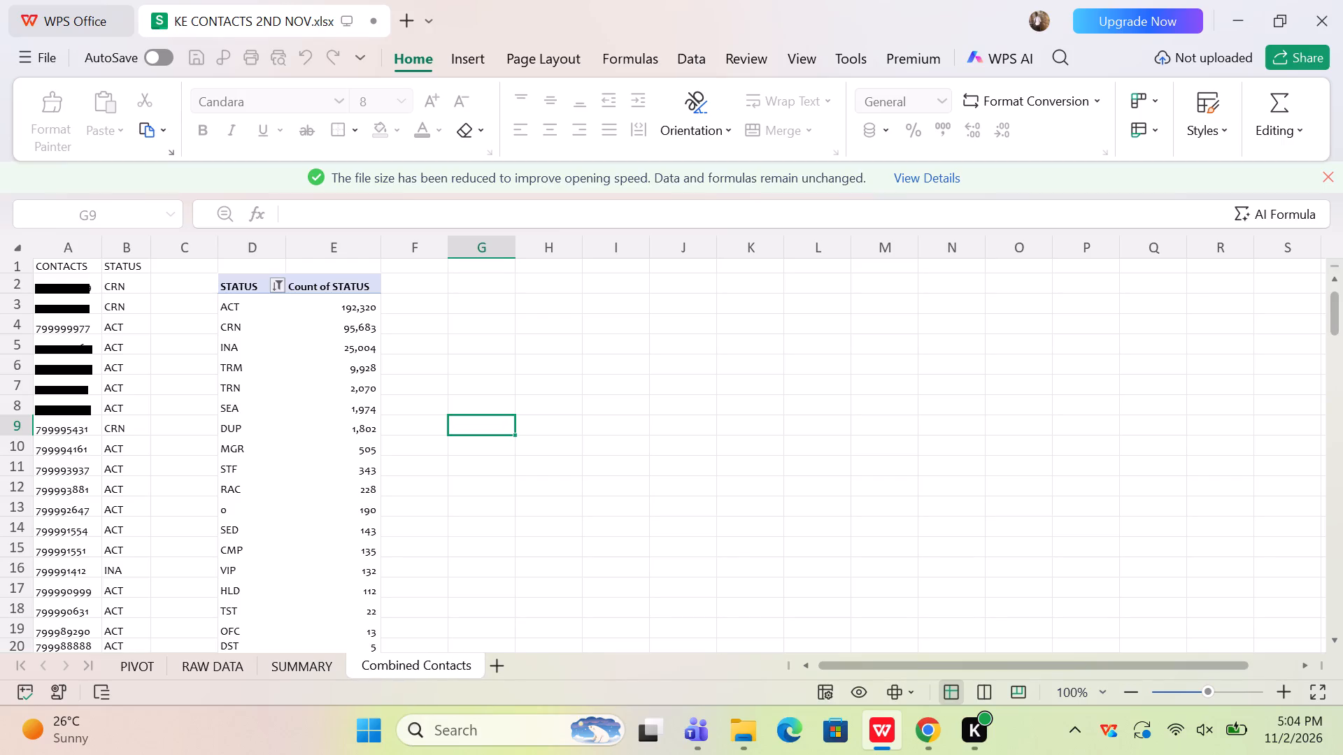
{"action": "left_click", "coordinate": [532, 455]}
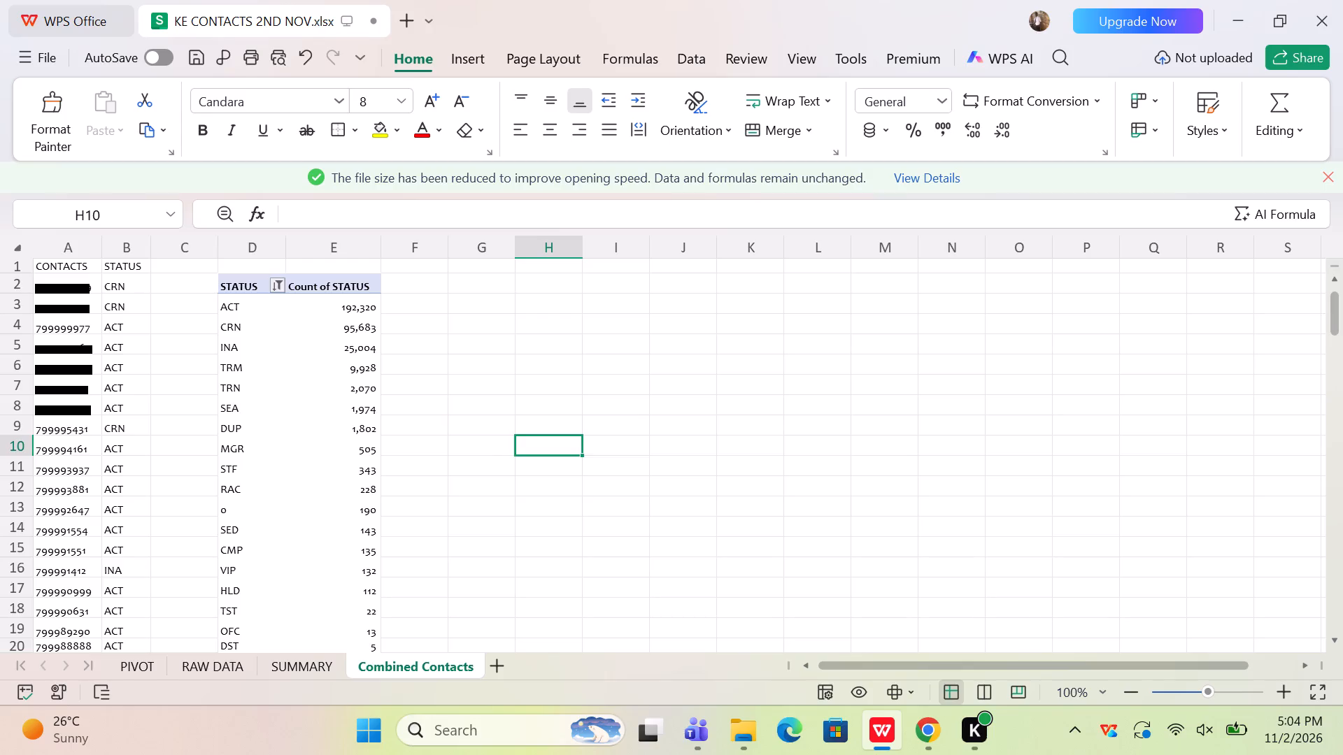
Narrow the empty column C between the contact list and the PivotTable.
{"action": "left_click", "coordinate": [187, 244]}
{"action": "left_click_drag", "start_coordinate": [220, 250], "coordinate": [205, 250]}
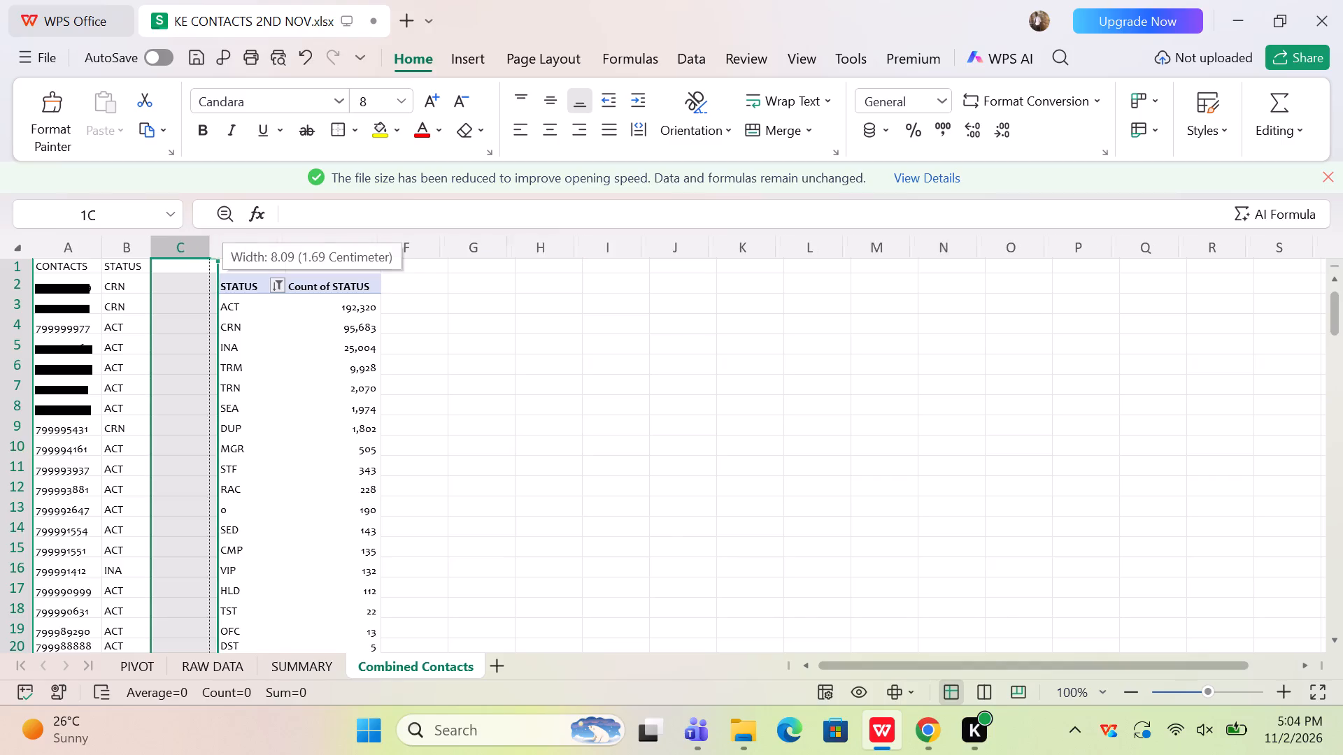
{"action": "left_click_drag", "start_coordinate": [205, 250], "coordinate": [192, 253]}
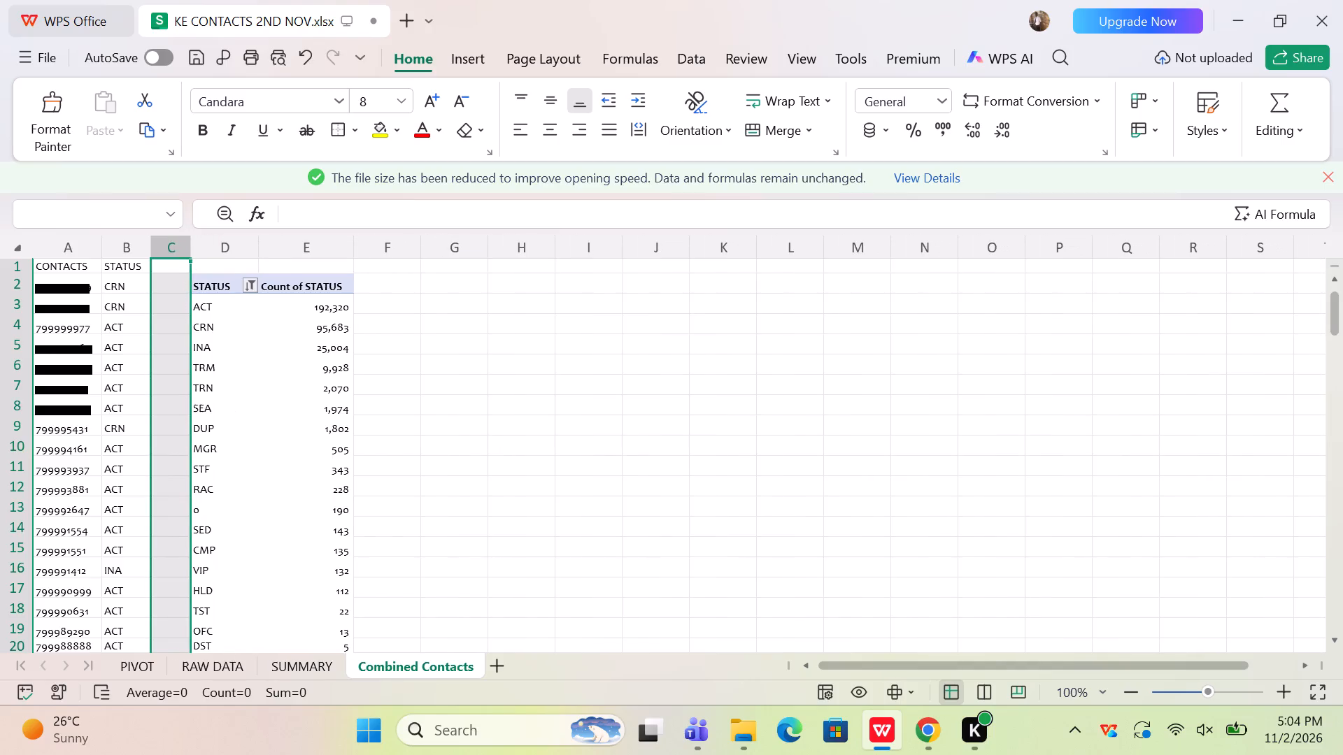
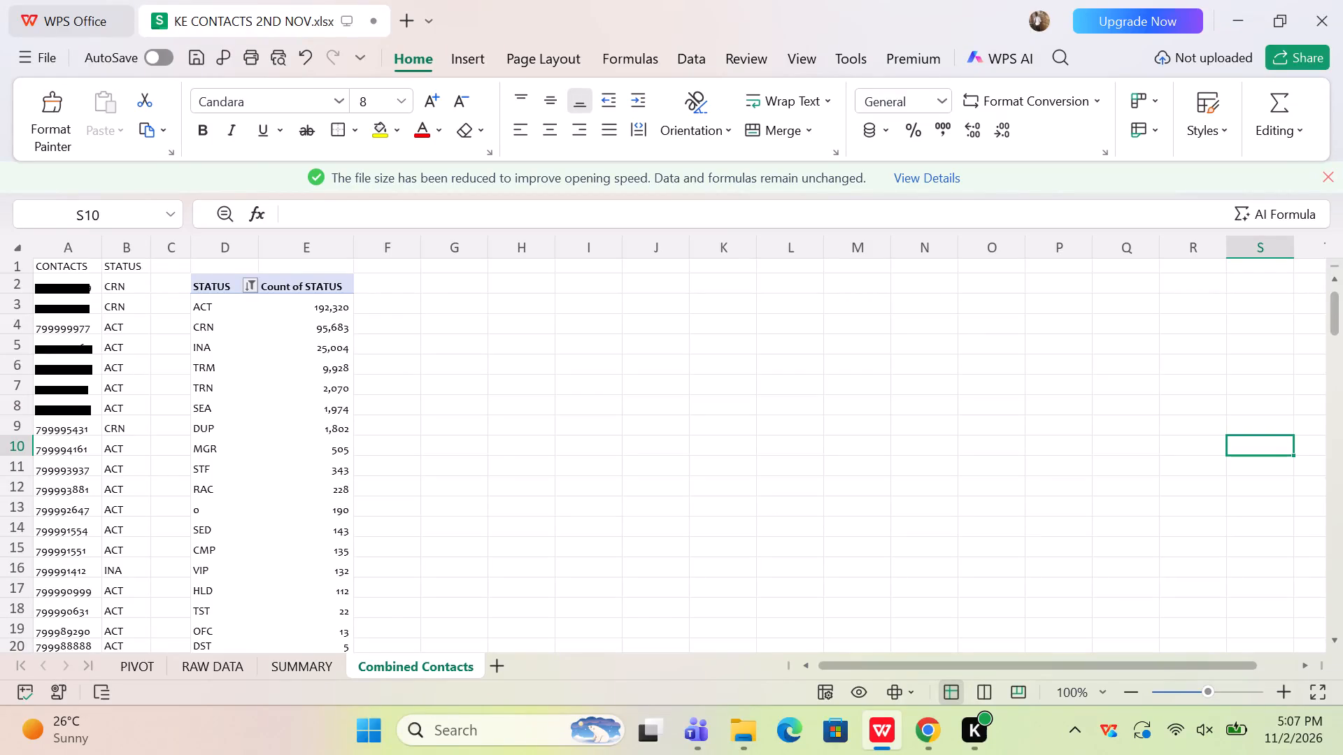
Lock the Windows session, leaving the workbook open on the Combined Contacts sheet.
{"action": "key", "text": "super+l"}
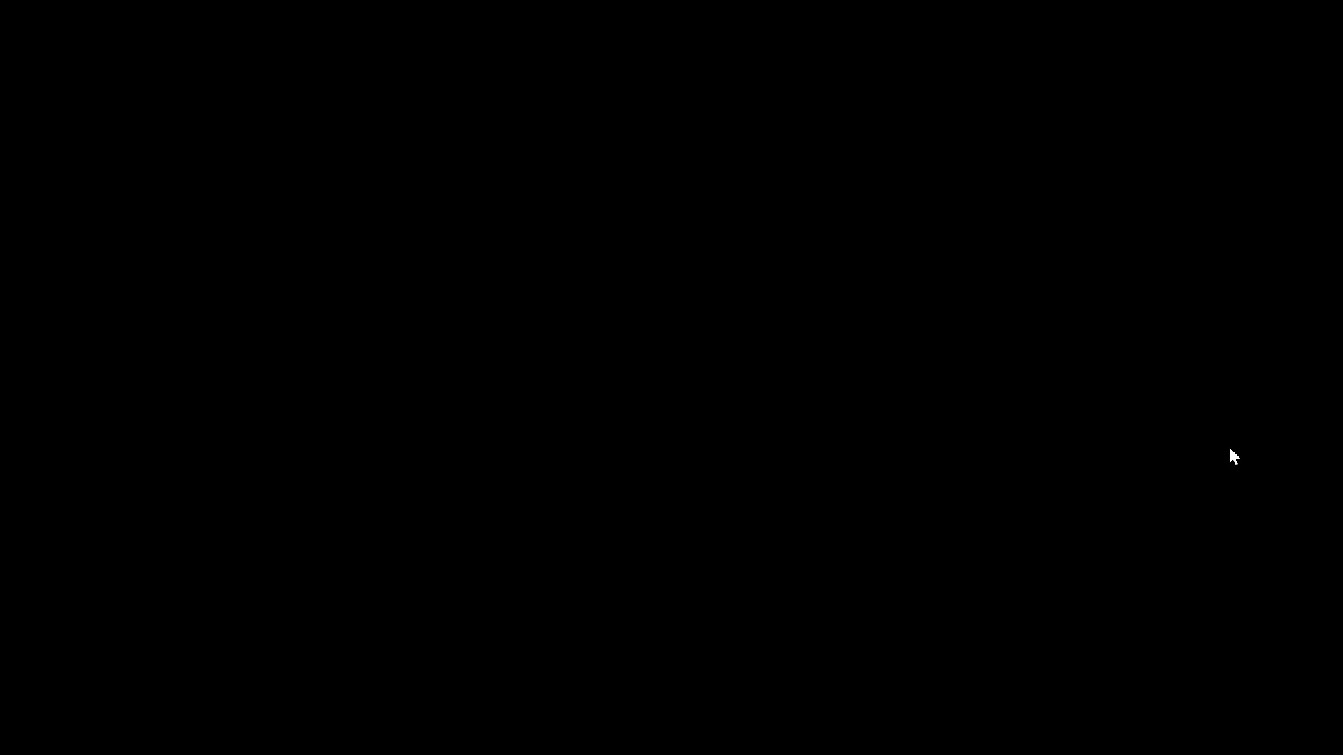